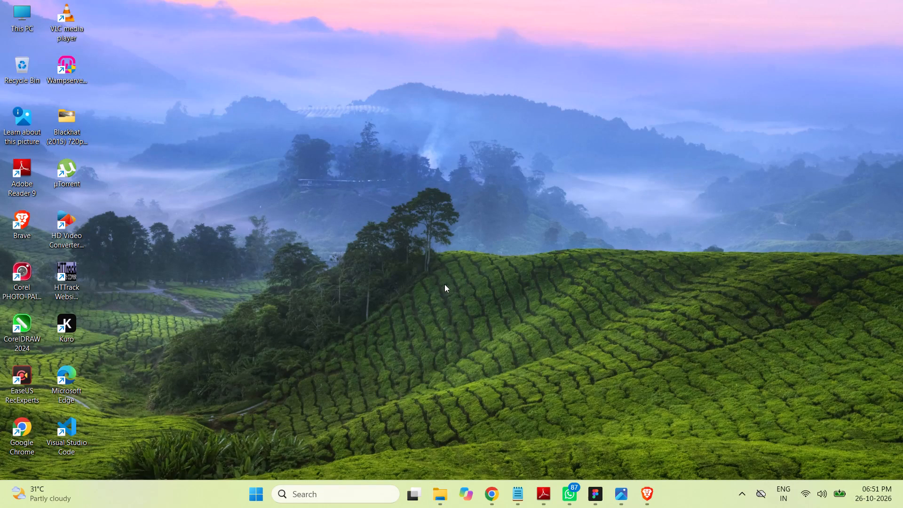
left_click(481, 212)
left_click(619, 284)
Switch to Figma, where the Doctor Appointment design file is open.
left_click(597, 496)
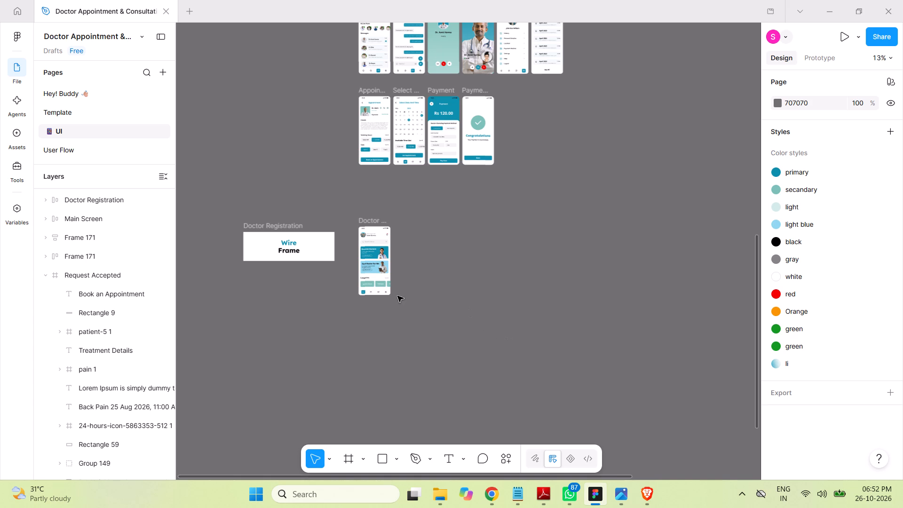
Delete the Doctor Registration frame holding the home screen copy beside the Wire Frame title banner.
key("ctrl+equal")
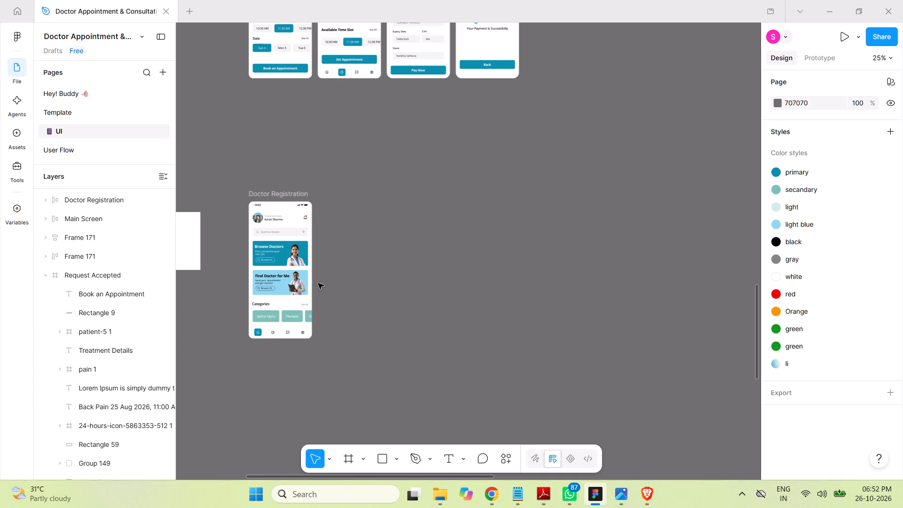
left_click_drag(466, 477, 458, 477)
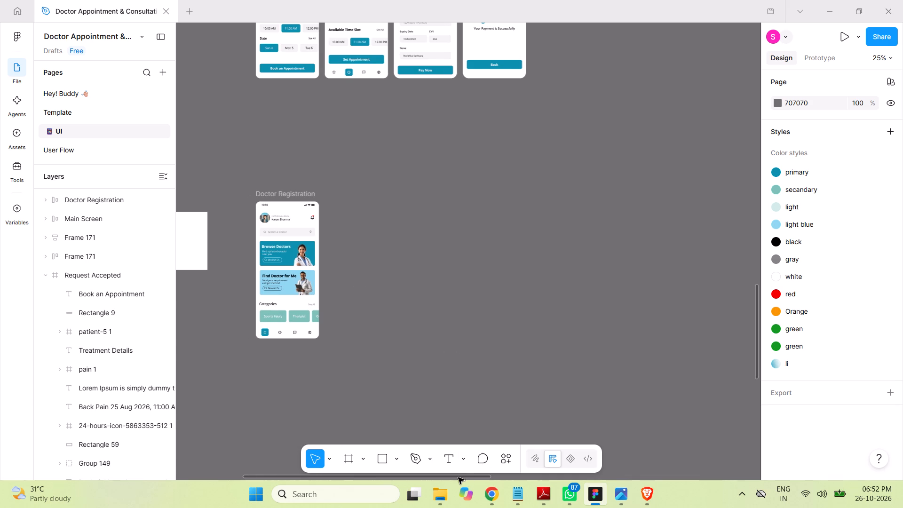
left_click_drag(458, 477, 391, 476)
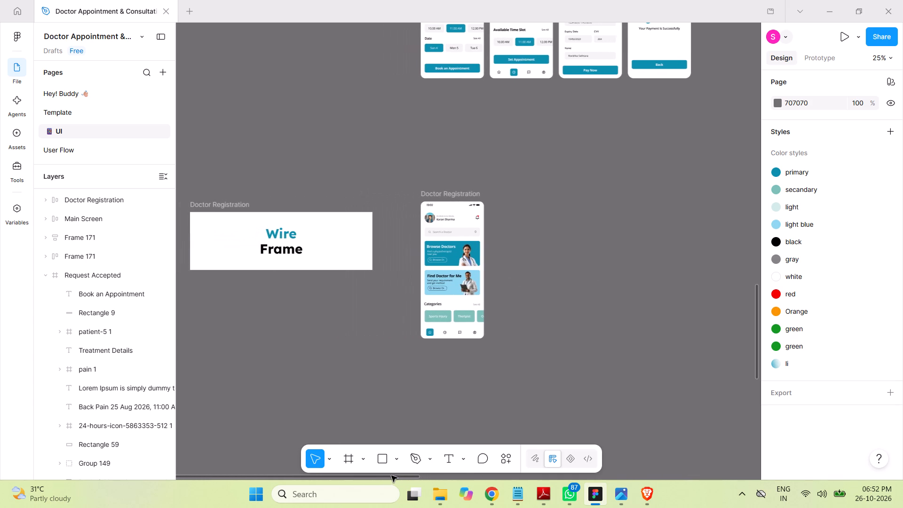
left_click_drag(391, 476, 391, 476)
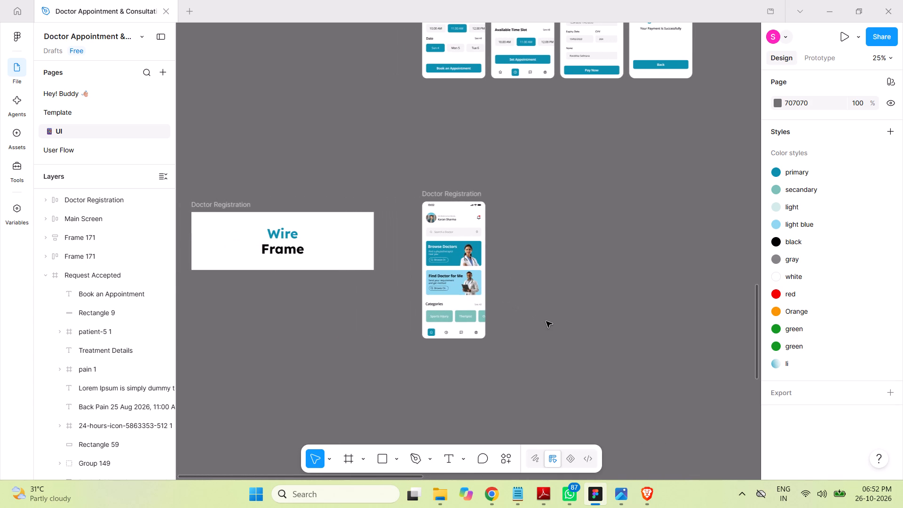
key("ctrl+equal")
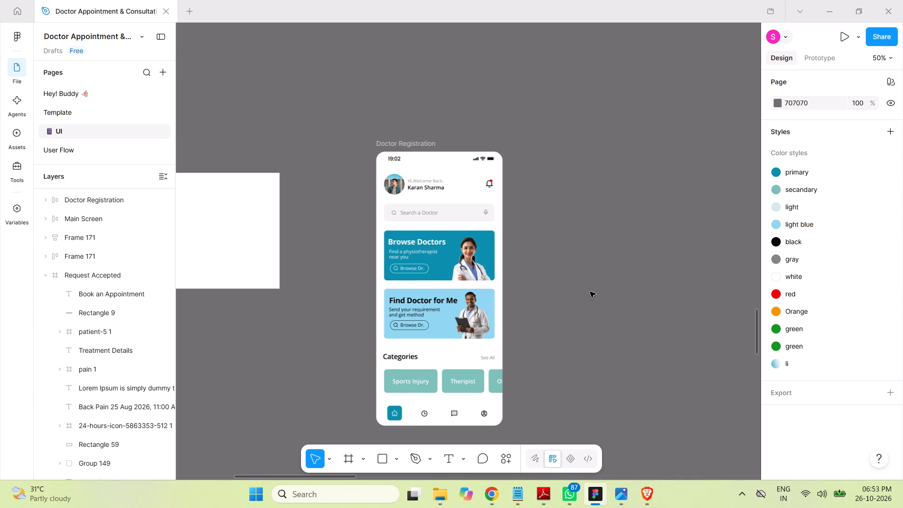
left_click(419, 143)
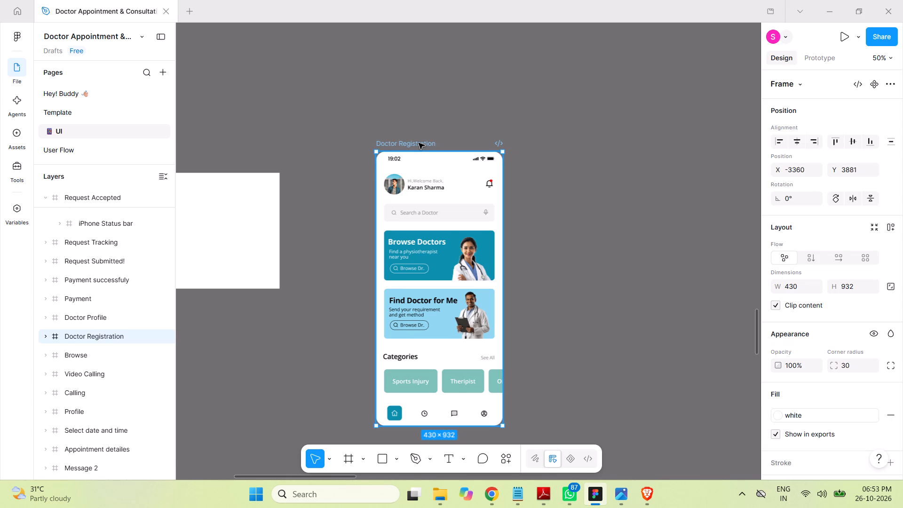
key("Delete")
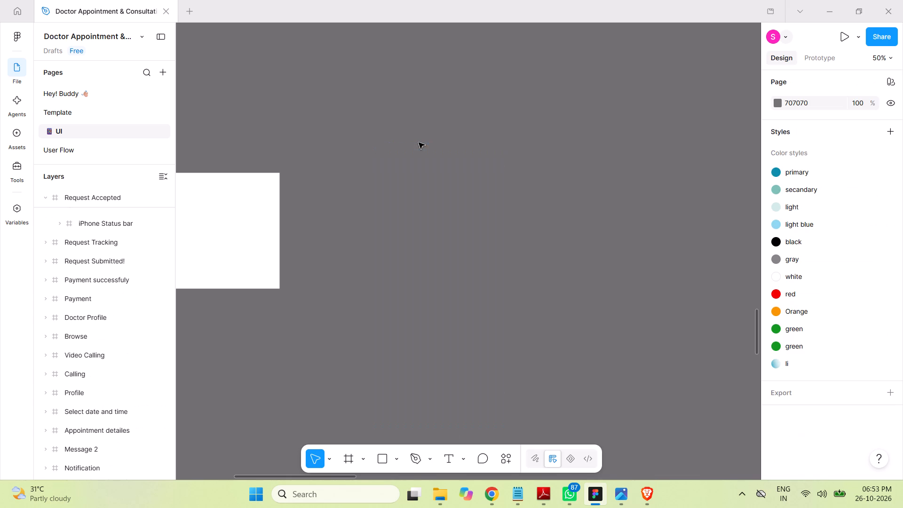
Select the Doctor Profile screen in the row that starts with Sign in.
key("ctrl+minus")
key("ctrl+minus")
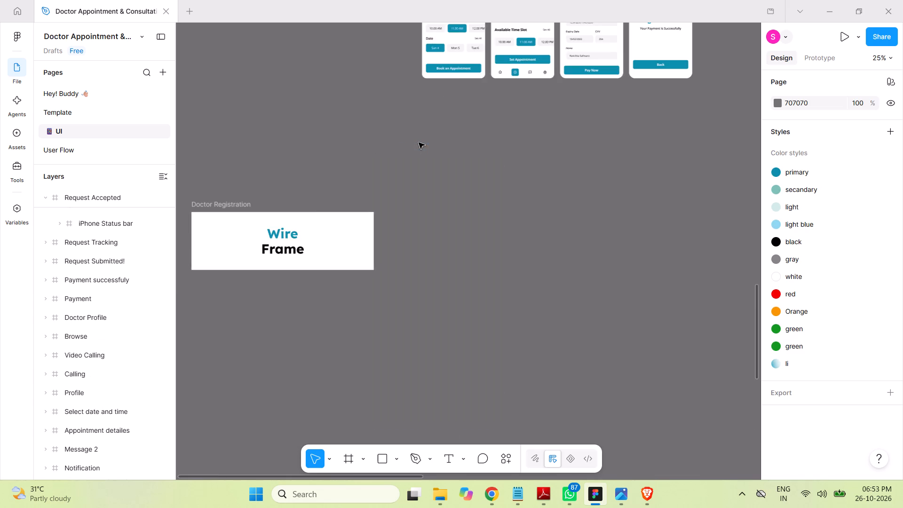
scroll(662, 146, "down", 2)
scroll(661, 145, "up", 1)
scroll(661, 145, "down", 2)
scroll(661, 145, "up", 6)
scroll(658, 144, "down", 8)
scroll(658, 144, "up", 3)
scroll(683, 140, "down", 2)
scroll(683, 140, "up", 5)
scroll(683, 140, "down", 3)
scroll(683, 140, "up", 2)
scroll(683, 140, "down", 1)
scroll(683, 140, "up", 7)
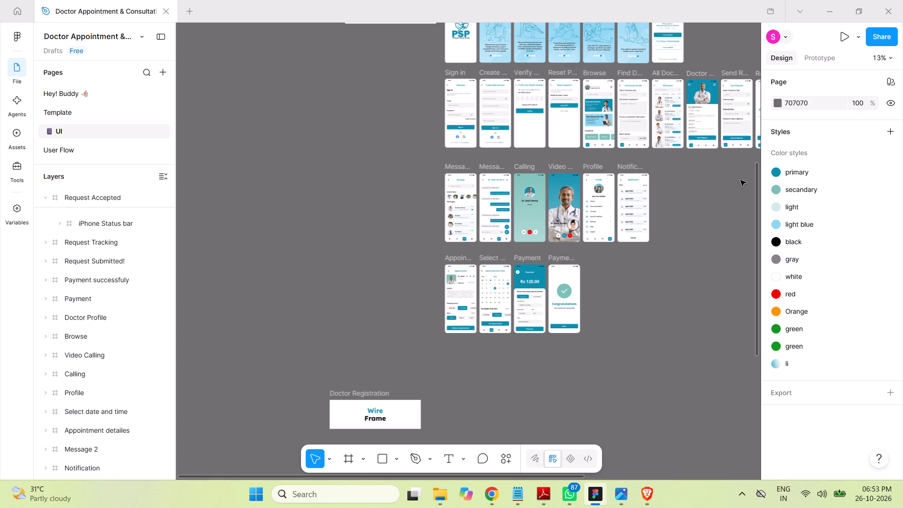
left_click(695, 73)
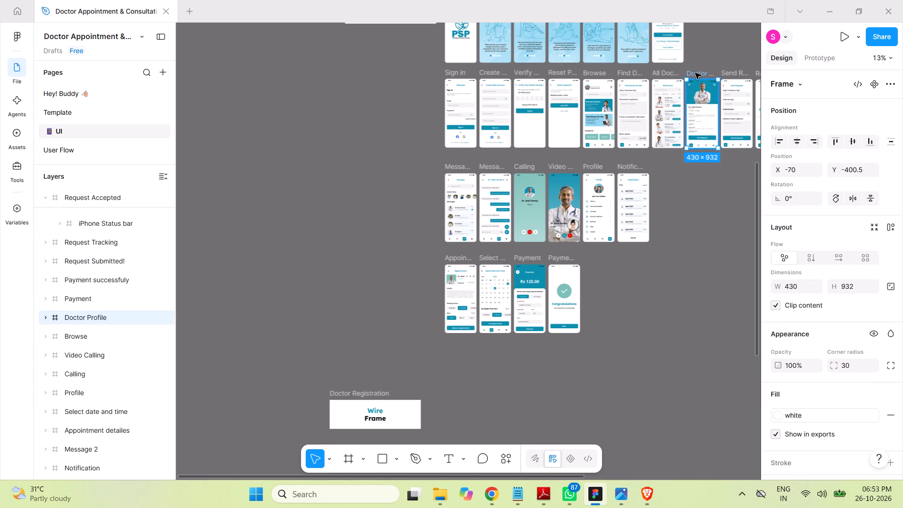
Duplicate the Doctor Profile screen and place the copy beside the Wire Frame title banner, at about X -3360, Y 3684.
left_click_drag(695, 73, 701, 234, "alt")
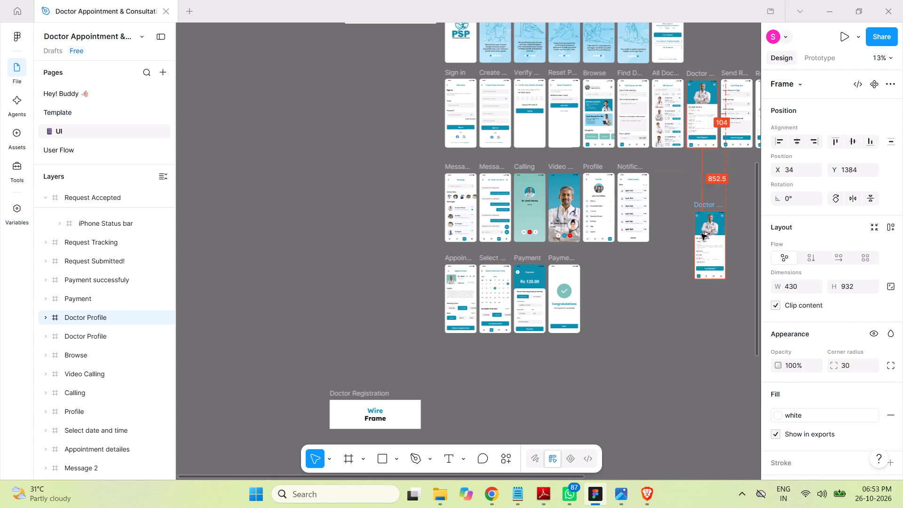
left_click_drag(701, 234, 454, 372, "alt")
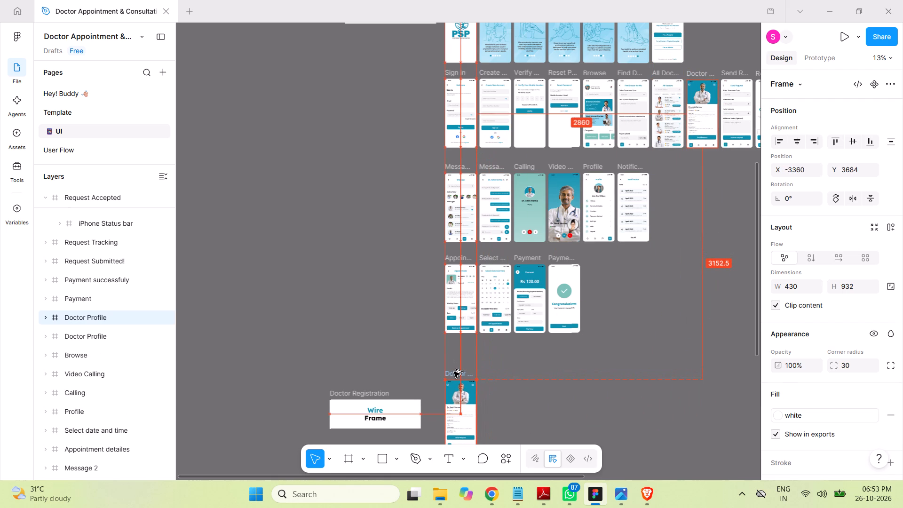
left_click_drag(454, 372, 454, 372, "alt")
Switch to Notepad and copy the text "Doctor Registration" from the open note.
scroll(644, 341, "down", 4)
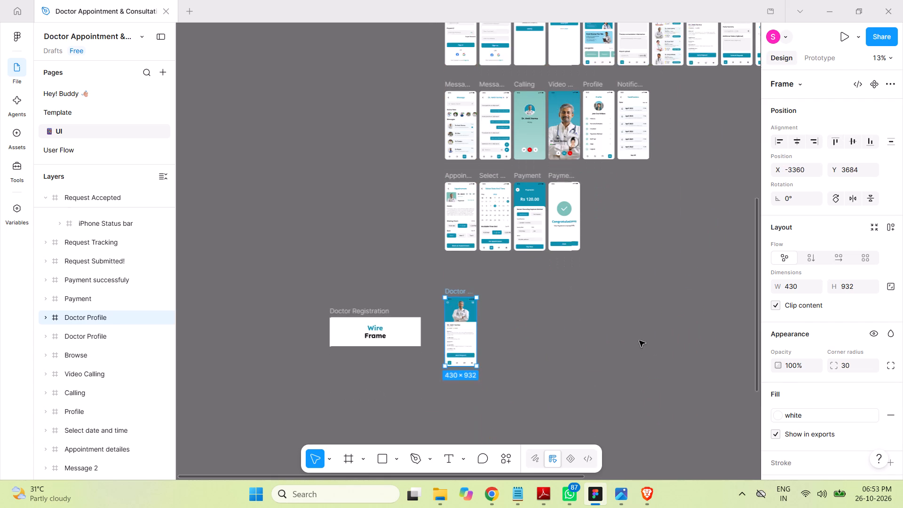
scroll(639, 341, "down", 8)
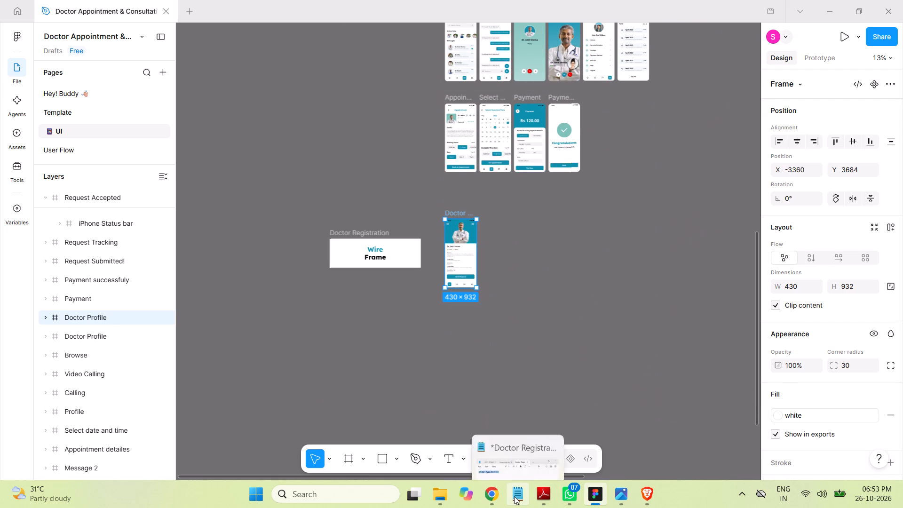
left_click(514, 496)
left_click(571, 218)
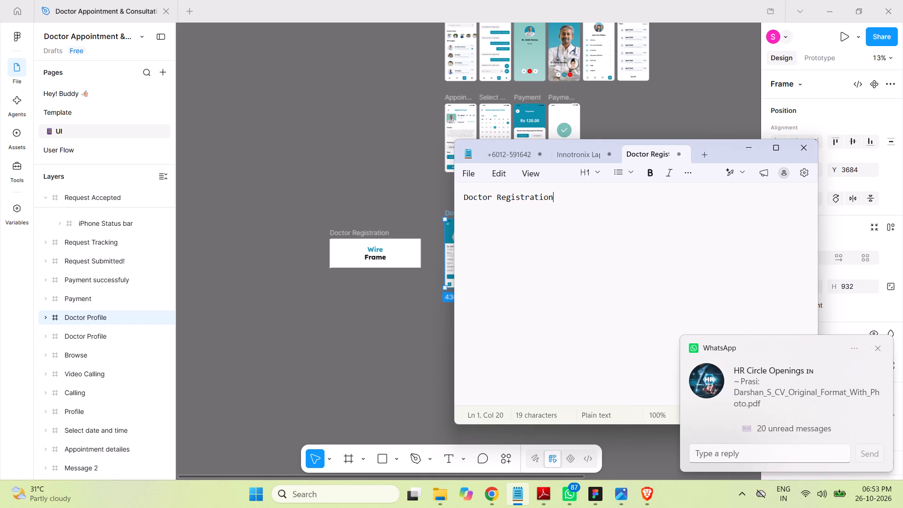
left_click_drag(558, 201, 448, 207)
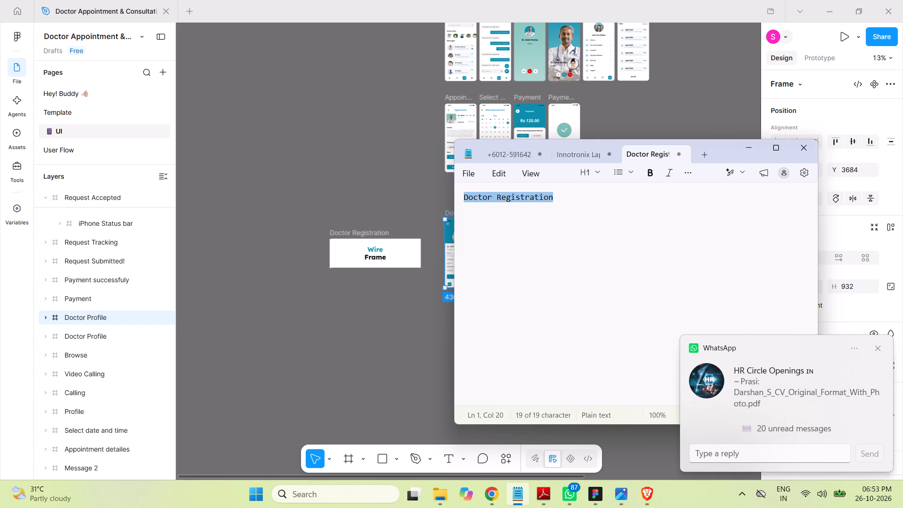
key("ctrl+c")
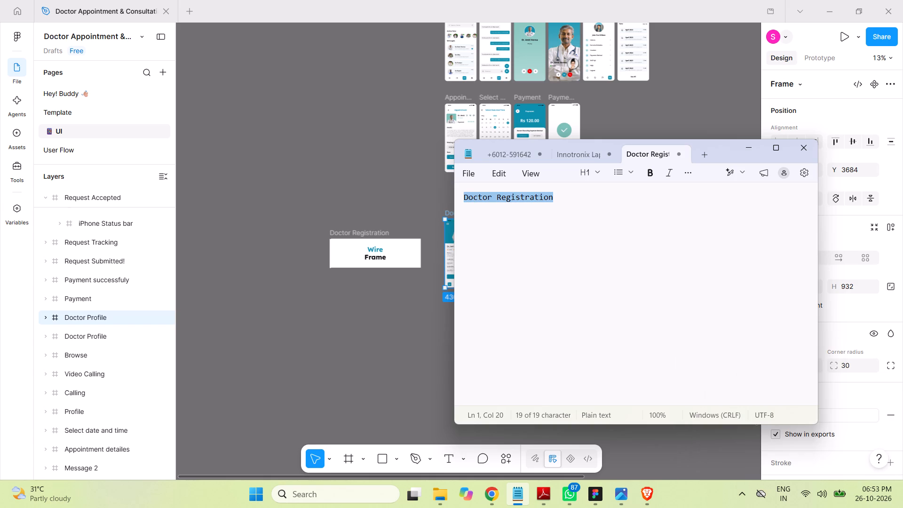
Back in Figma, rename the duplicated Doctor Profile frame beside the banner as Doctor Registration.
left_click(422, 203)
left_click(463, 213)
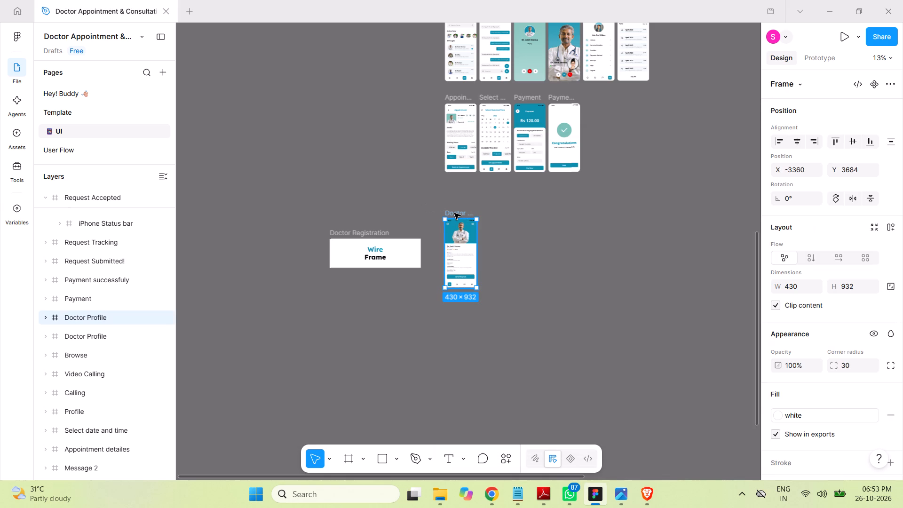
double_click(454, 213)
key("ctrl+v")
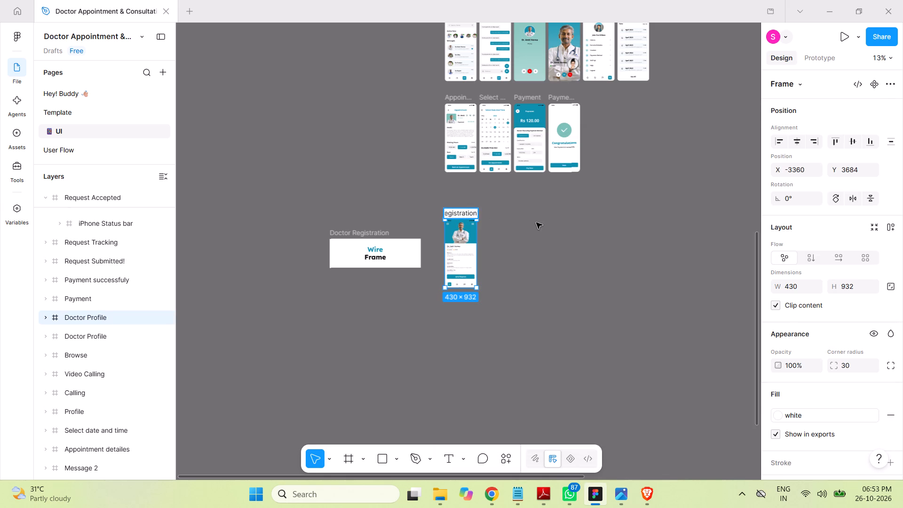
left_click(536, 222)
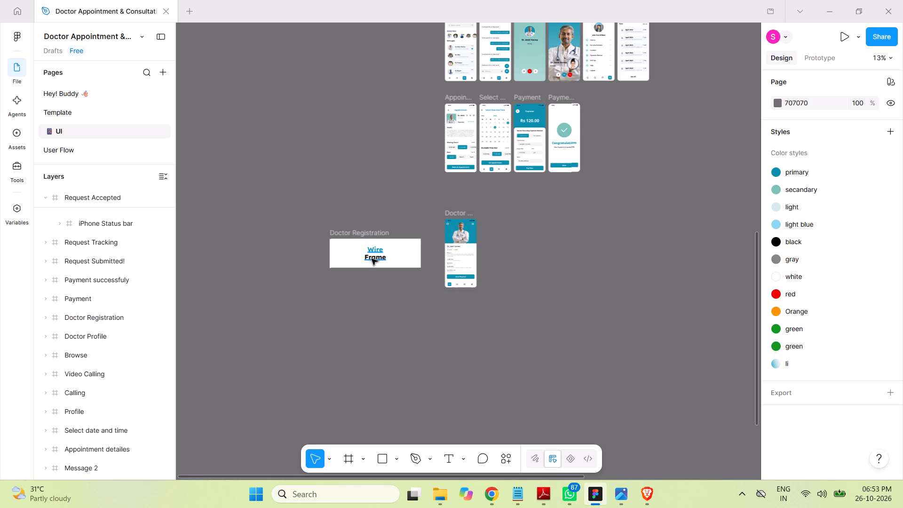
Replace the "Wire Frame" text in the title banner with "Doctor Registration" and save the file.
left_click(372, 259)
double_click(372, 259)
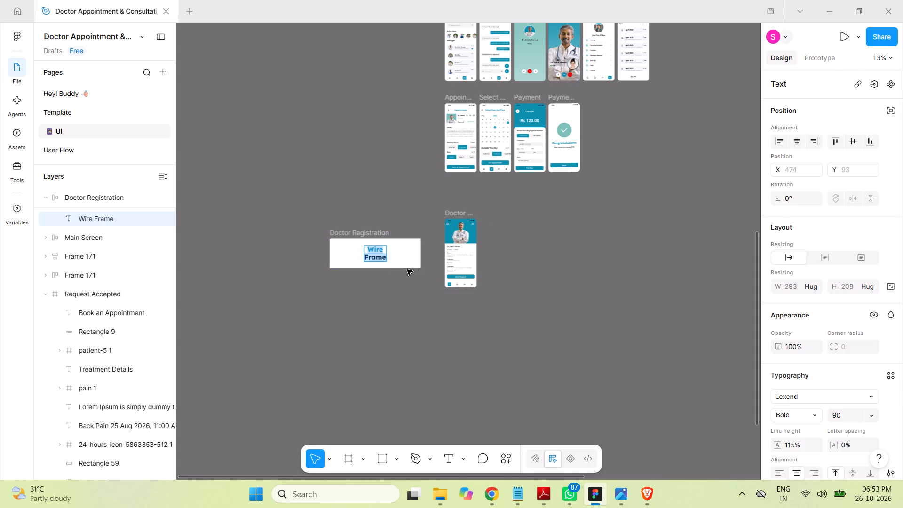
key("ctrl+v")
left_click(547, 257)
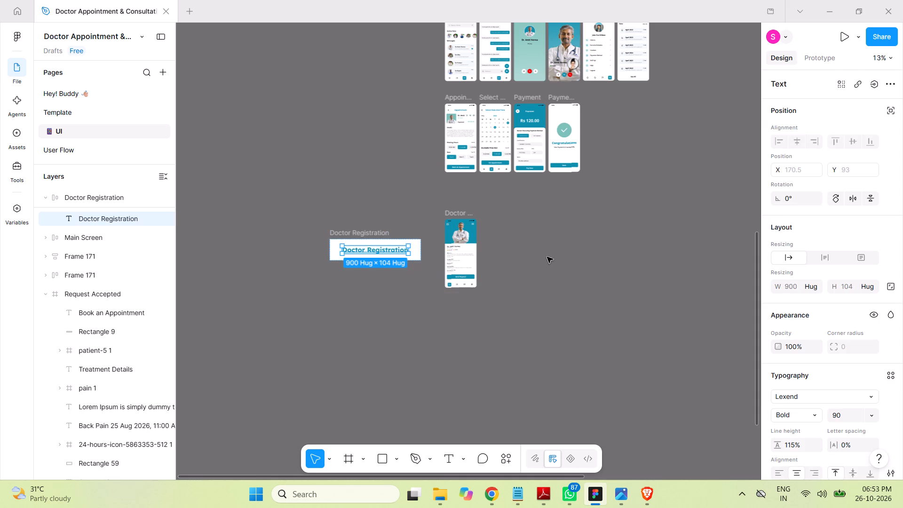
left_click(581, 264)
key("ctrl+s")
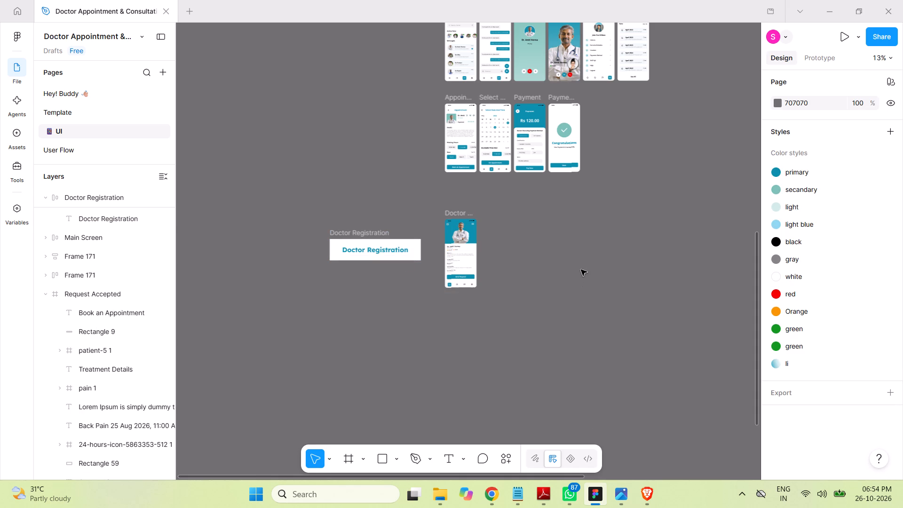
Switch to the PhysioCare App UX Flow Storyboard image to consult the doctor registration and verification screens.
key("ctrl+equal")
key("ctrl+equal")
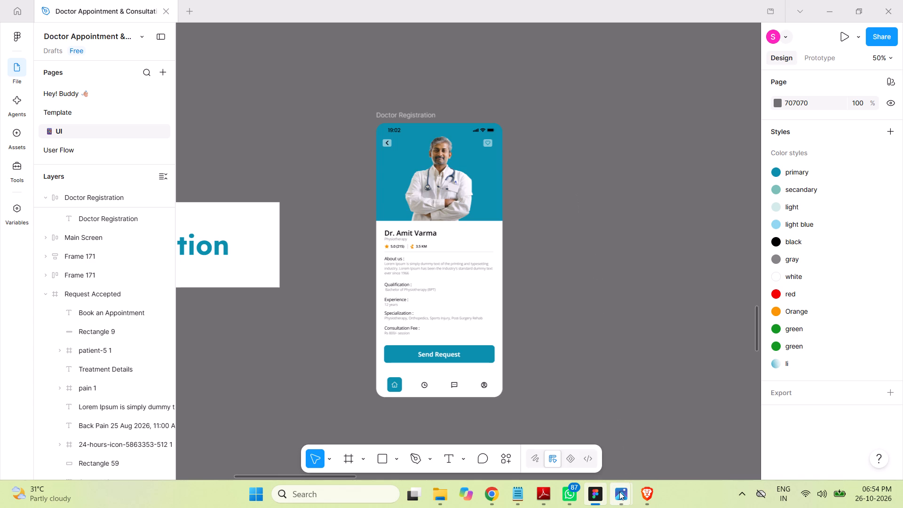
left_click(588, 452)
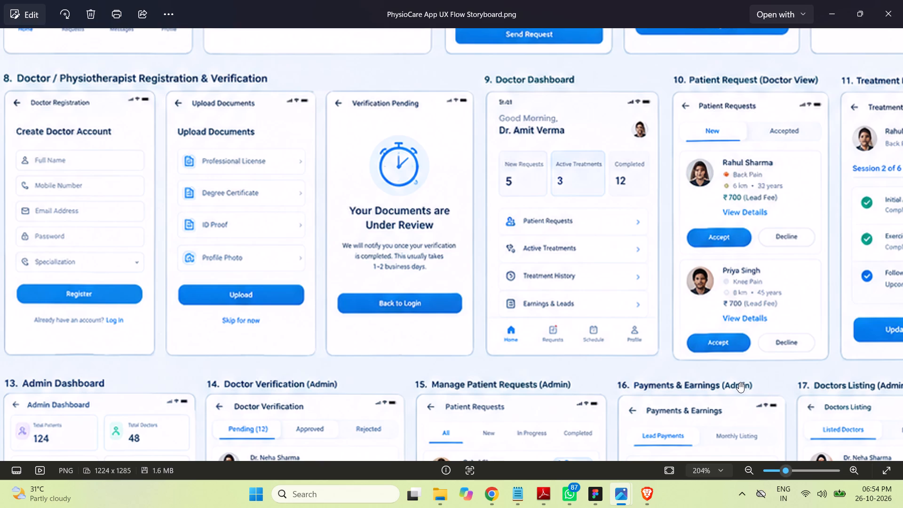
Examine the doctor screens in the Physiotherapy App UX Flow Atlas image, then return to the PhysioCare App UX Flow Storyboard image.
left_click(625, 493)
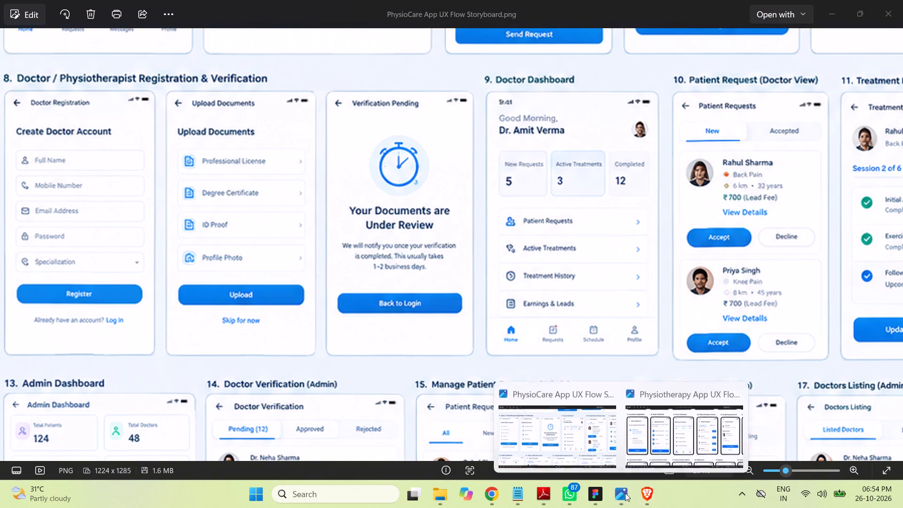
left_click(656, 453)
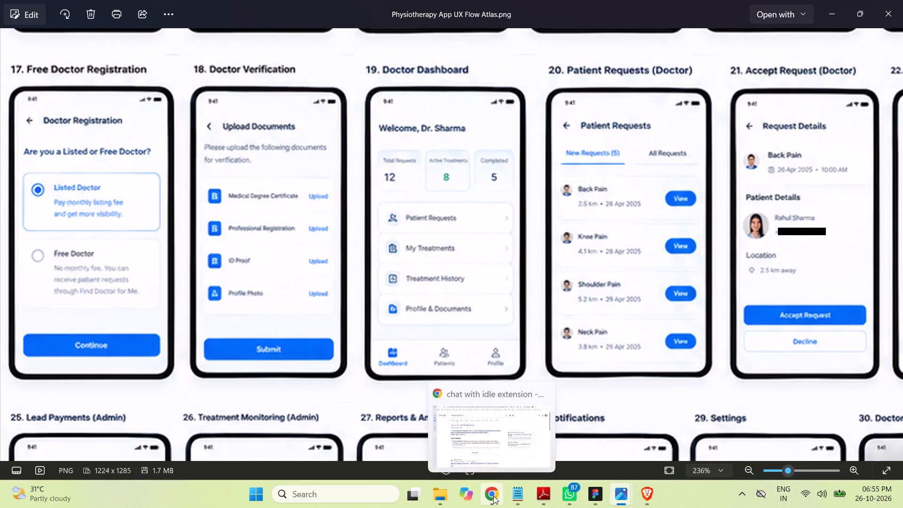
left_click(622, 495)
left_click(568, 445)
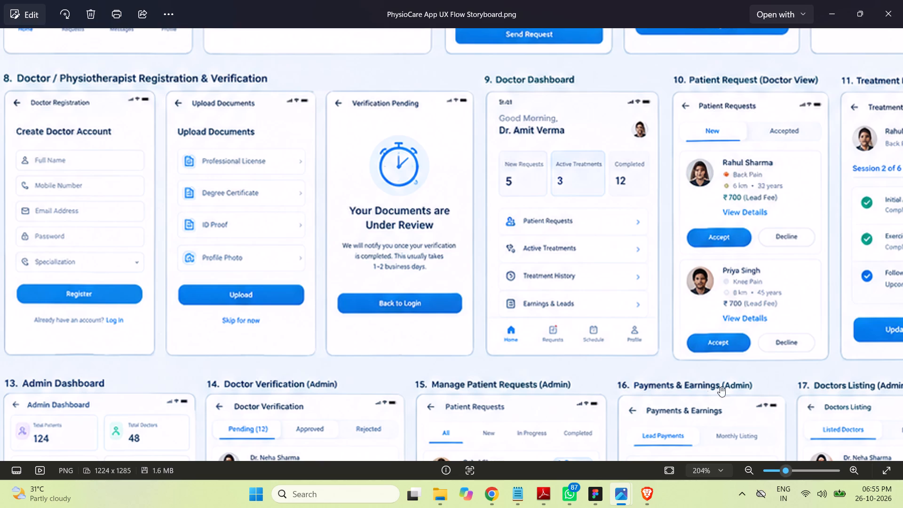
Switch to Notepad and replace the Doctor Registration note with four lines: Home, Requests, Schedule and Profile.
left_click(518, 494)
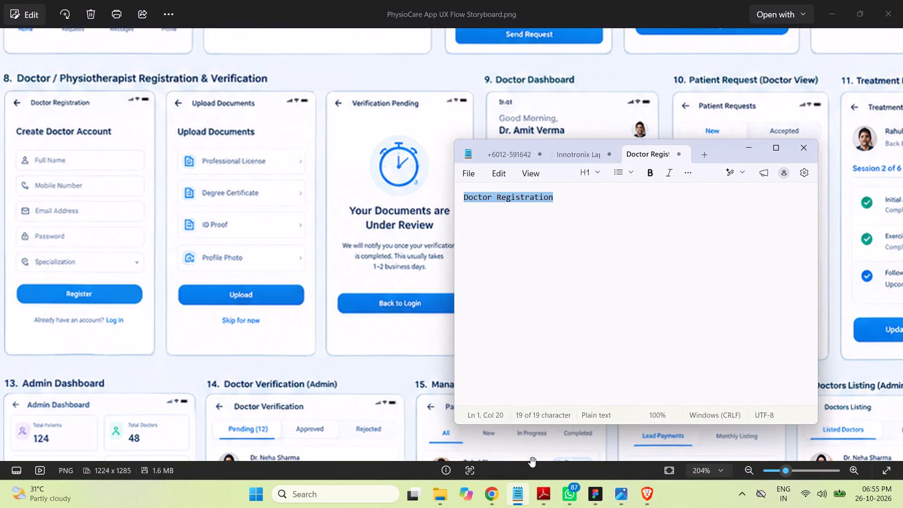
left_click_drag(723, 150, 353, 100)
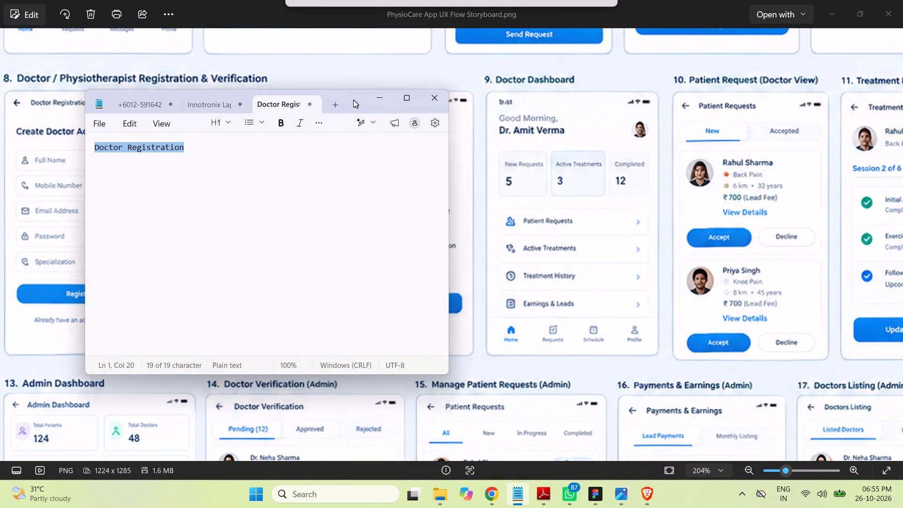
left_click_drag(353, 100, 344, 95)
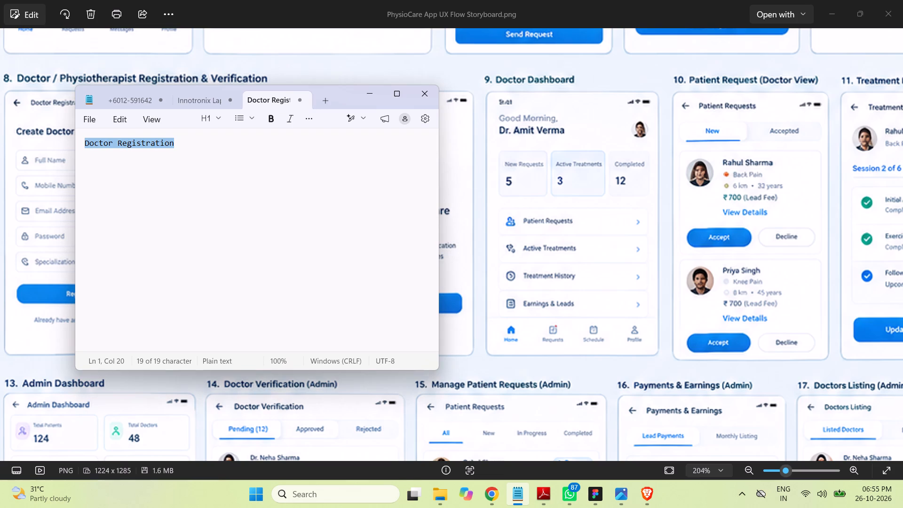
left_click(199, 147)
left_click_drag(199, 147, 9, 150)
type("Home")
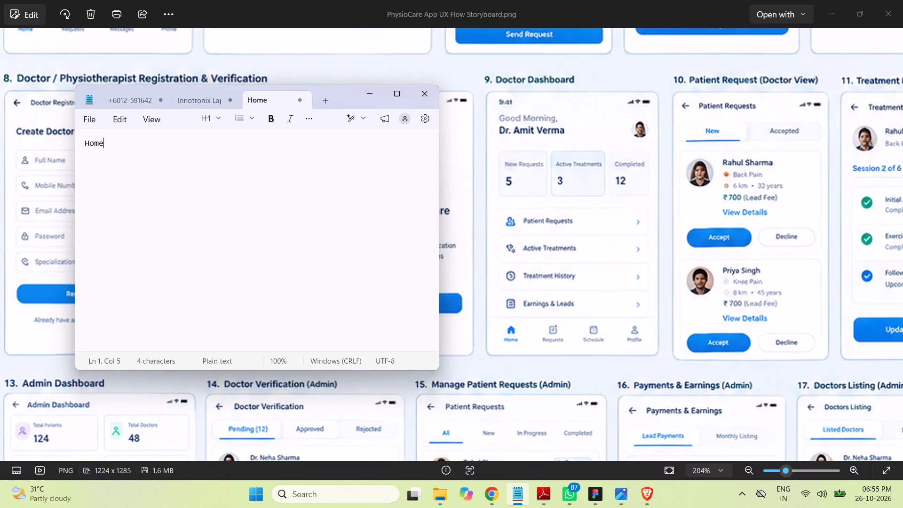
key("Return")
key("shift+r")
type("eq")
type("uests")
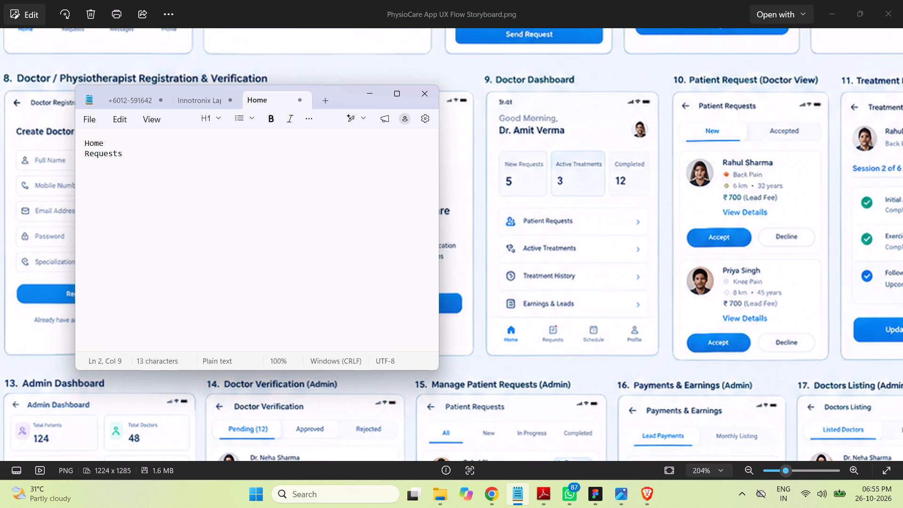
key("Return")
key("shift+s")
type("che")
type("dule")
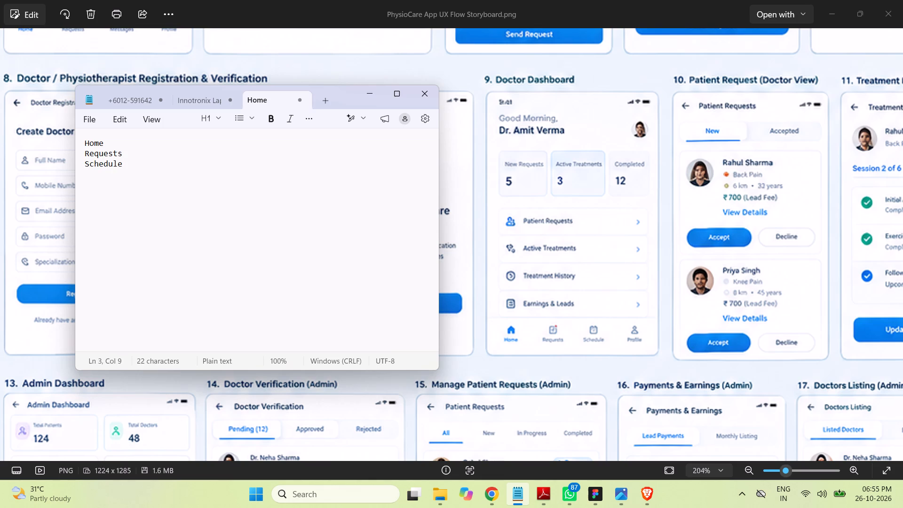
key("Return")
key("shift+p")
type("ro")
type("file")
Switch to Figma and examine the footer group's layers and its profile icon frame in the Doctor Registration screen.
left_click(596, 497)
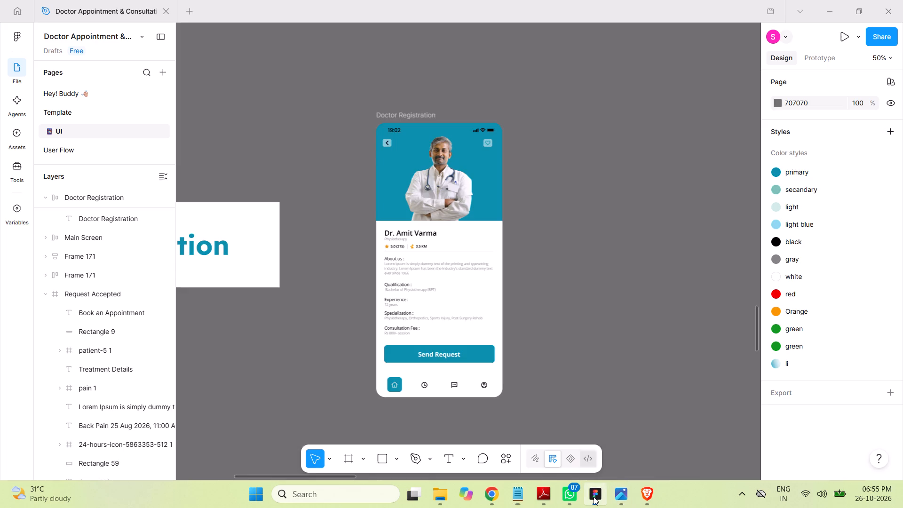
left_click(601, 296)
left_click(484, 386)
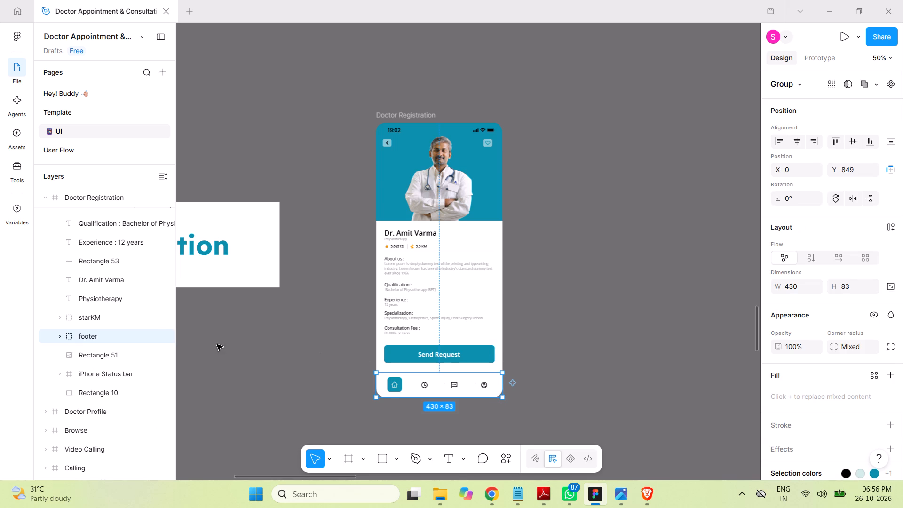
left_click(62, 336)
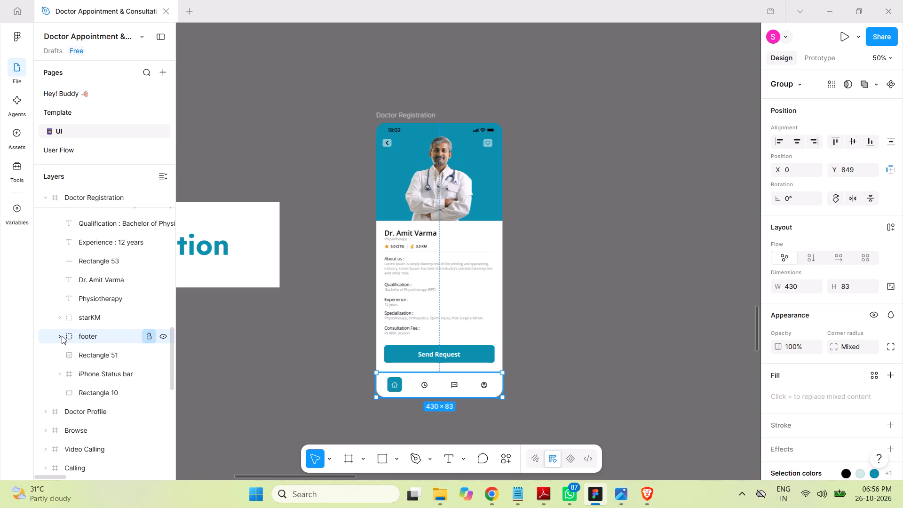
left_click(104, 356)
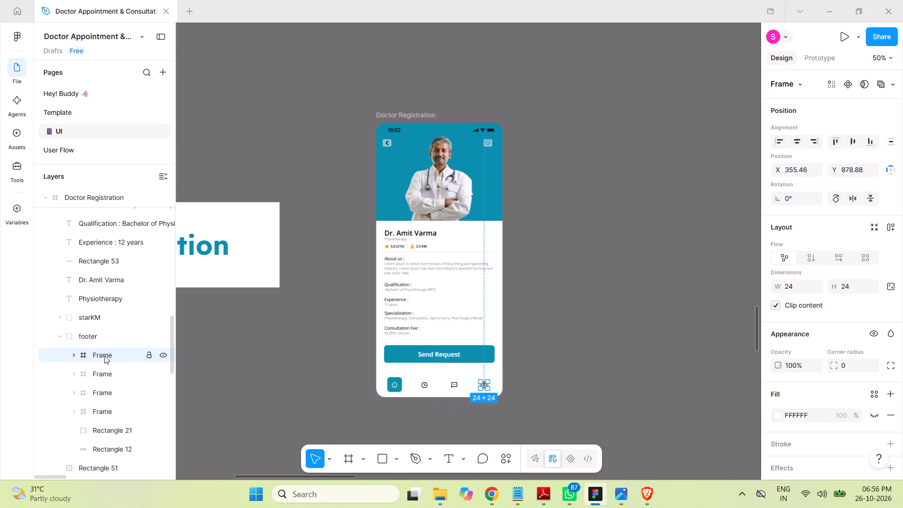
left_click(76, 354)
left_click(76, 354)
left_click(588, 355)
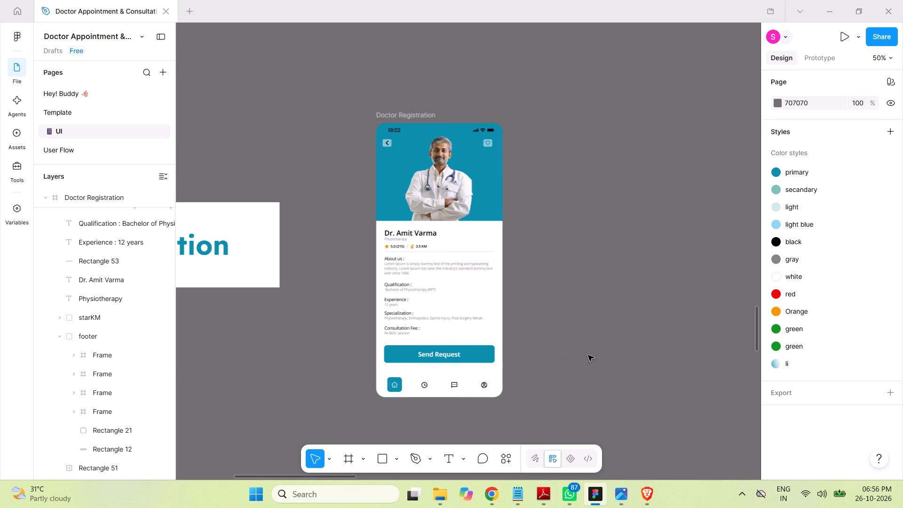
From the empty canvas beside the Headline typography frame, search plugins for "free icons" and run Free Icon Pack by Iconduck.
key("ctrl+minus")
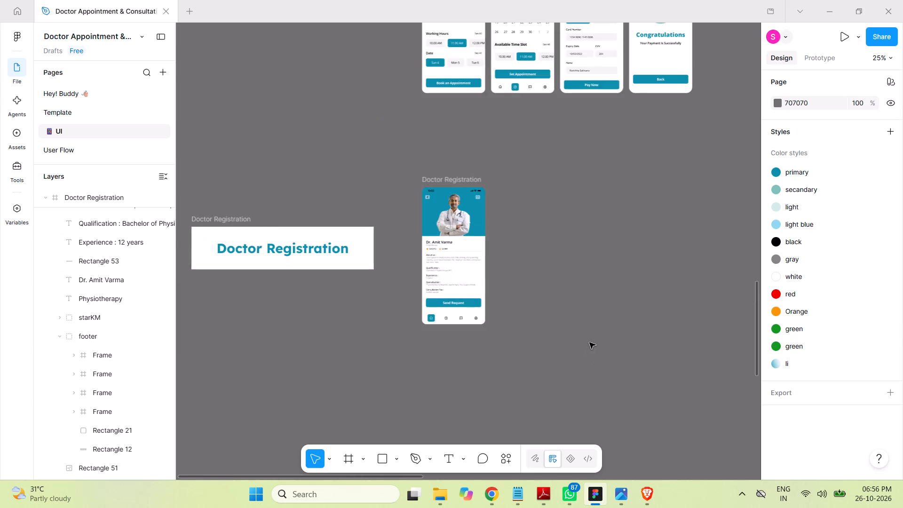
key("ctrl+minus")
scroll(626, 248, "down", 1)
scroll(626, 248, "up", 9)
scroll(626, 248, "down", 2)
scroll(626, 248, "up", 3)
scroll(626, 248, "down", 3)
scroll(627, 248, "up", 2)
scroll(683, 232, "up", 1)
scroll(683, 232, "down", 1)
scroll(683, 232, "up", 5)
scroll(681, 232, "down", 1)
scroll(680, 233, "up", 1)
scroll(678, 234, "down", 1)
scroll(677, 234, "up", 6)
scroll(682, 243, "down", 2)
scroll(682, 243, "up", 1)
scroll(682, 243, "down", 3)
scroll(682, 243, "up", 7)
scroll(681, 243, "down", 1)
scroll(681, 243, "up", 1)
scroll(681, 243, "down", 3)
scroll(681, 243, "up", 6)
scroll(664, 239, "down", 1)
scroll(664, 239, "up", 3)
scroll(661, 239, "down", 7)
scroll(661, 239, "up", 3)
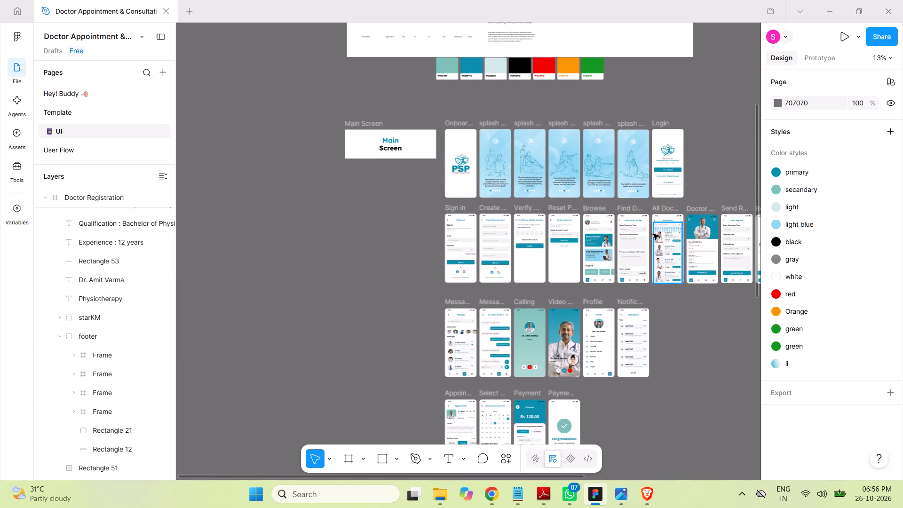
scroll(651, 216, "up", 7)
scroll(651, 215, "down", 2)
scroll(650, 215, "up", 3)
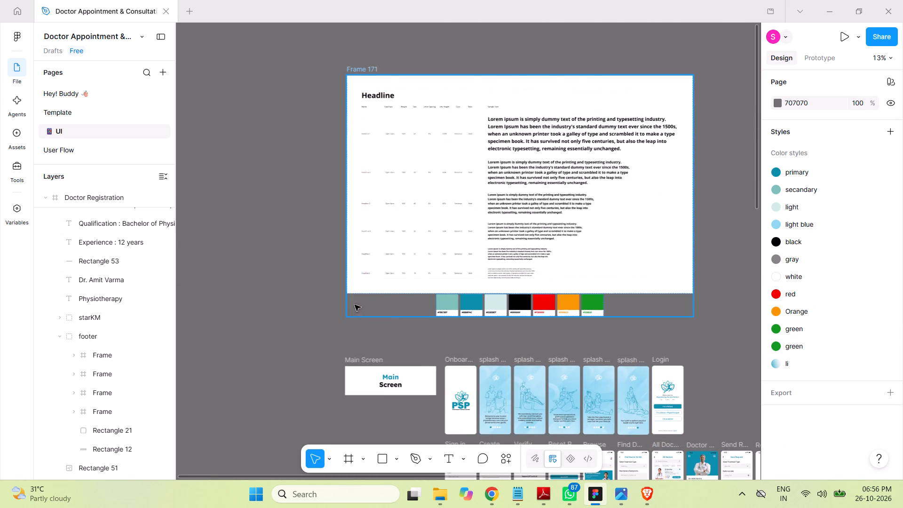
key("space")
key("space")
key("space")
key("space")
key("space")
key("space")
key("space")
key("space")
key("space")
key("space")
key("space")
key("space")
key("space")
key("space")
key("space")
key("space")
key("space")
key("space")
key("space")
key("space")
left_click_drag(697, 334, 697, 333)
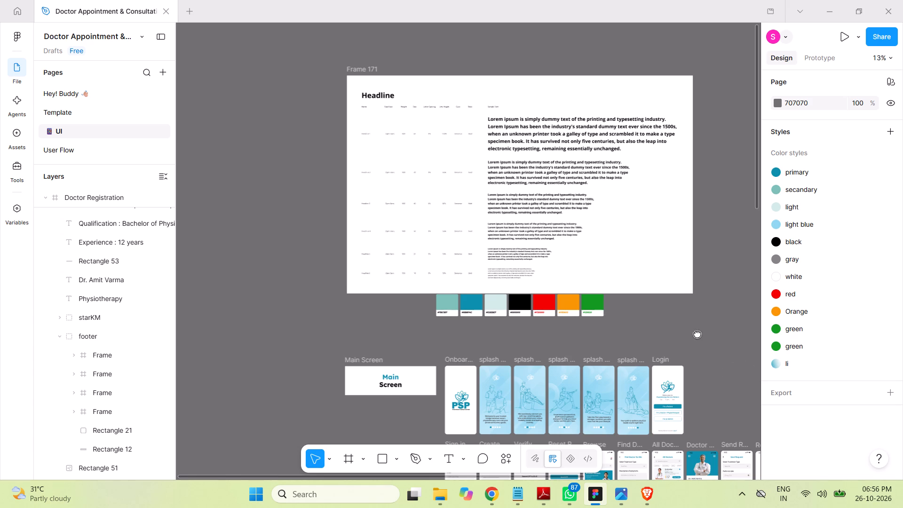
left_click_drag(697, 333, 373, 389)
left_click_drag(460, 153, 436, 183)
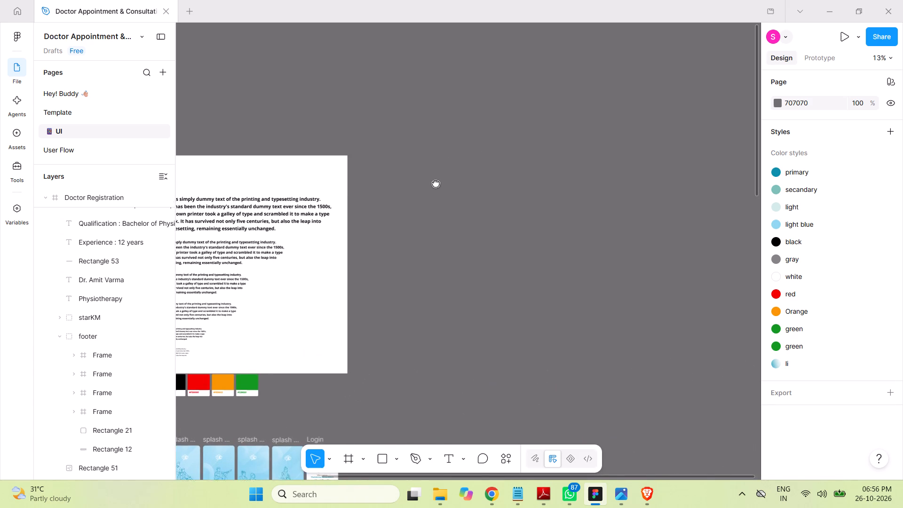
left_click_drag(436, 183, 433, 190)
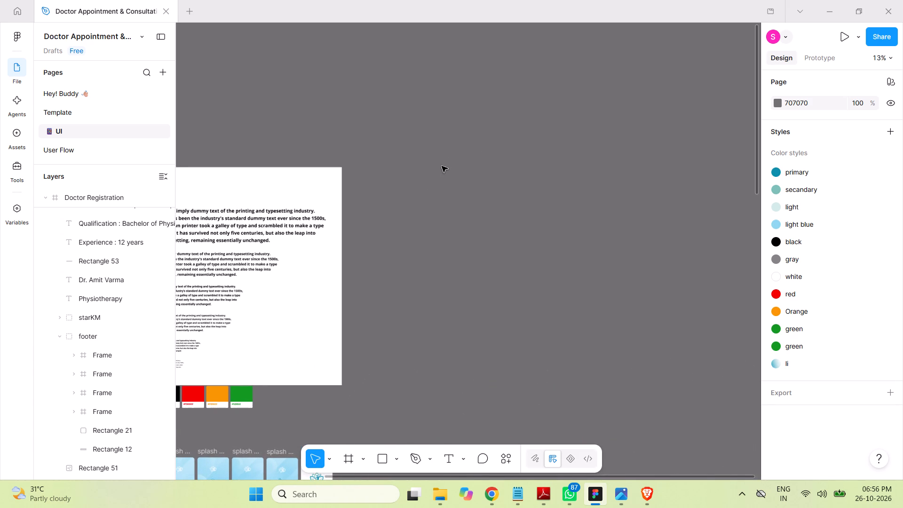
right_click(445, 195)
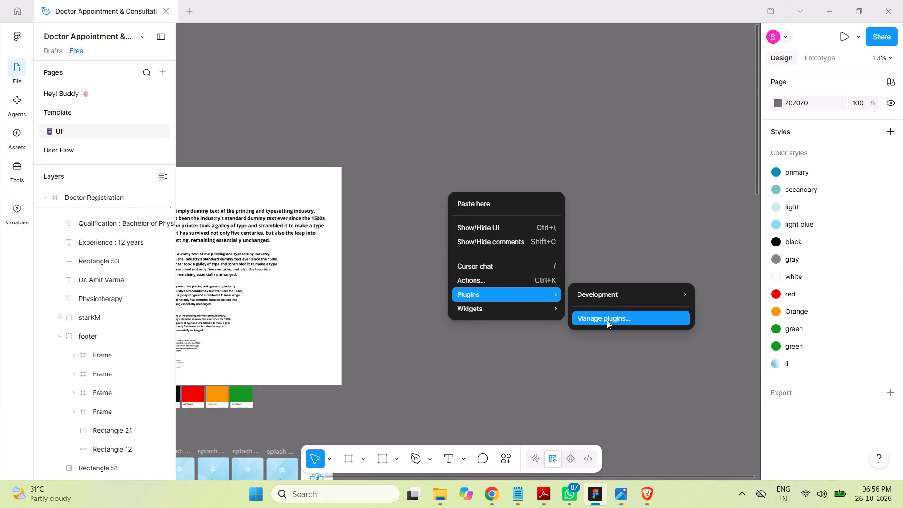
left_click(607, 321)
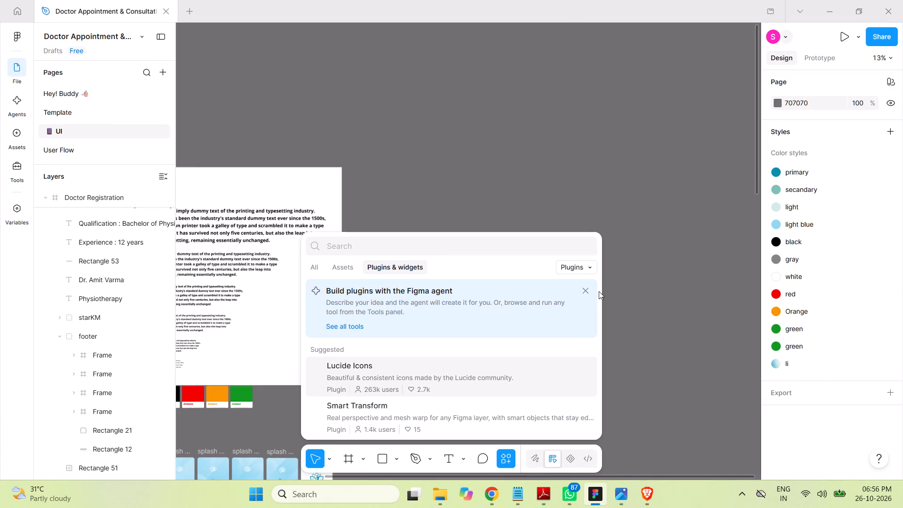
type("free icons")
key("Return")
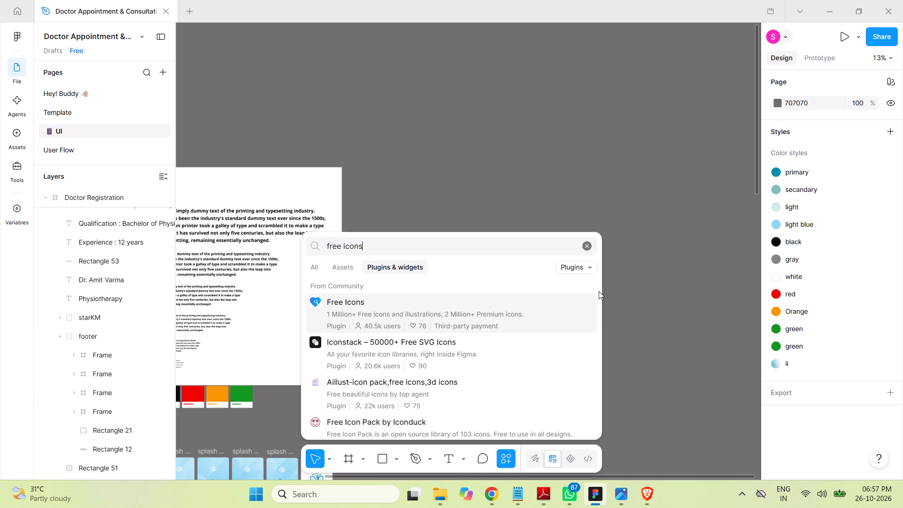
scroll(514, 311, "down", 1)
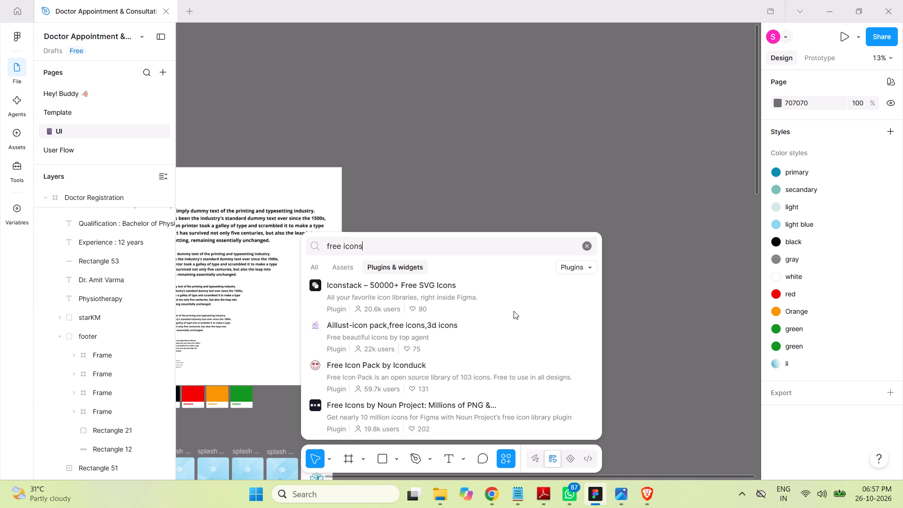
left_click(409, 371)
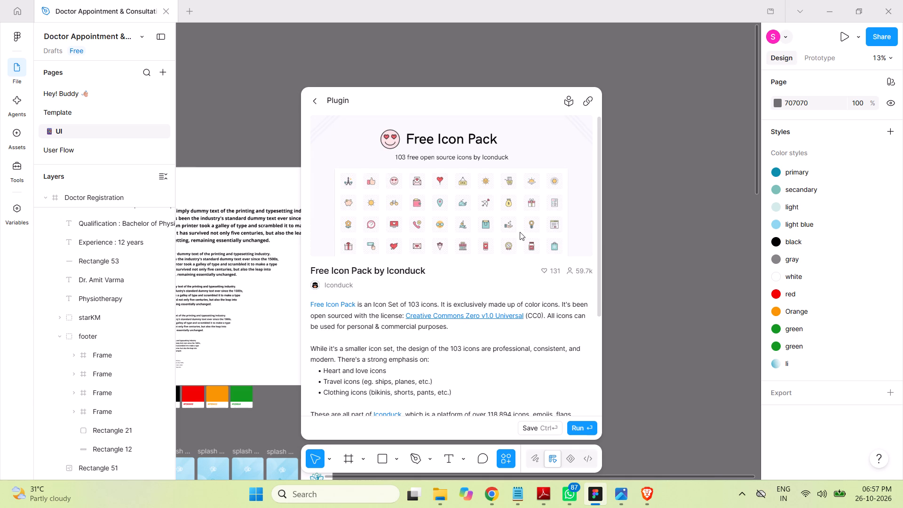
scroll(520, 232, "down", 8)
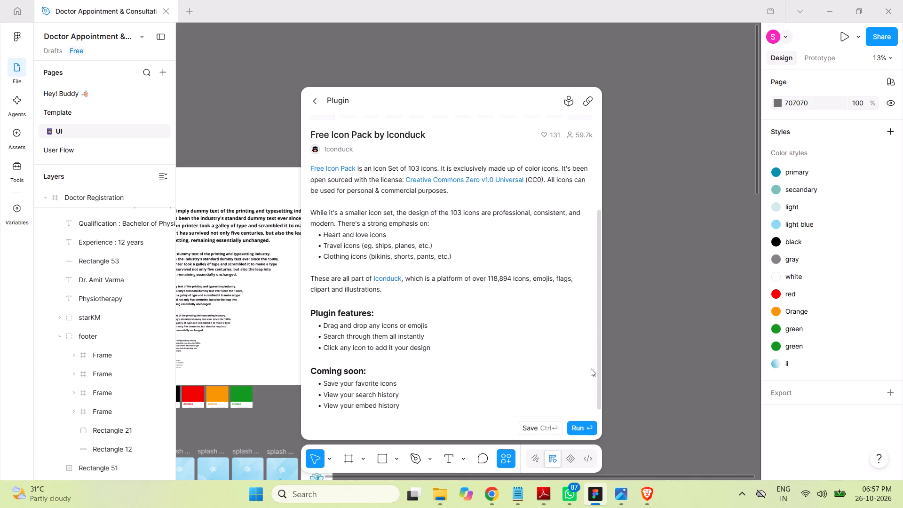
left_click(578, 429)
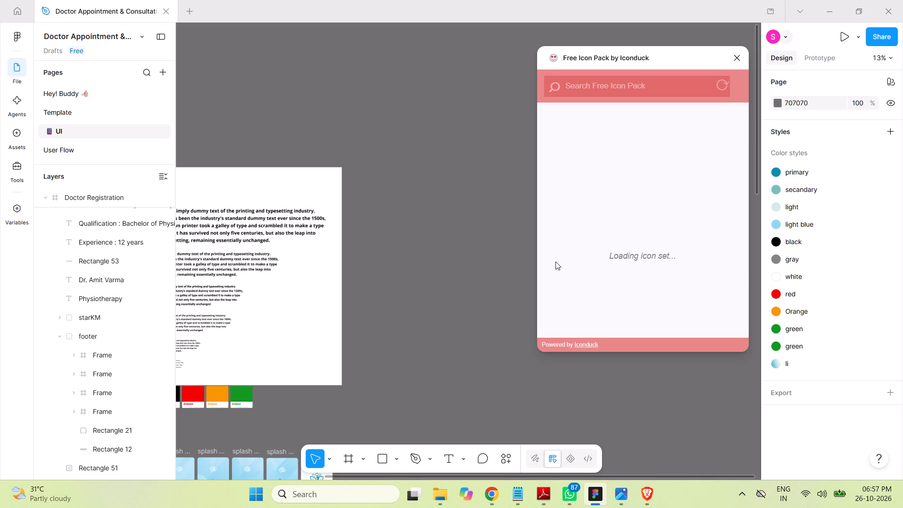
Copy the word Home from the Notepad list and place it as a text layer on the empty Figma canvas beside the typography frame.
left_click(516, 498)
left_click_drag(104, 143, 73, 141)
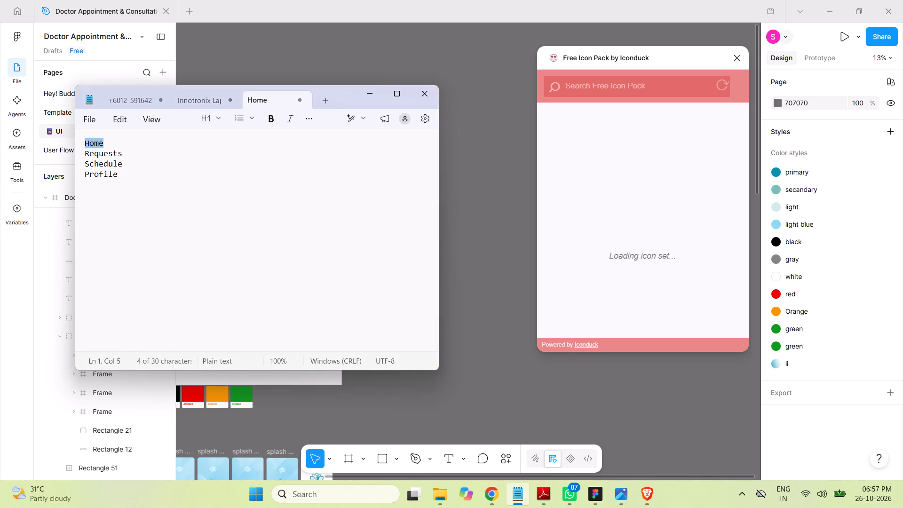
key("ctrl+c")
left_click(473, 241)
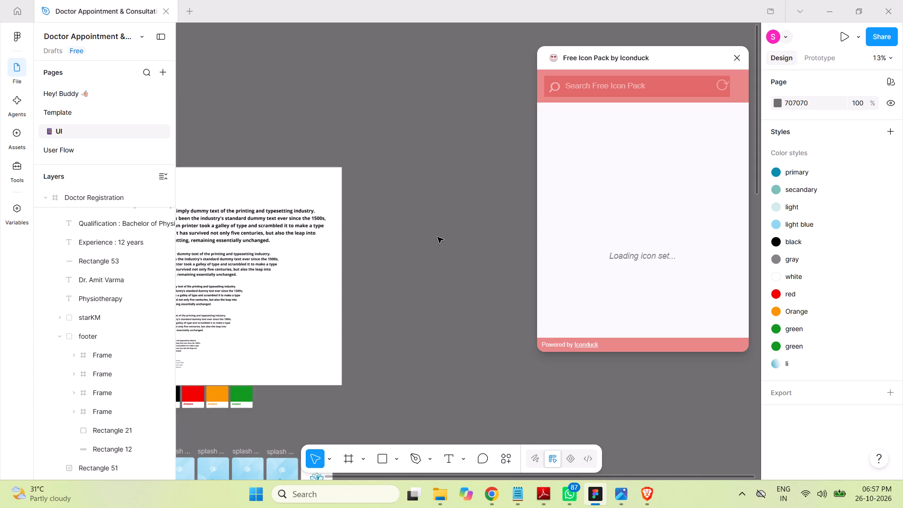
left_click(437, 237)
left_click(449, 460)
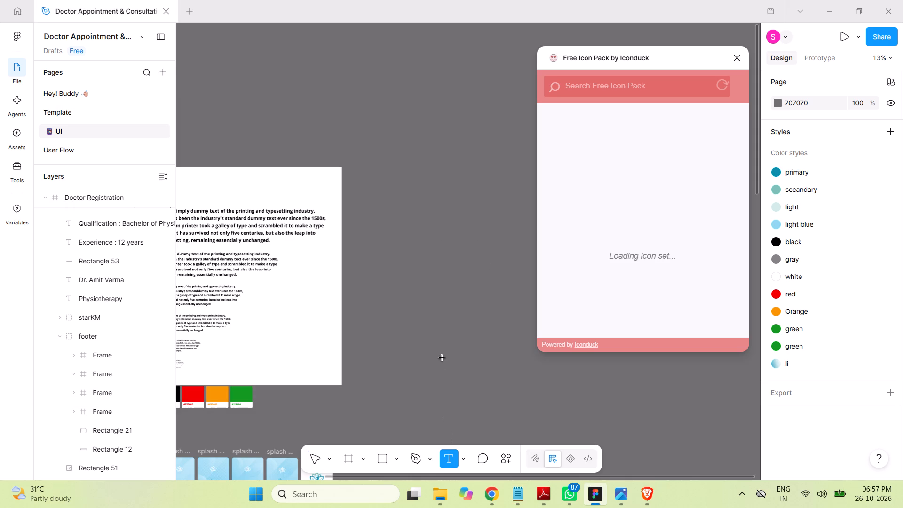
left_click(443, 328)
key("ctrl+v")
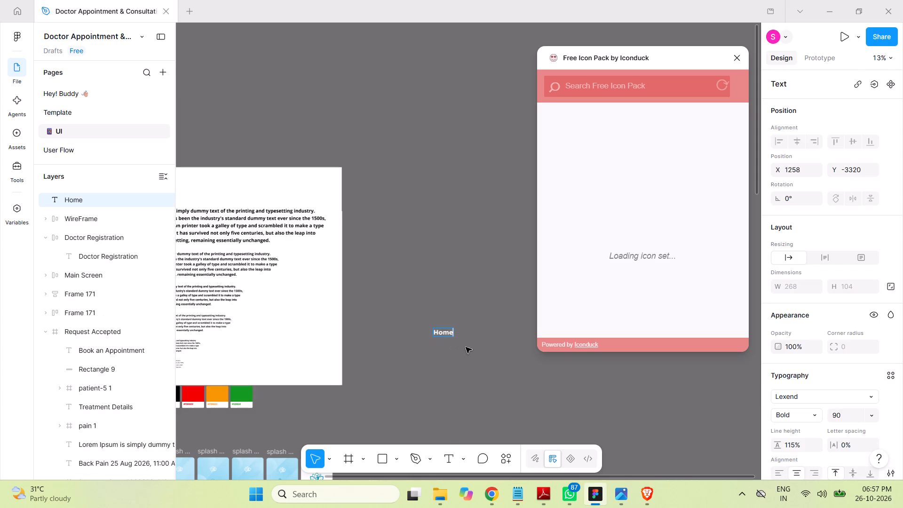
left_click(451, 239)
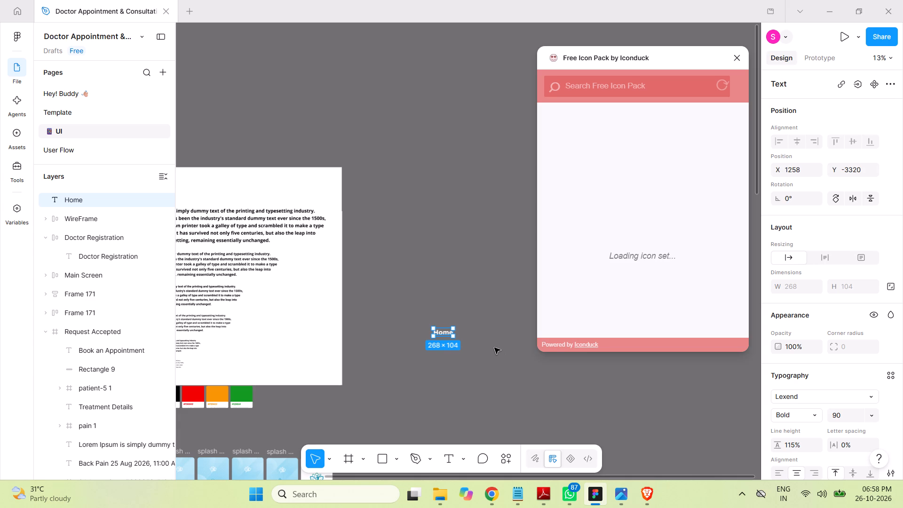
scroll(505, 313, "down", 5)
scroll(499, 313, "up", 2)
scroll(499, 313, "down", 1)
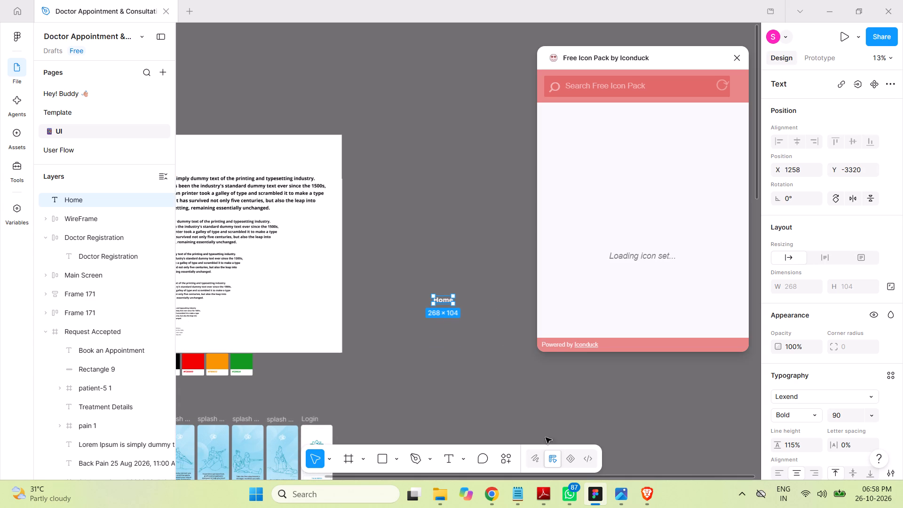
Switch to the Brave browser and open the Chatwait extension's overview.
left_click(443, 495)
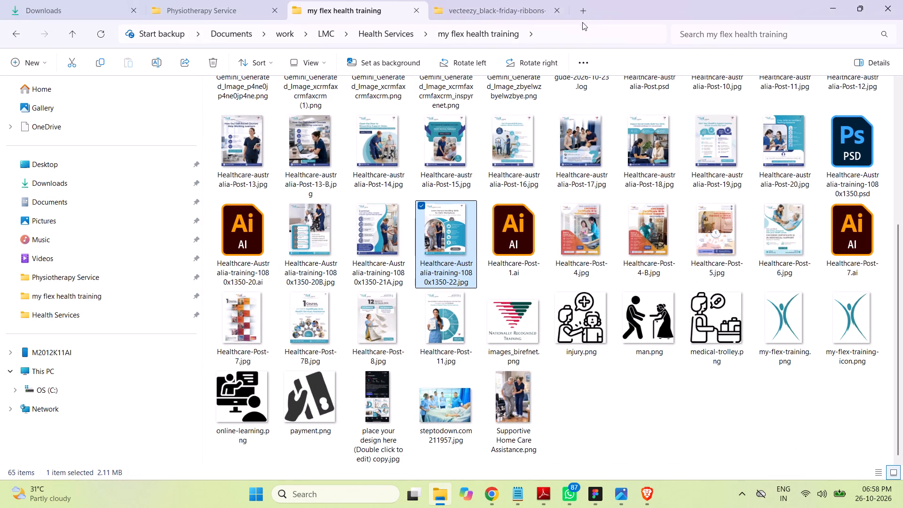
left_click(649, 503)
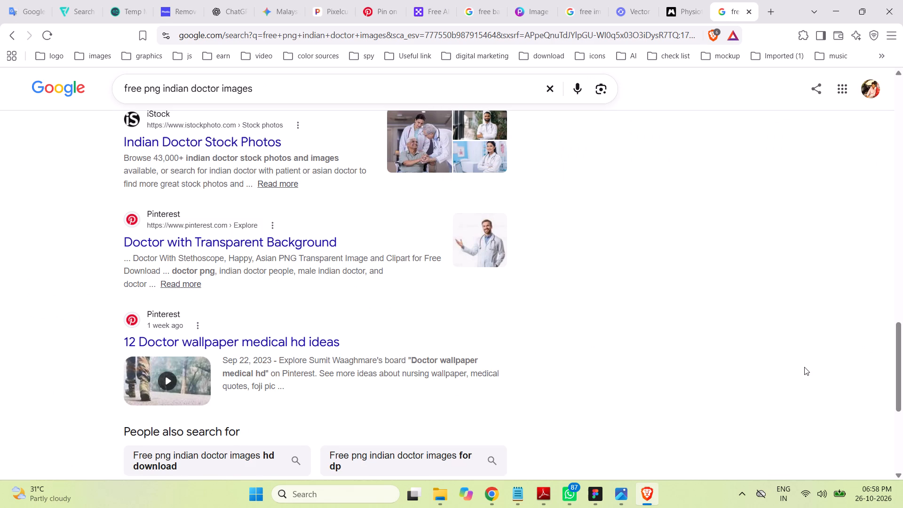
left_click(805, 35)
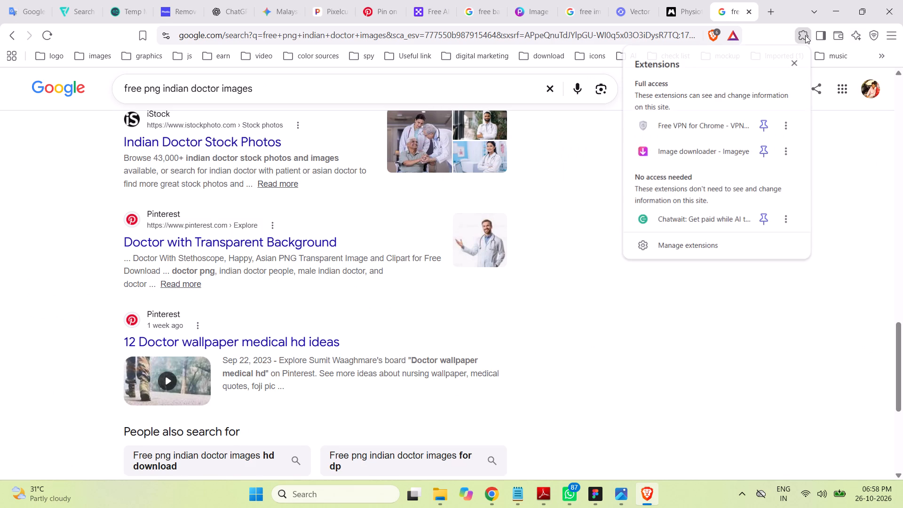
left_click(698, 220)
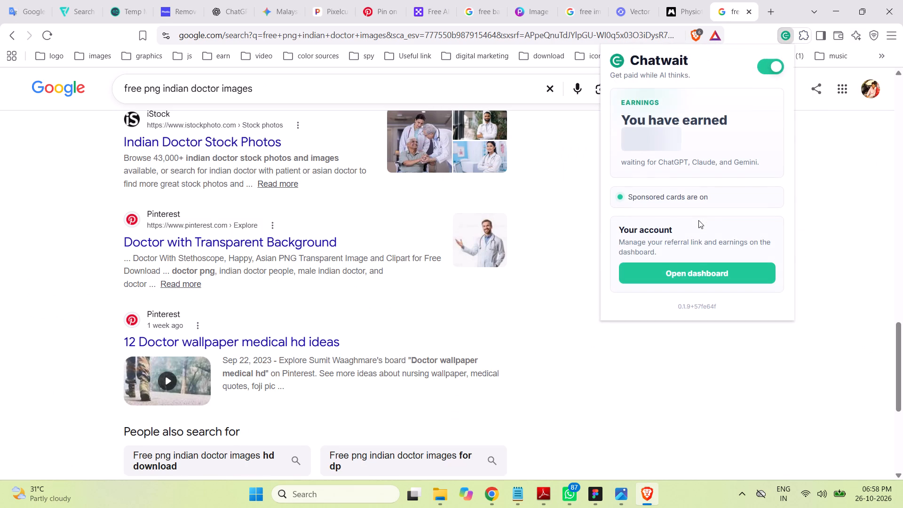
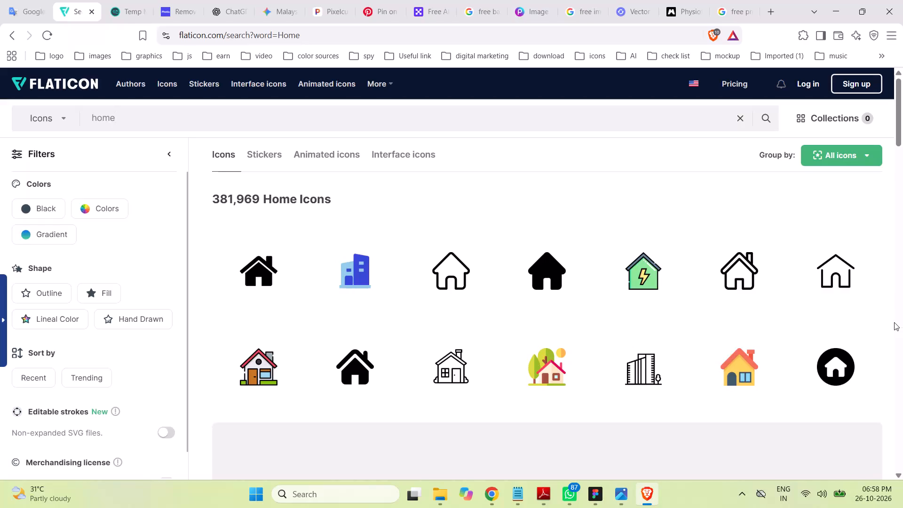
Download the black Home Icon Silhouette from the Flaticon home results using the free download option and dismiss the attribution notice.
scroll(885, 318, "down", 1)
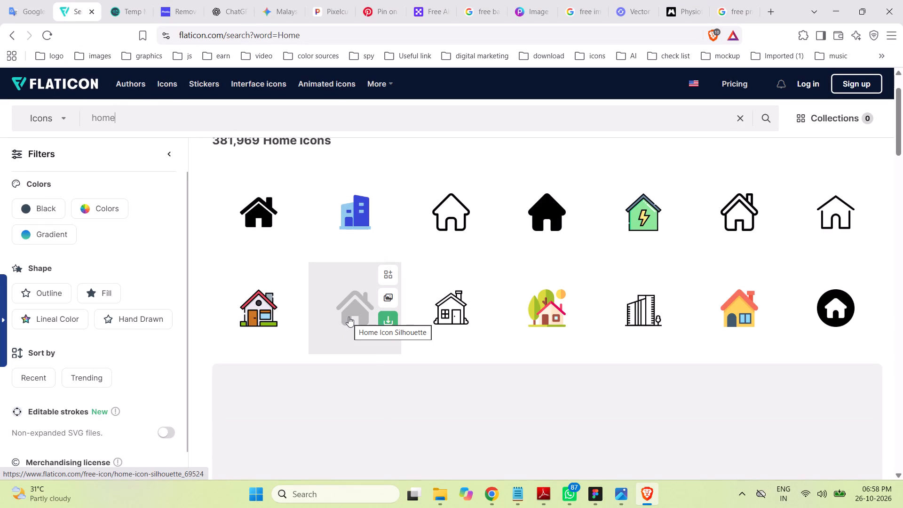
left_click(384, 321)
left_click(357, 387)
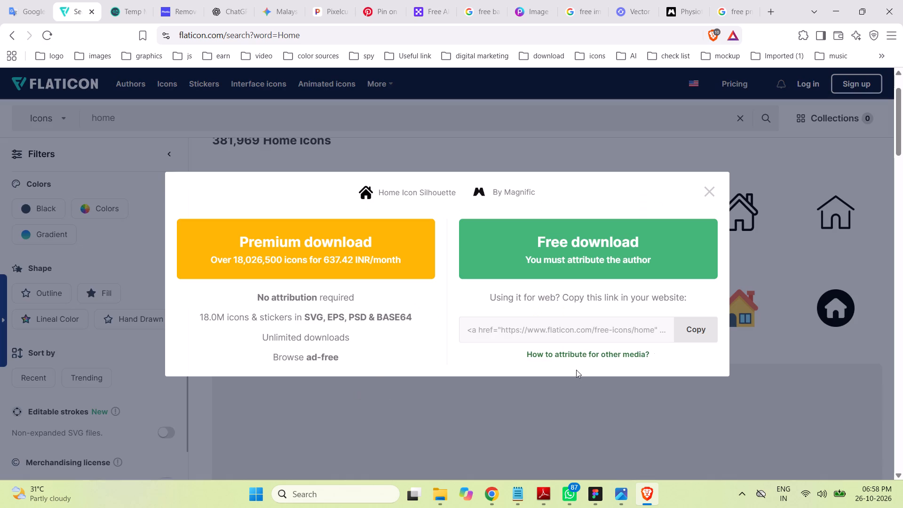
left_click(626, 257)
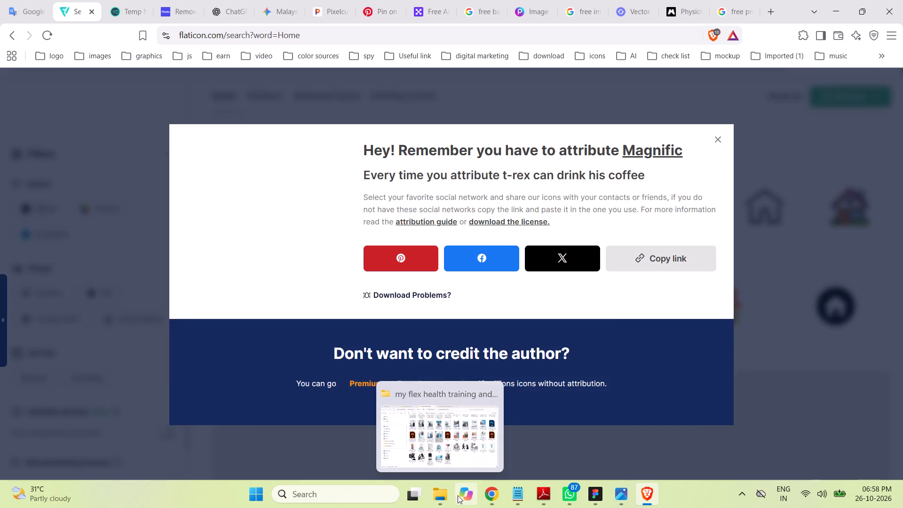
left_click(724, 132)
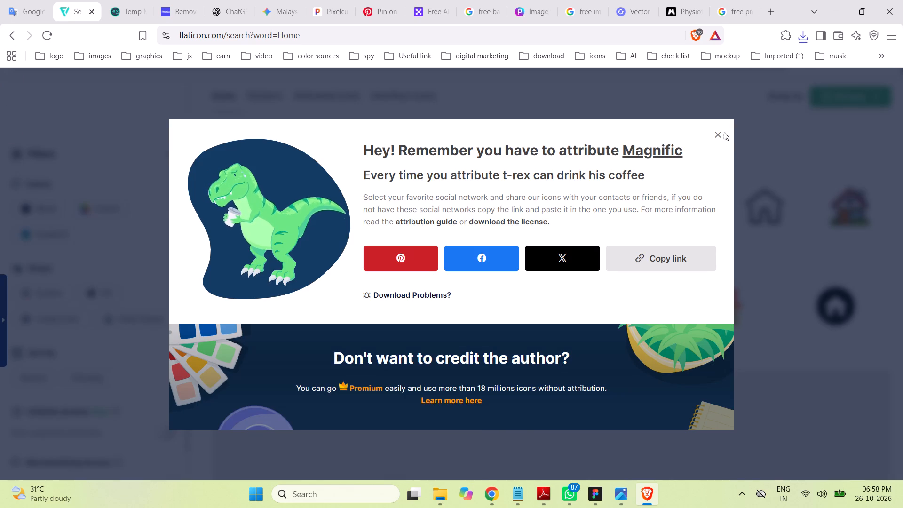
Switch to File Explorer and move home-icon-silhouette.png from Downloads into the icons folder under Documents > Data.
left_click(434, 490)
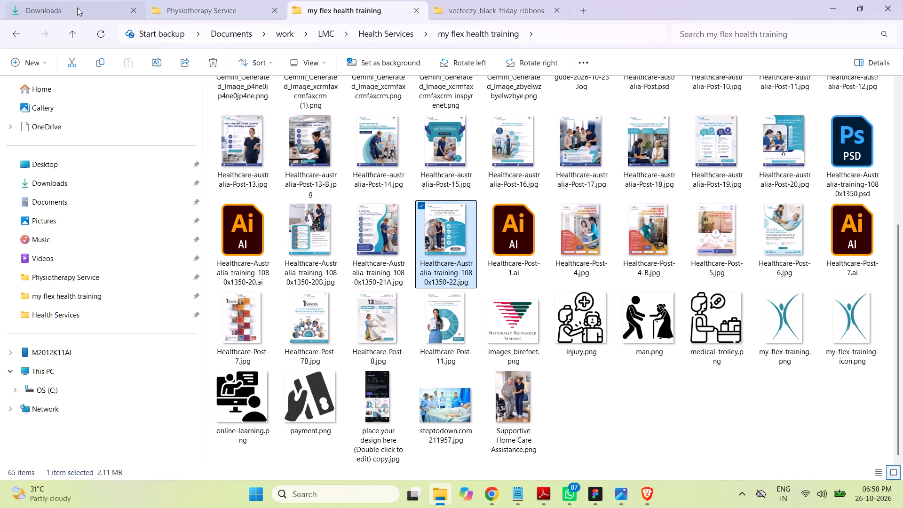
left_click(521, 8)
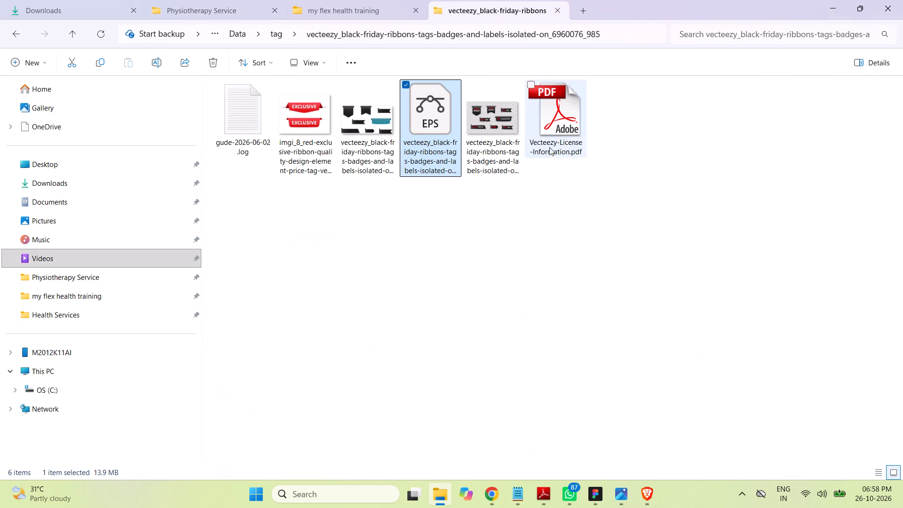
left_click(236, 34)
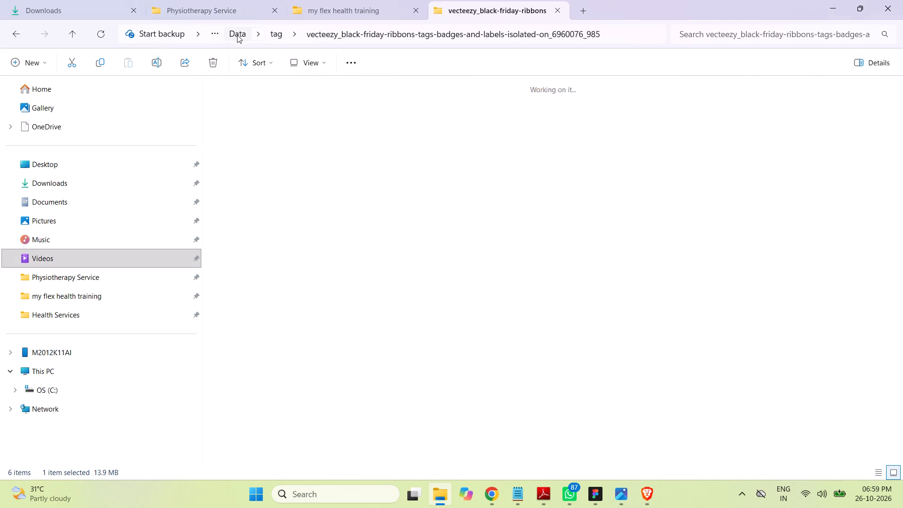
double_click(735, 126)
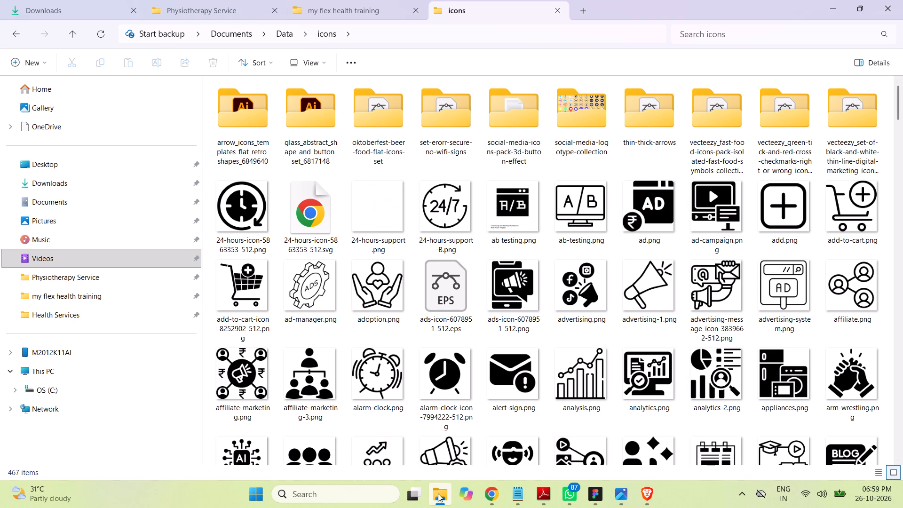
left_click(39, 12)
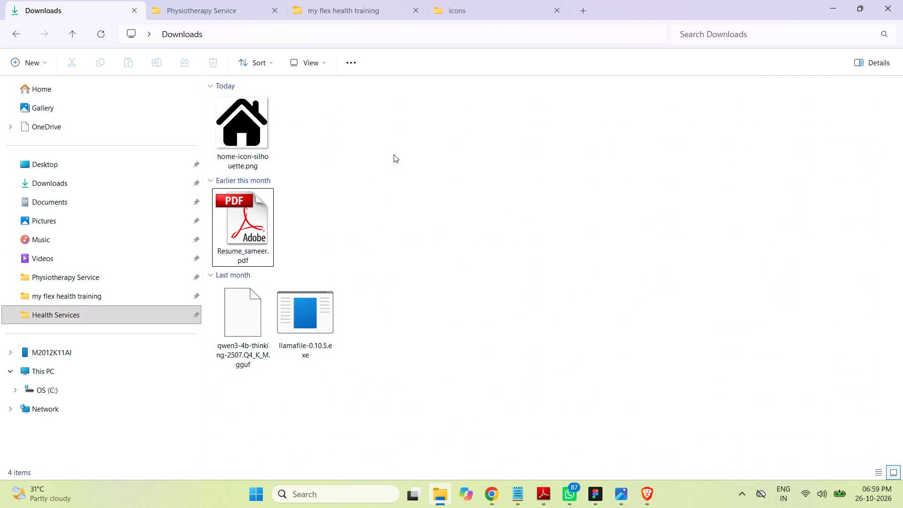
left_click(394, 154)
left_click(246, 137)
key("ctrl+x")
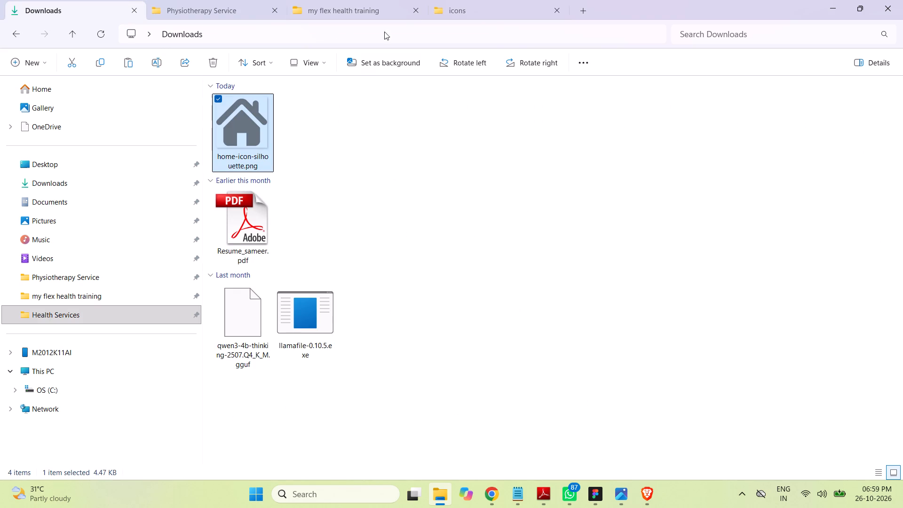
left_click(461, 3)
key("ctrl+v")
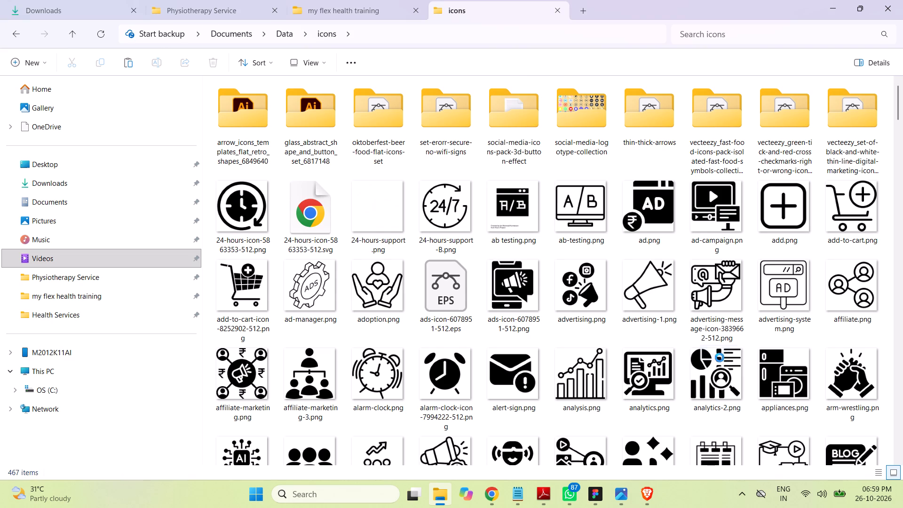
left_click(783, 415)
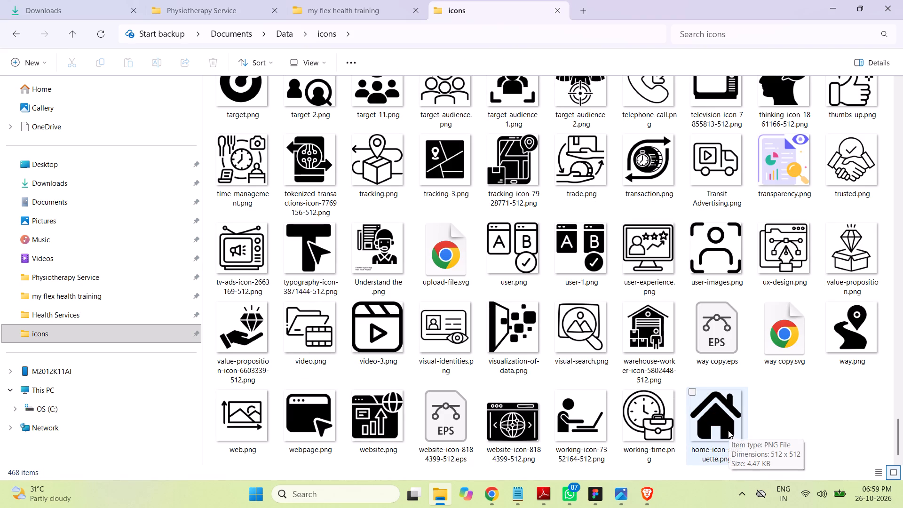
Open home-icon-silhouette.png from the icons folder in Adobe Illustrator 2025.
left_click_drag(728, 430, 674, 441)
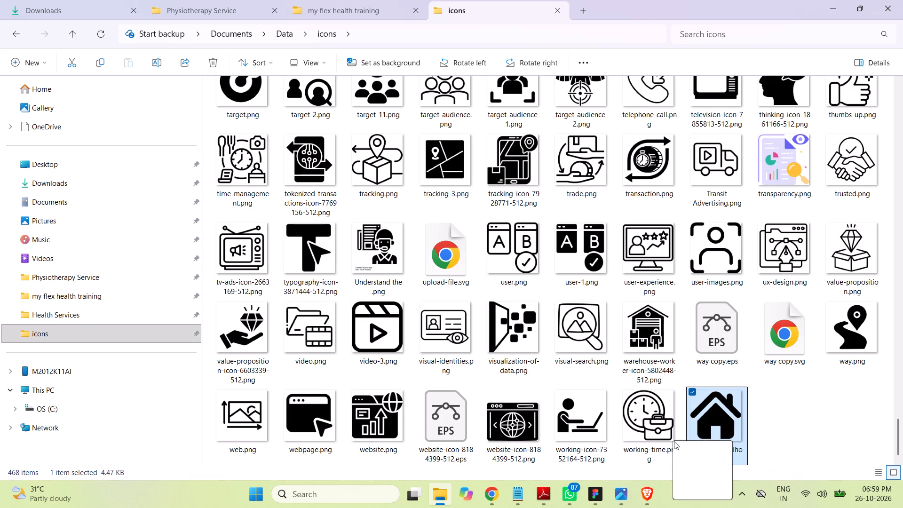
left_click_drag(674, 441, 732, 424)
right_click(721, 420)
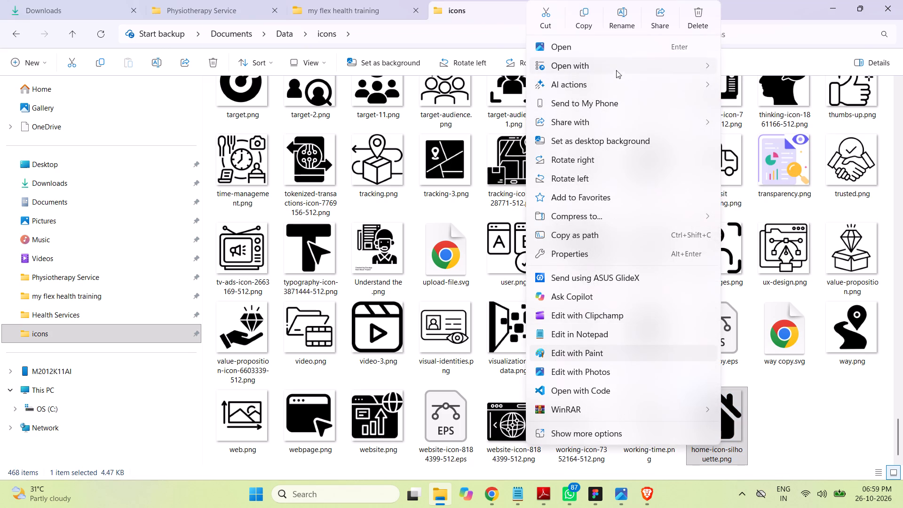
left_click(756, 88)
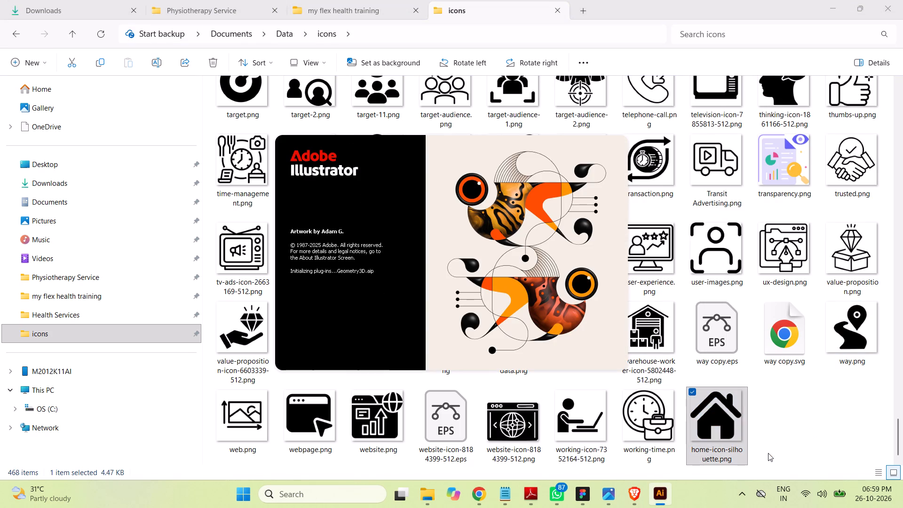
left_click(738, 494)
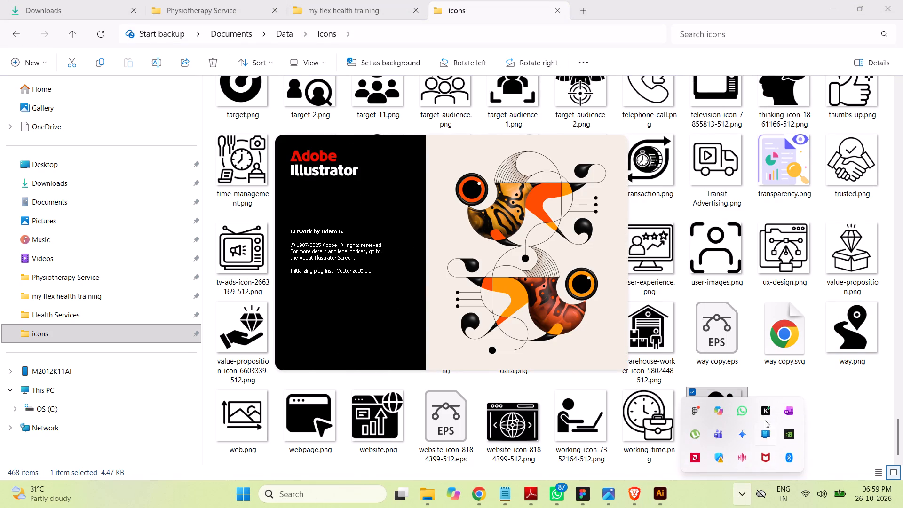
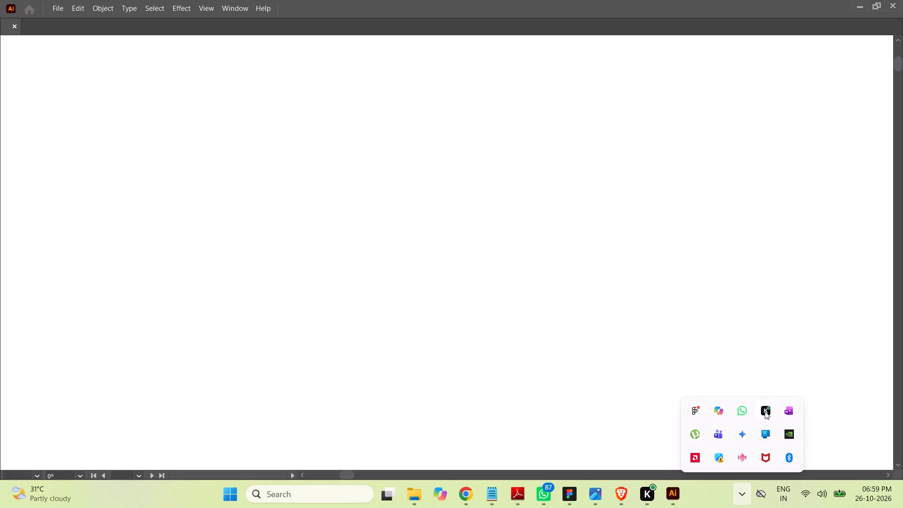
Switch to Illustrator and convert the home-icon-silhouette image into editable vector paths with a default-preset Image Trace and Expand.
left_click(672, 493)
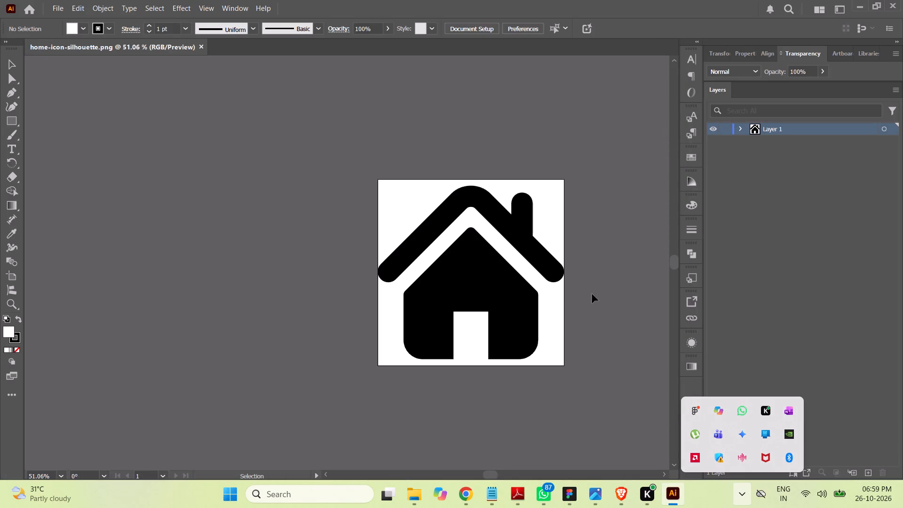
left_click(883, 128)
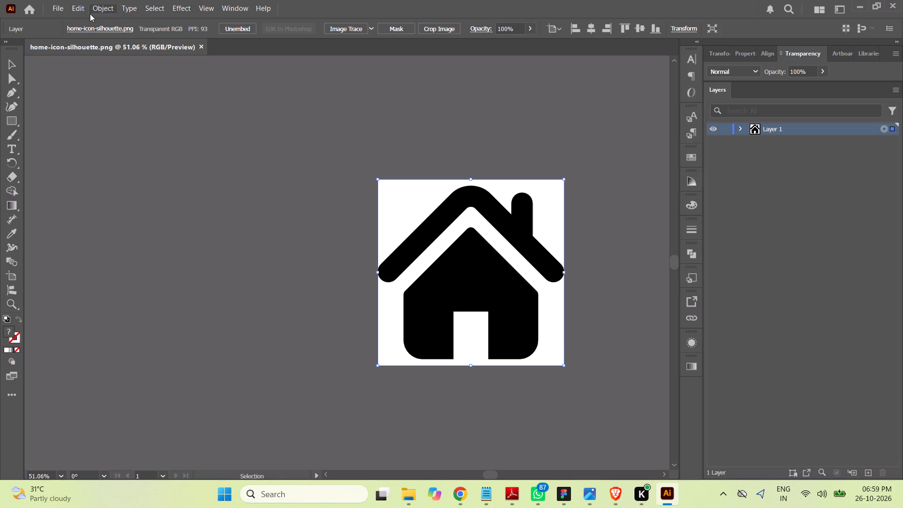
left_click(60, 9)
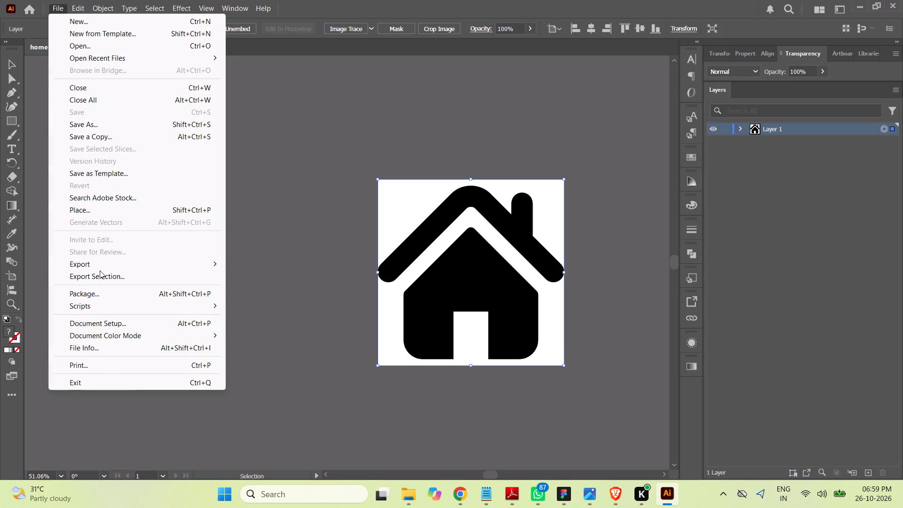
left_click(287, 169)
left_click(883, 128)
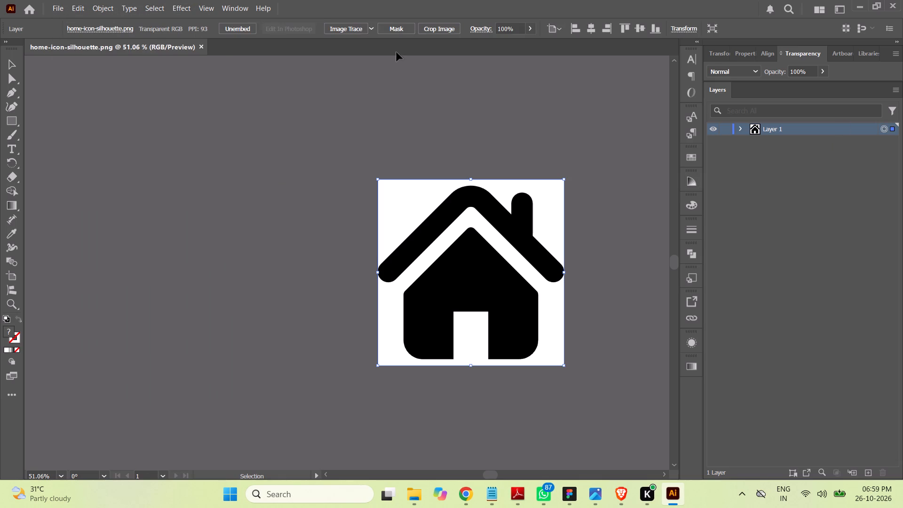
left_click(340, 30)
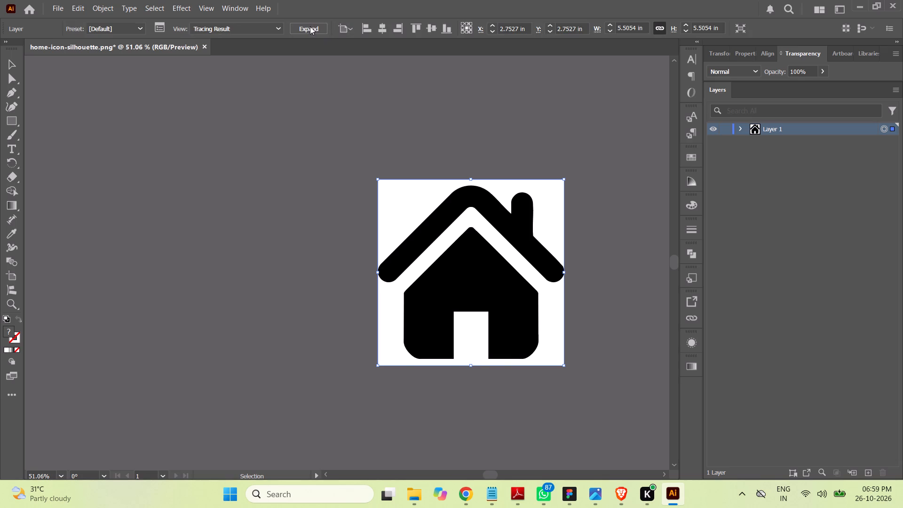
left_click(310, 27)
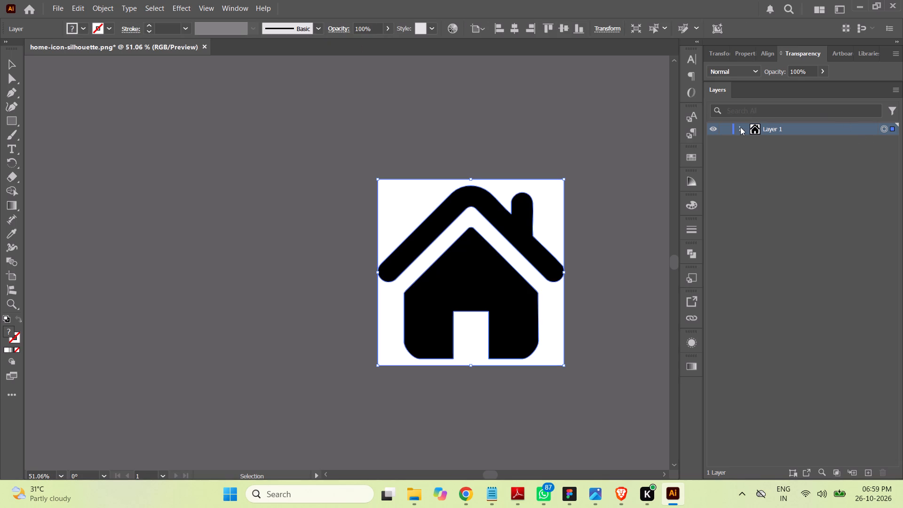
Delete the white background Compound Path from the traced group inside Layer 1.
left_click(740, 127)
left_click(755, 142)
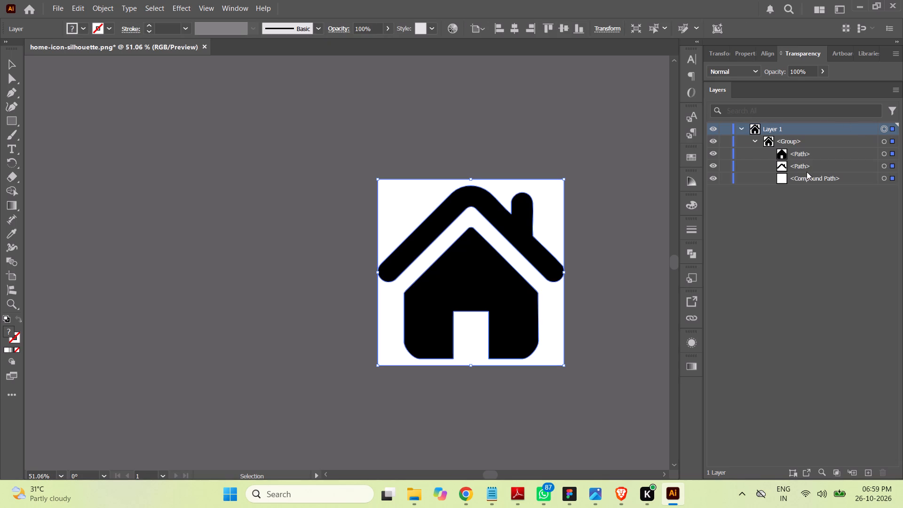
left_click(812, 182)
left_click(885, 472)
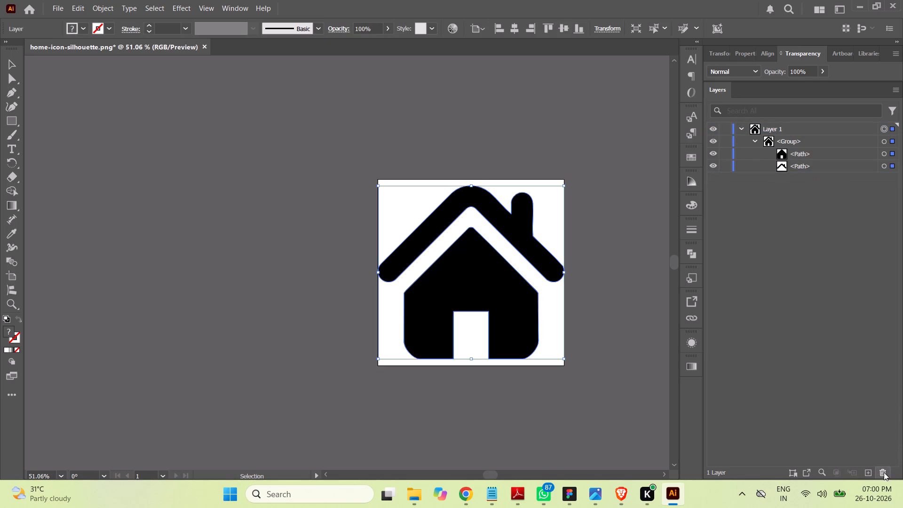
left_click(754, 141)
left_click(744, 130)
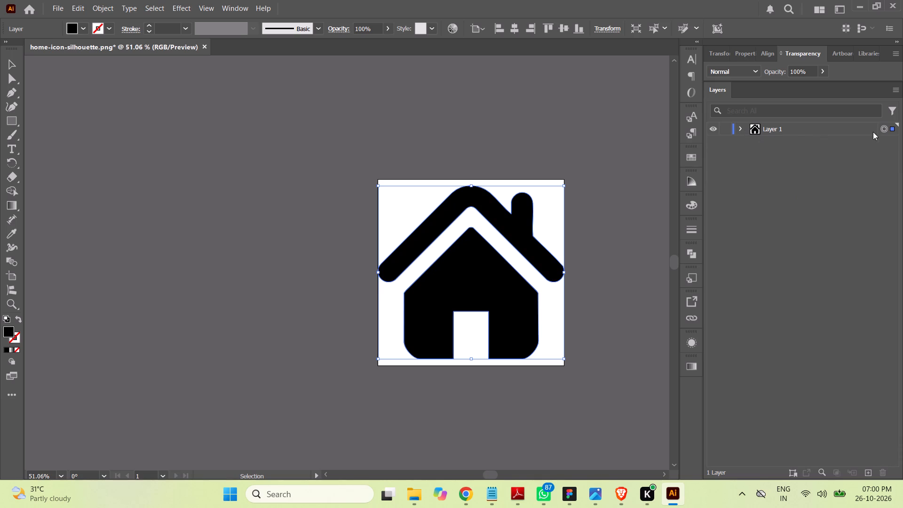
Export the traced house artwork as home-icon-silhouette.svg in SVG format to the icons folder under Documents > Data.
left_click(884, 131)
left_click(60, 8)
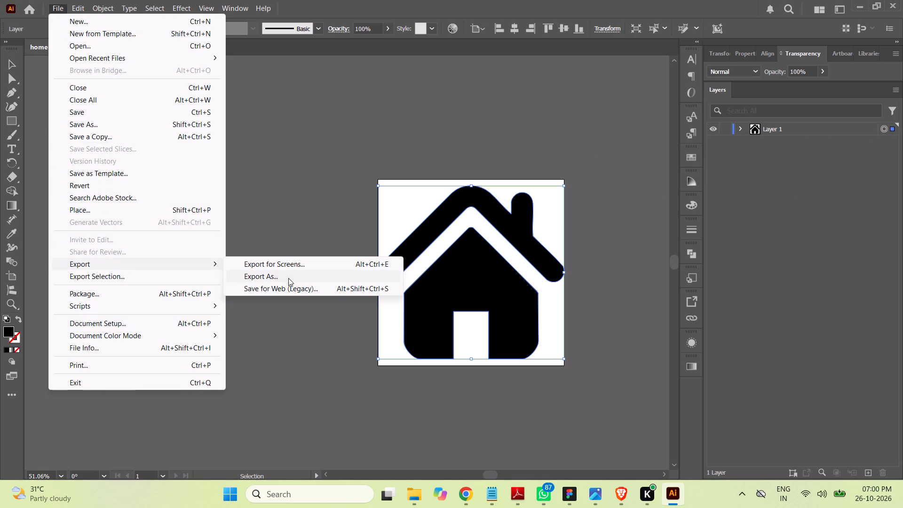
left_click(288, 278)
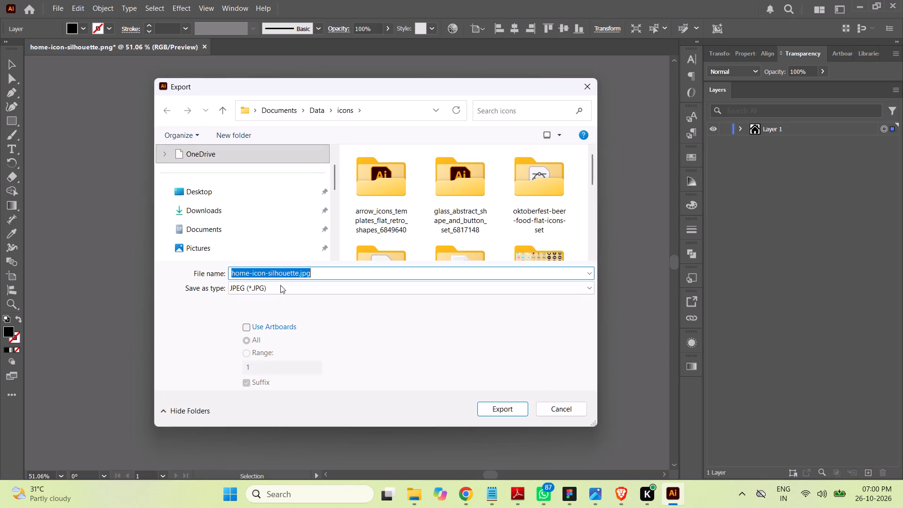
left_click(294, 292)
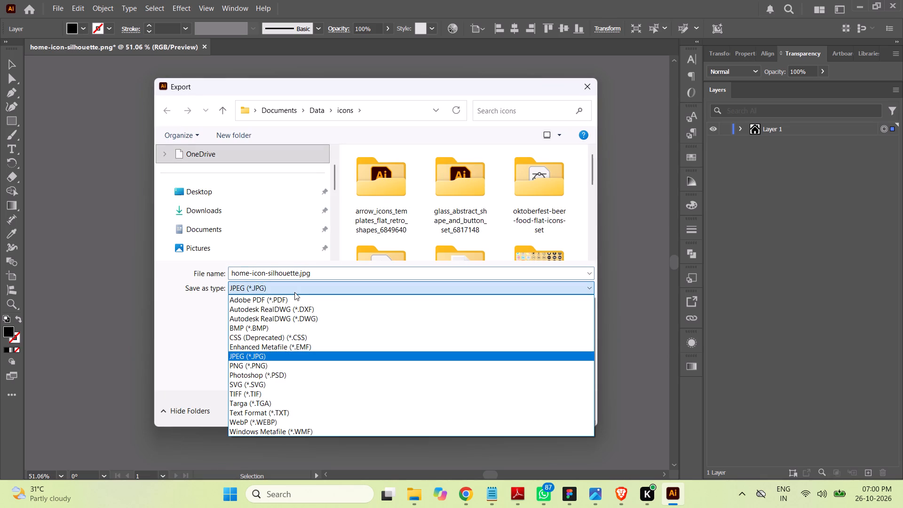
left_click(266, 382)
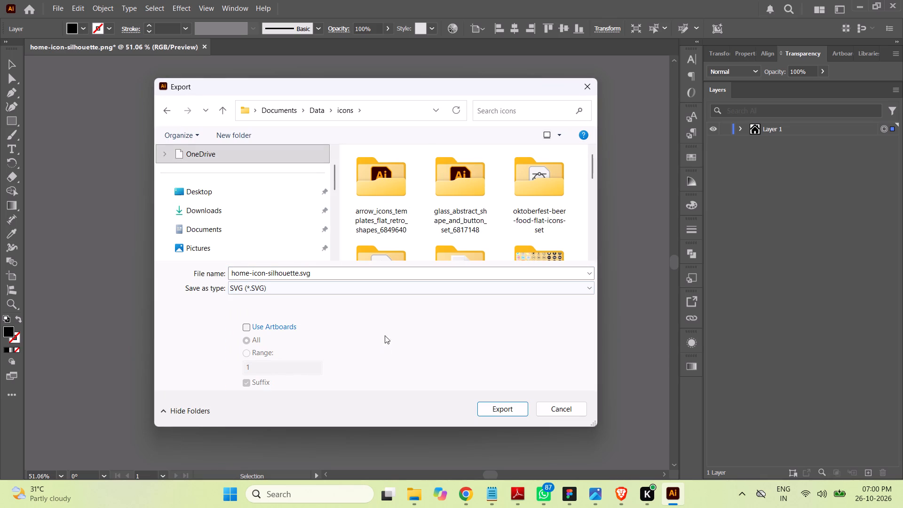
left_click(512, 409)
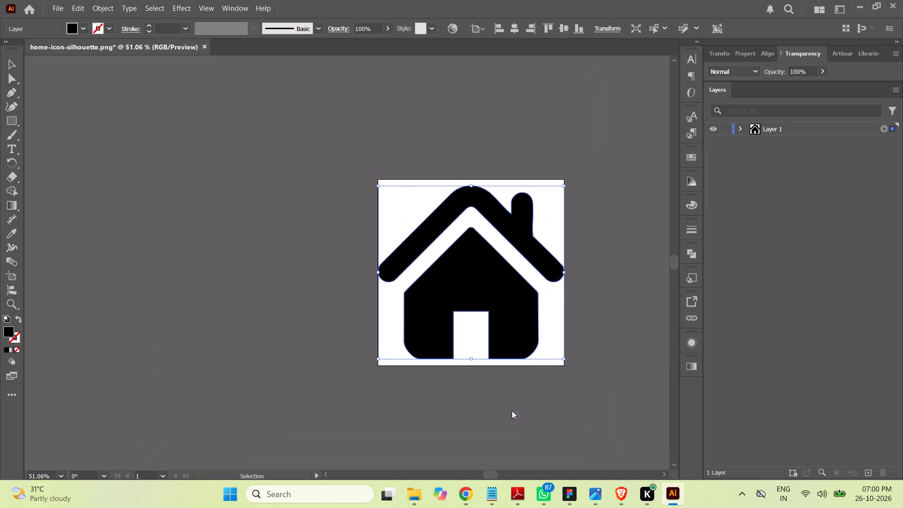
left_click(458, 283)
Switch to File Explorer, preview home-icon-silhouette.svg from the icons folder in Google Chrome, and close its preview tab.
left_click(417, 494)
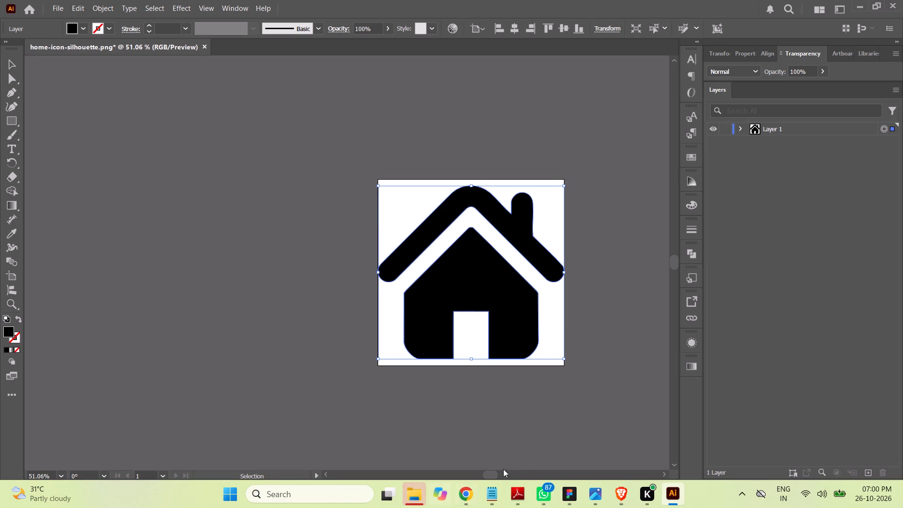
left_click(414, 492)
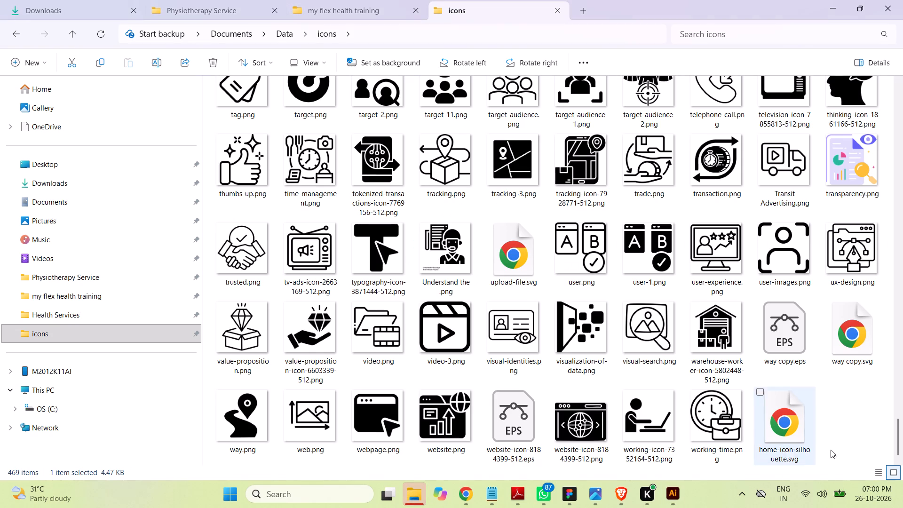
left_click(834, 433)
left_click_drag(790, 433, 696, 474)
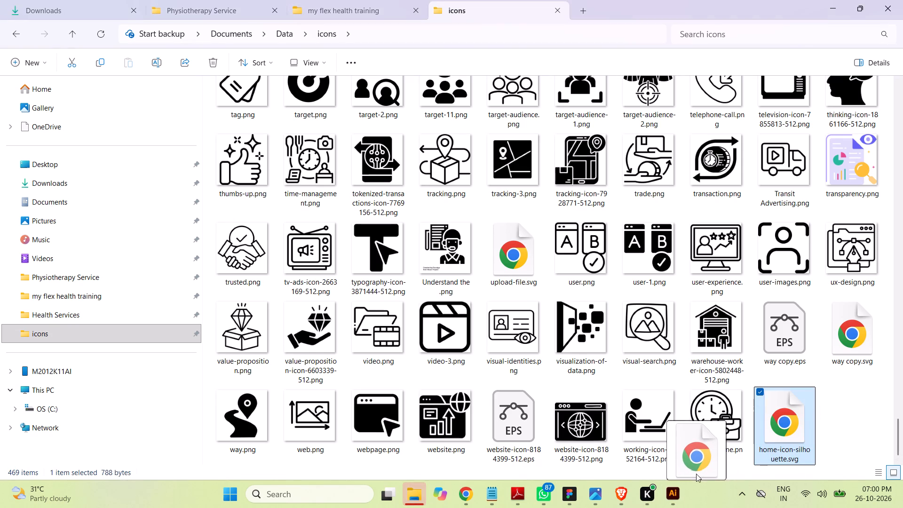
left_click_drag(696, 474, 470, 500)
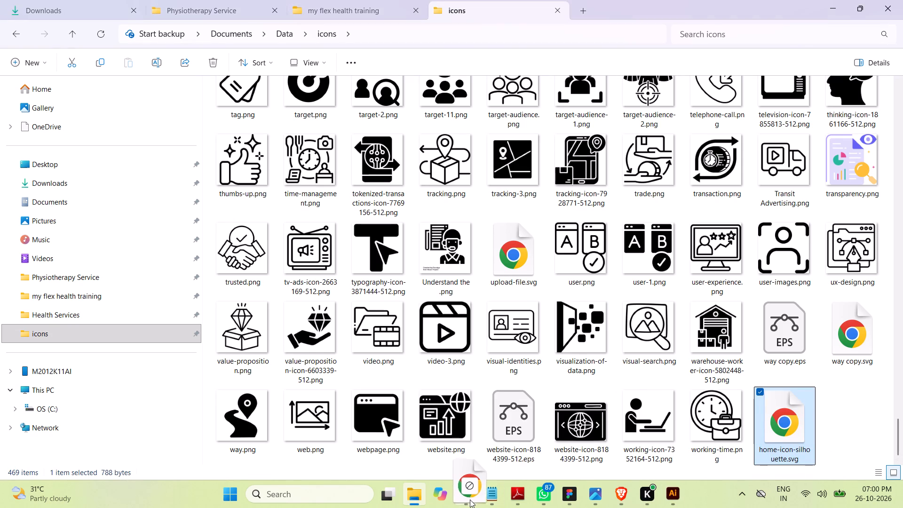
left_click_drag(470, 500, 468, 500)
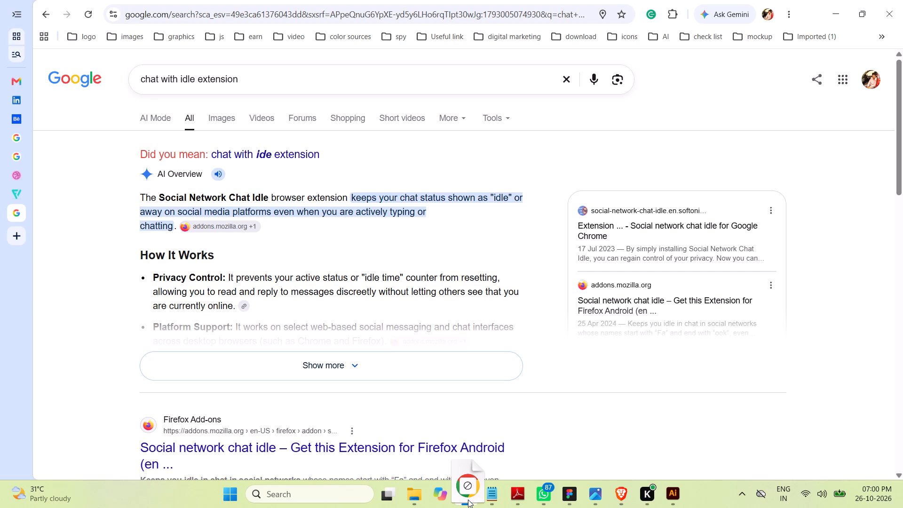
left_click_drag(468, 500, 470, 489)
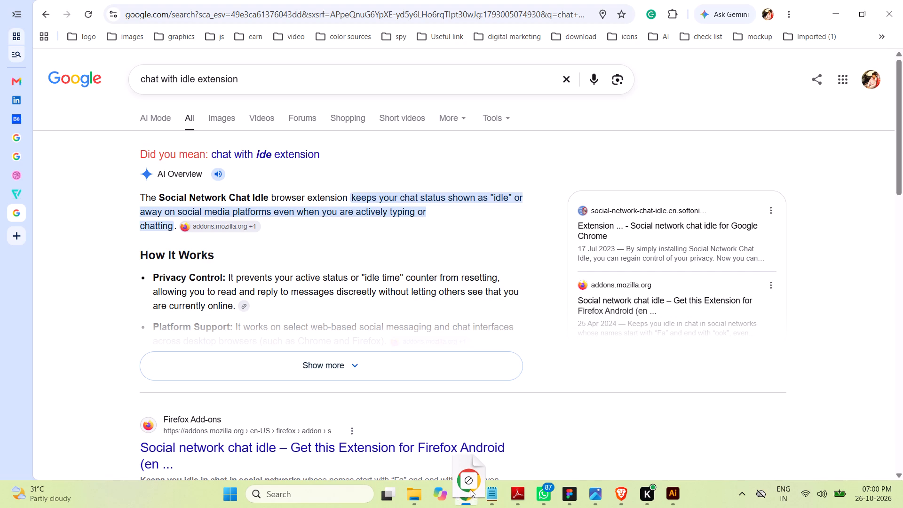
left_click_drag(470, 489, 902, 372)
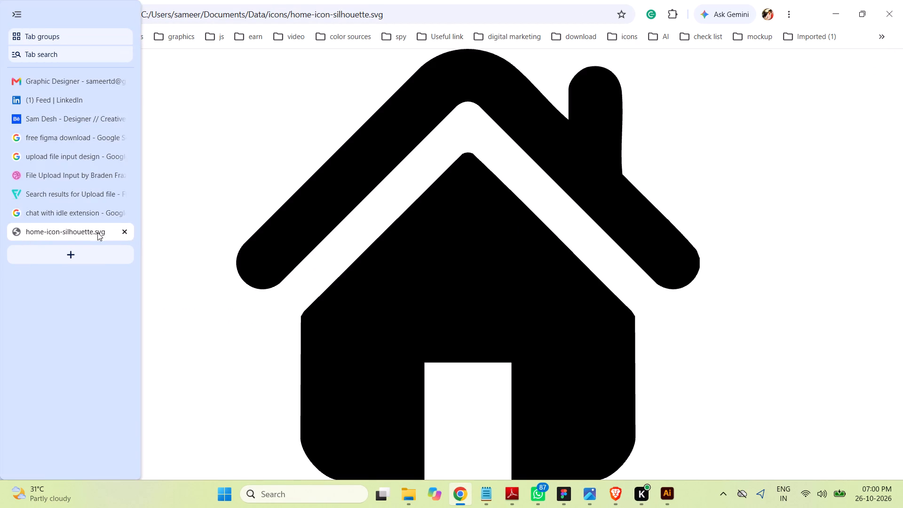
left_click(127, 233)
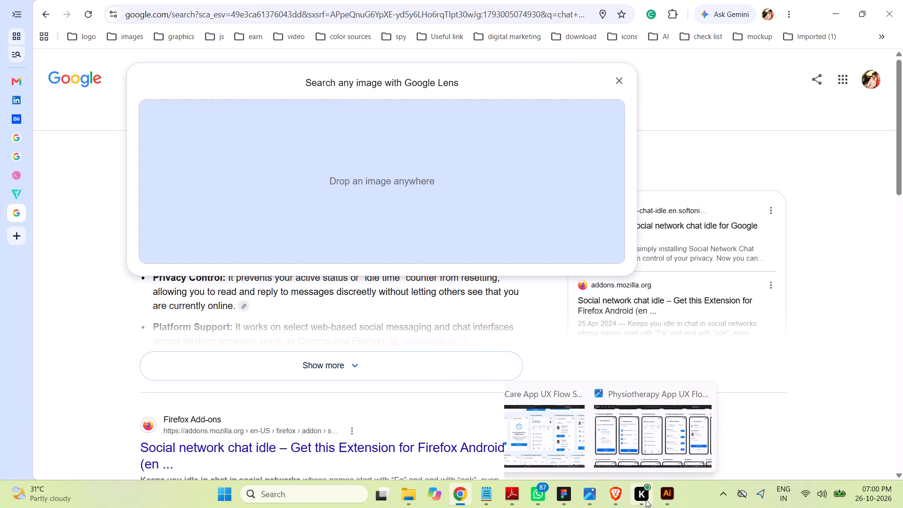
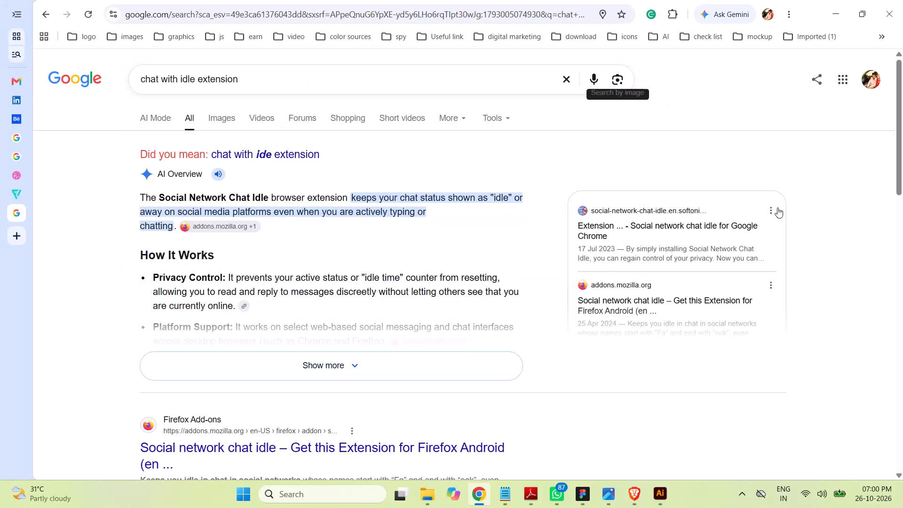
Bring home-icon-silhouette.svg from the icons folder in File Explorer onto the Figma canvas near the Home label.
left_click(583, 495)
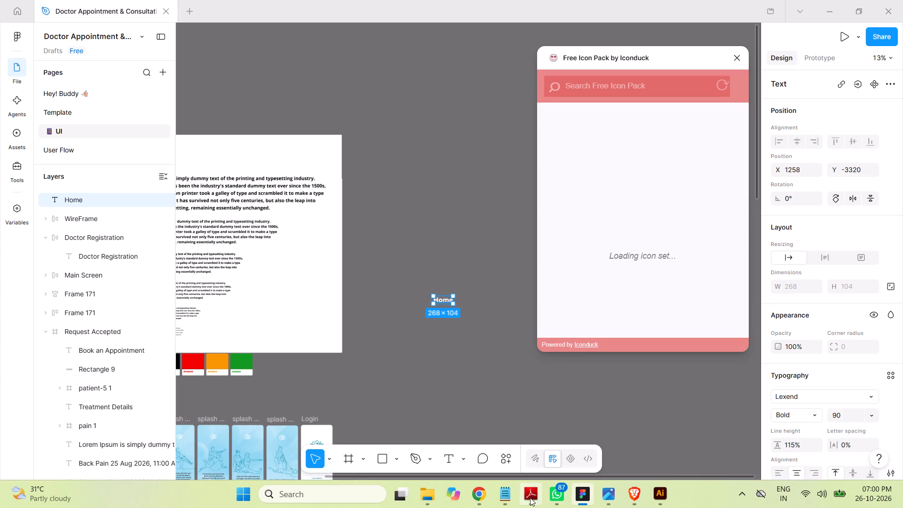
left_click(430, 496)
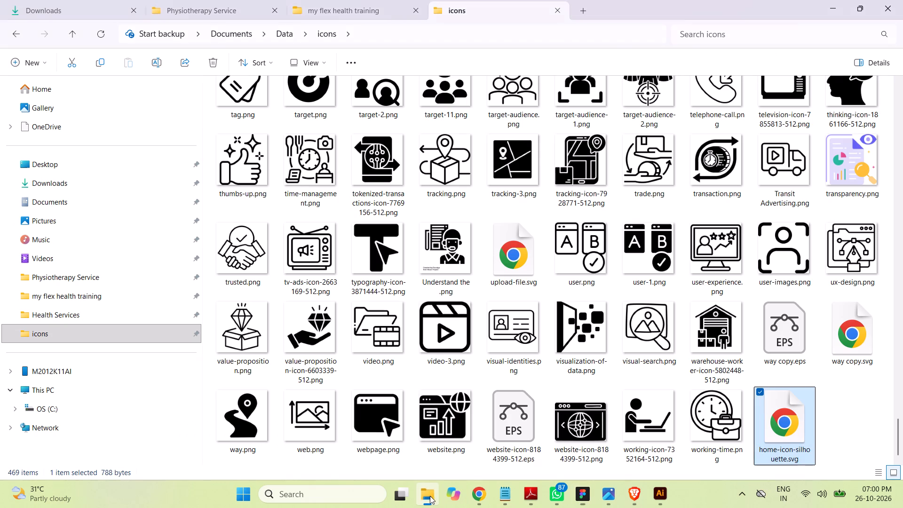
left_click_drag(781, 430, 591, 461)
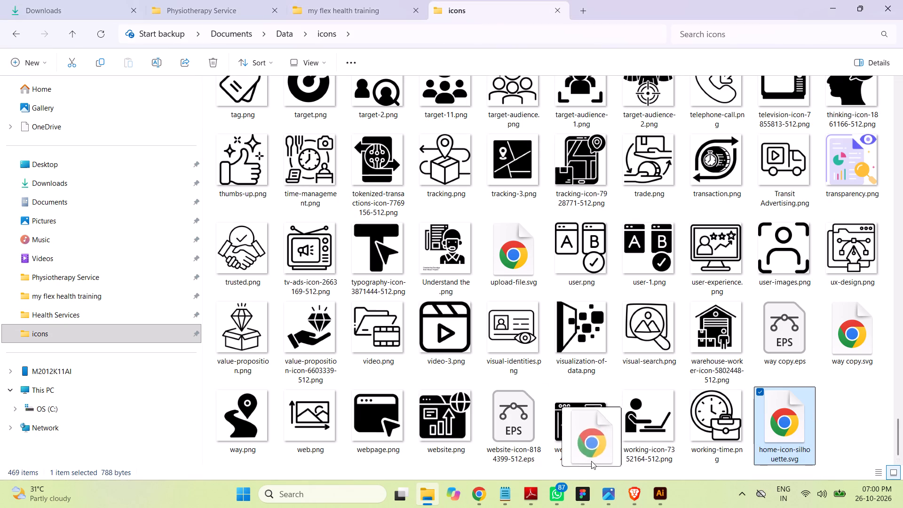
left_click_drag(591, 461, 475, 255)
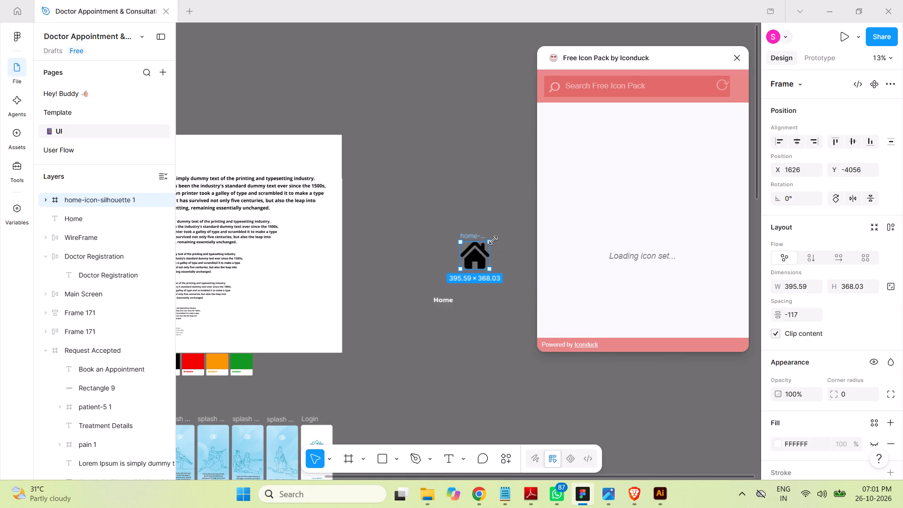
Scale the home icon to about 341 × 317 and place it directly above the Home text.
left_click_drag(493, 240, 493, 246, "shift")
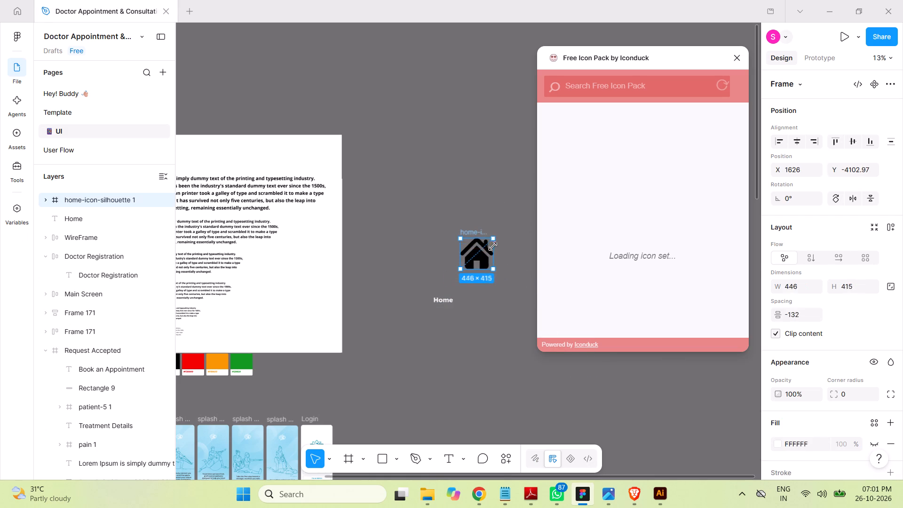
left_click_drag(493, 246, 485, 269, "shift")
left_click_drag(479, 263, 451, 288)
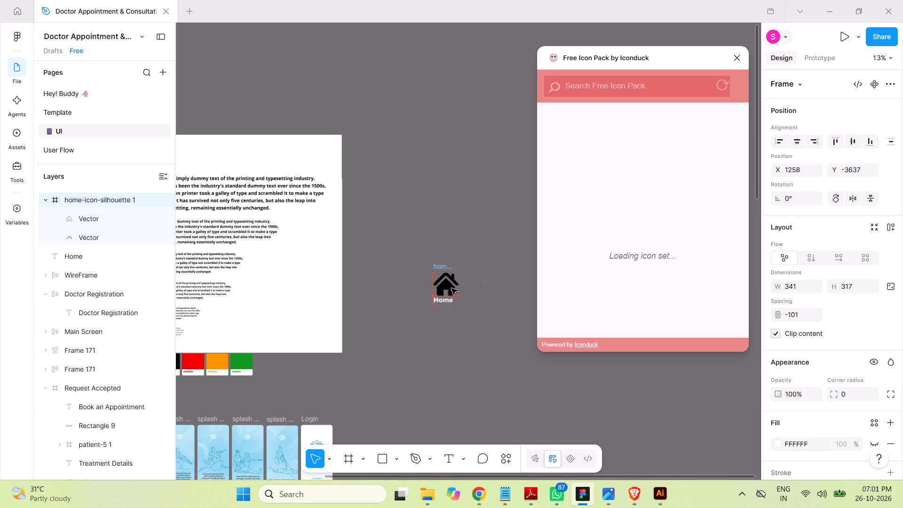
left_click_drag(451, 288, 449, 288)
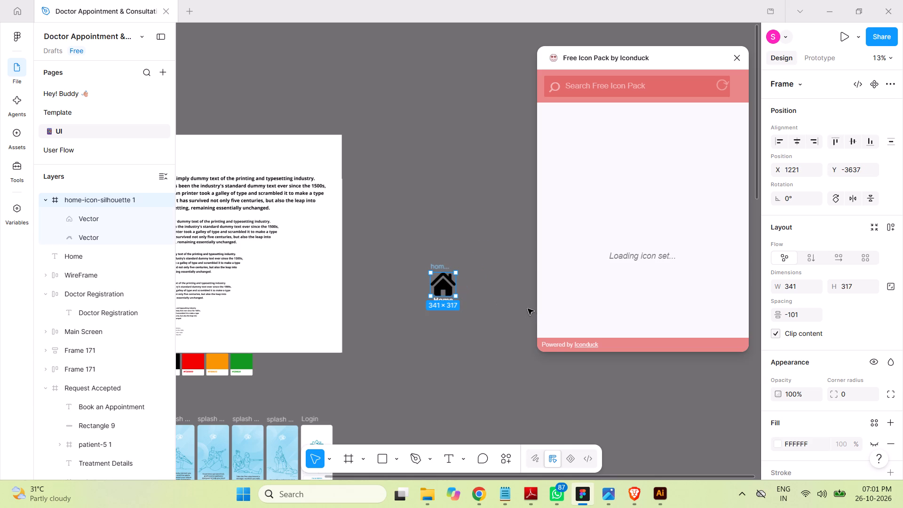
Shrink the home icon to about 113 × 105 and centre it just above the Home text.
key("ctrl+equal")
key("ctrl+equal")
scroll(475, 305, "down", 5)
scroll(479, 303, "up", 6)
scroll(483, 302, "down", 1)
scroll(483, 302, "up", 2)
scroll(483, 302, "down", 3)
scroll(478, 303, "up", 3)
scroll(478, 303, "down", 2)
scroll(478, 303, "up", 1)
scroll(476, 304, "down", 2)
scroll(476, 304, "up", 2)
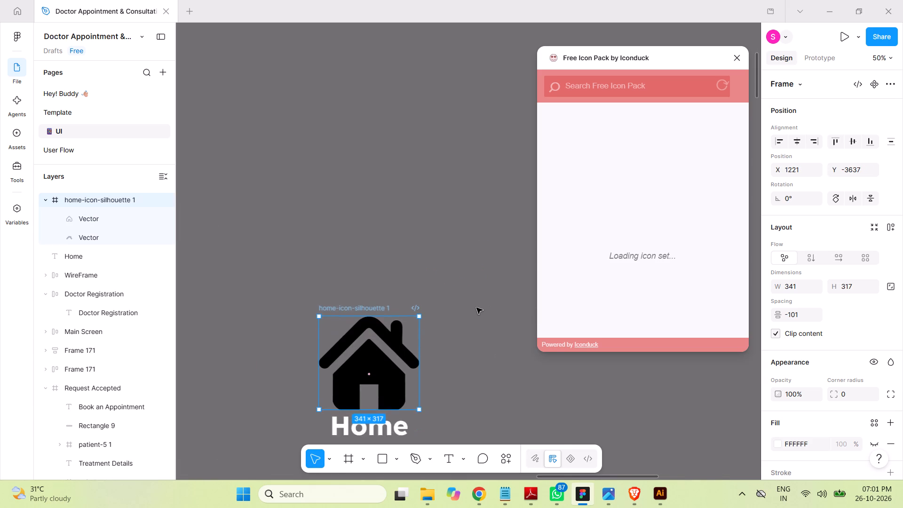
scroll(474, 306, "down", 7)
scroll(473, 307, "up", 1)
scroll(417, 246, "up", 7)
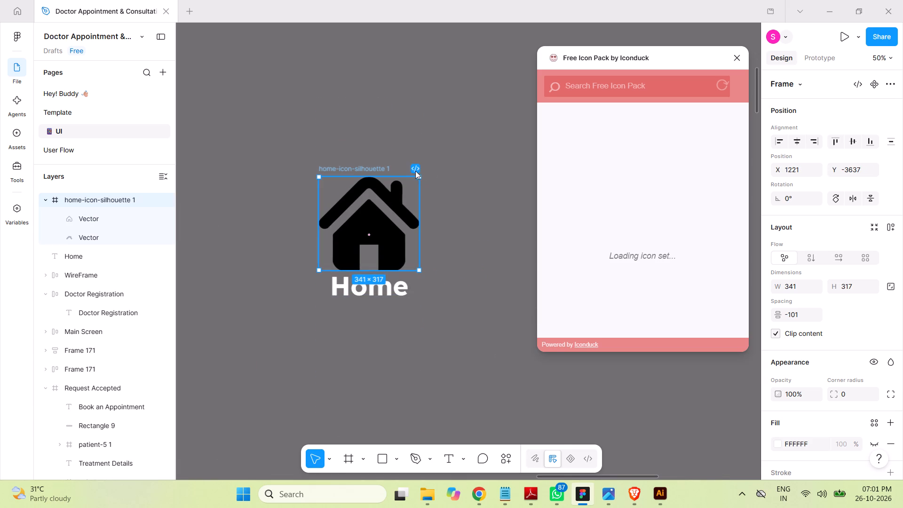
left_click_drag(422, 175, 368, 238, "shift")
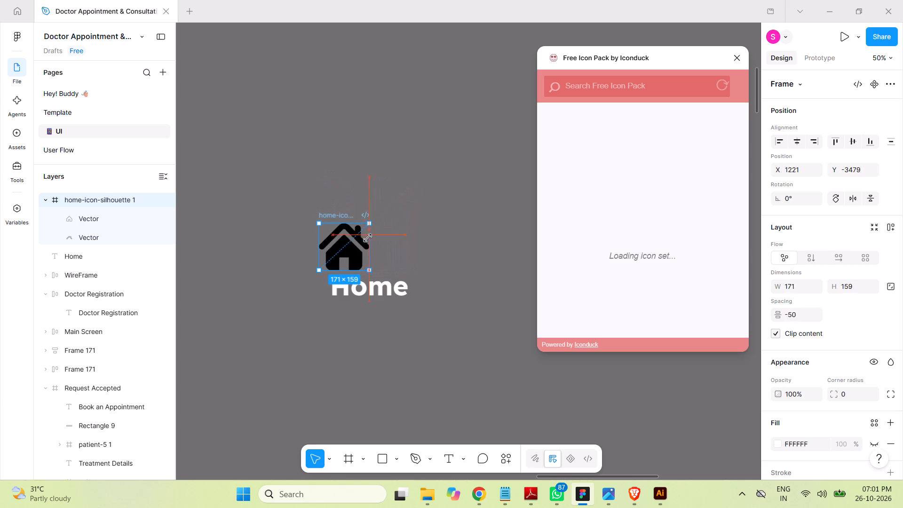
left_click_drag(368, 238, 357, 258, "shift")
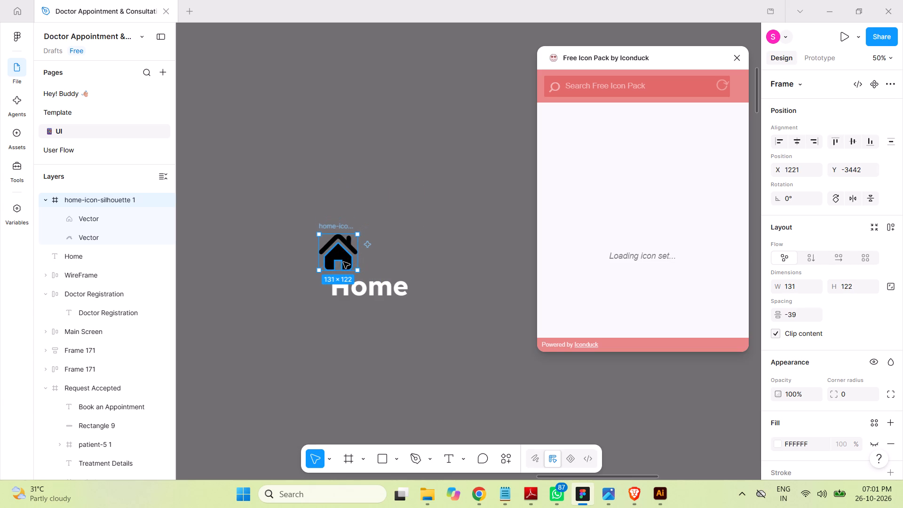
left_click_drag(343, 261, 376, 262)
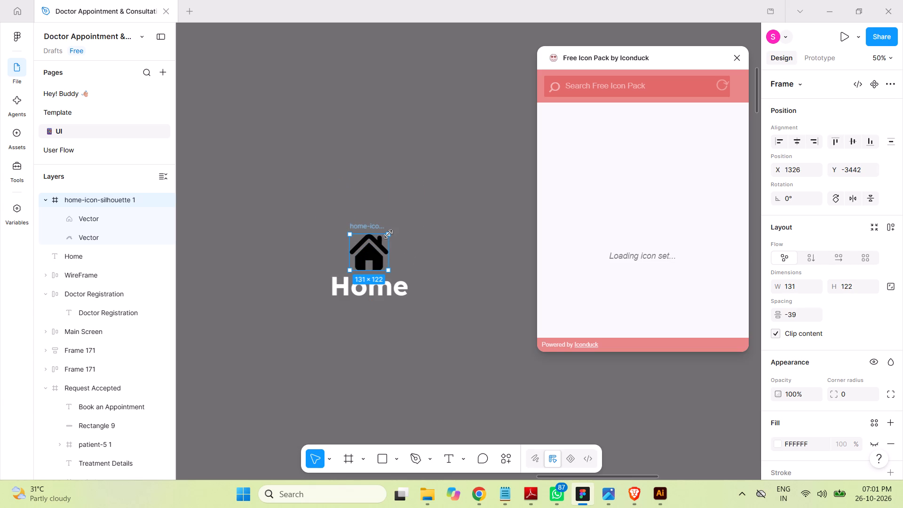
left_click_drag(388, 234, 383, 254, "shift")
left_click_drag(376, 264, 376, 264)
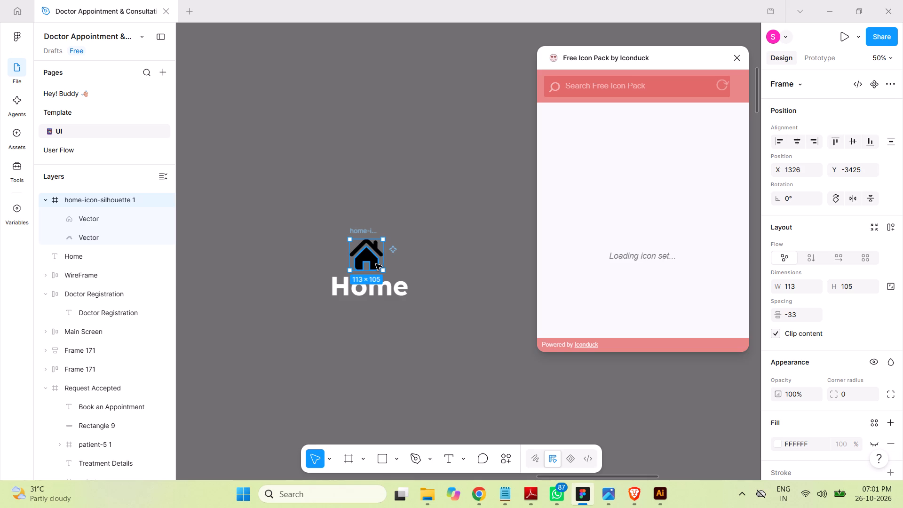
left_click_drag(376, 264, 380, 263)
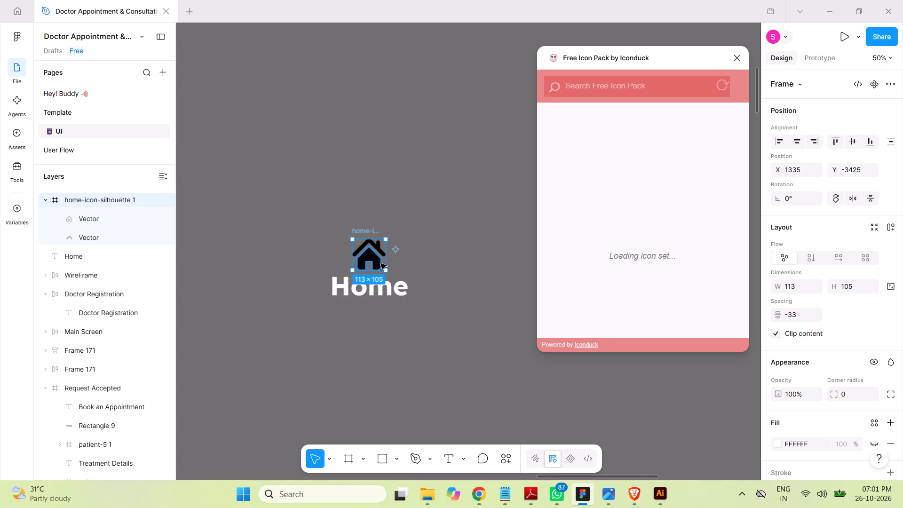
Change the Home text fill to black using the colours already on this page.
left_click(405, 293)
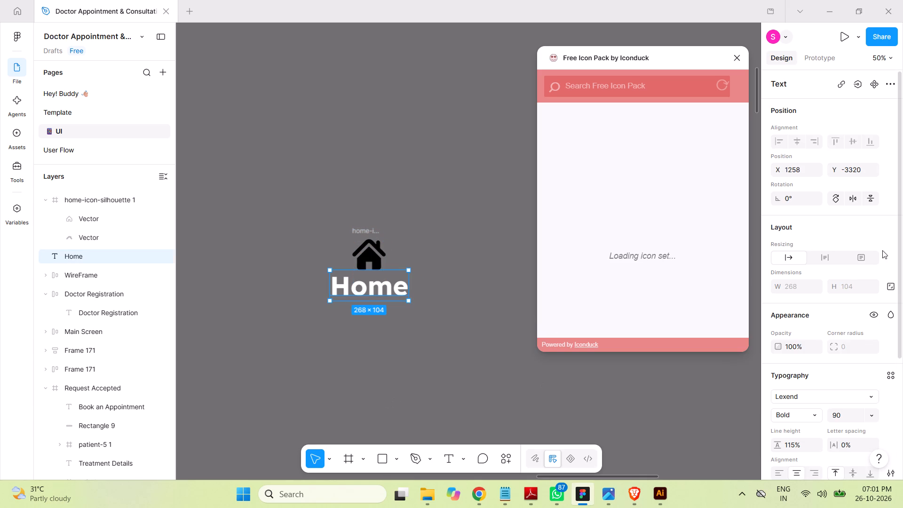
scroll(875, 247, "down", 5)
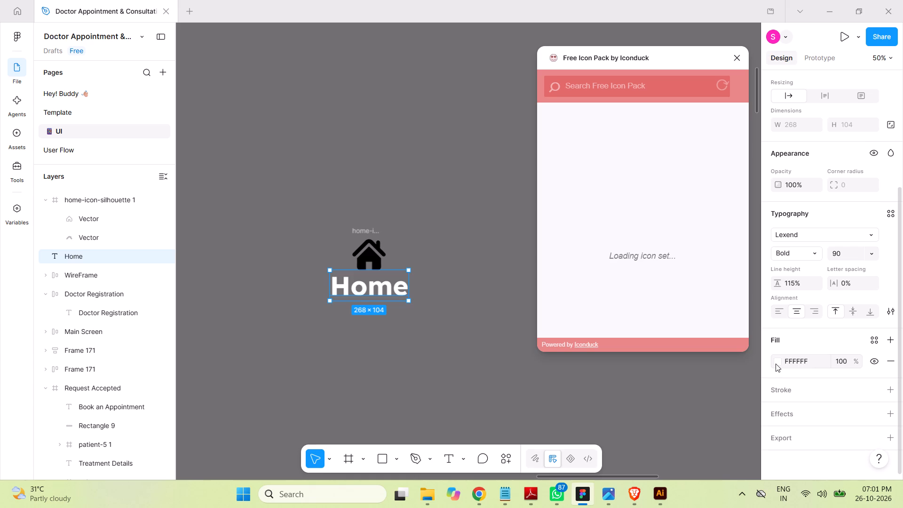
left_click(781, 363)
left_click(634, 441)
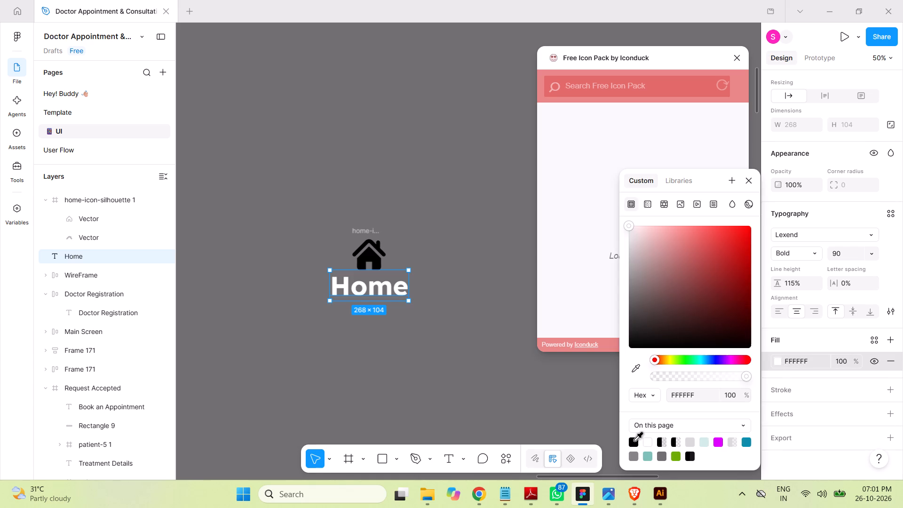
left_click(392, 199)
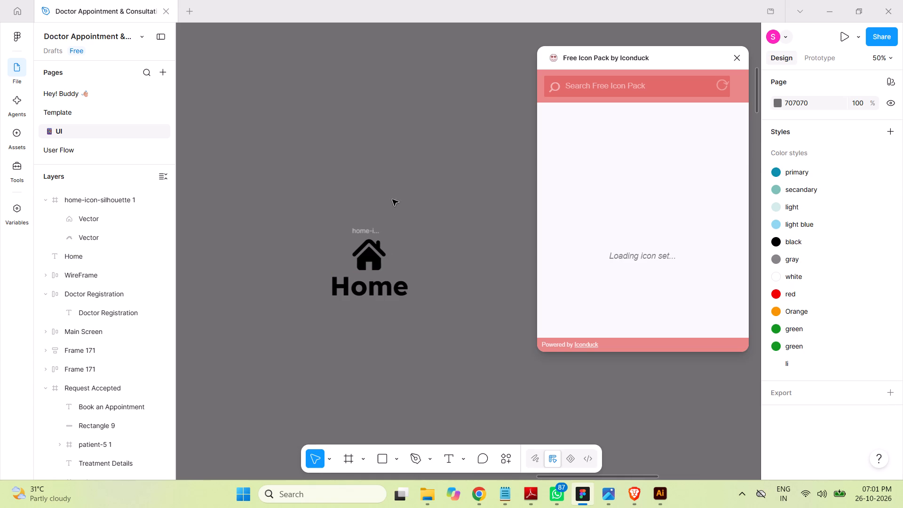
Examine the existing appointment and payment screens and the Doctor Registration screen below them.
left_click_drag(309, 226, 453, 317)
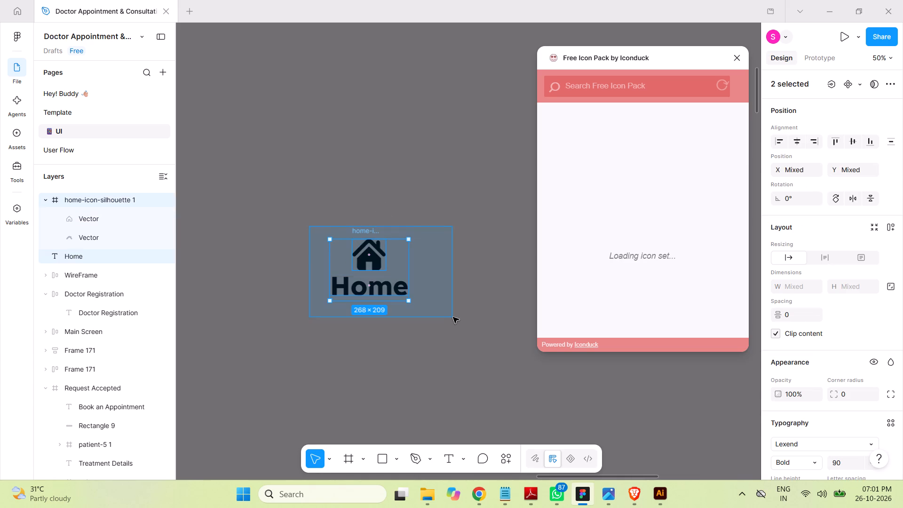
left_click_drag(453, 317, 438, 313)
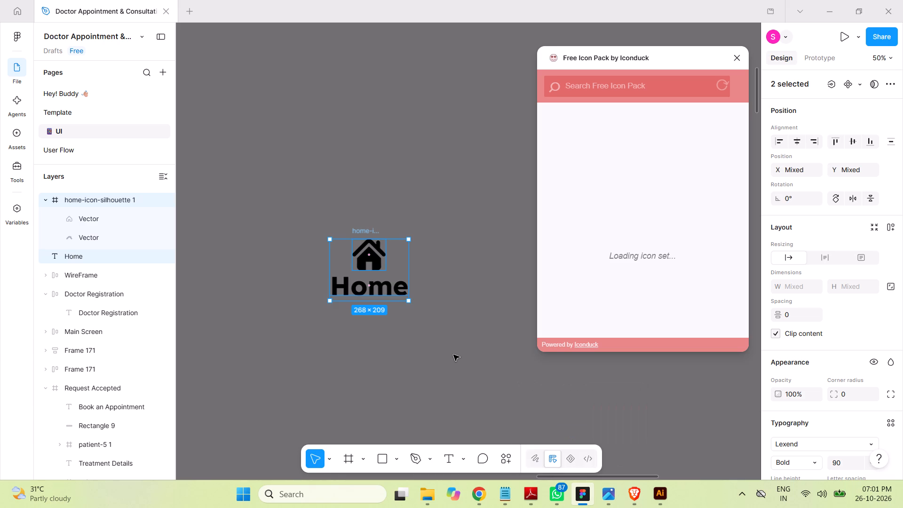
key("ctrl+minus")
key("ctrl+minus")
key("ctrl+minus")
key("ctrl+minus")
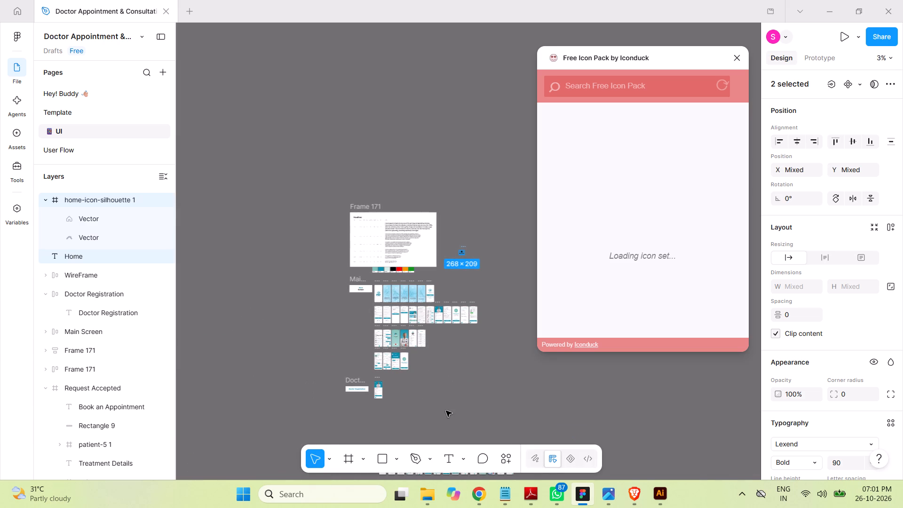
key("z")
key("z")
key("z")
key("z")
key("z")
key("z")
key("z")
key("z")
key("z")
key("z")
key("z")
key("z")
key("z")
key("z")
key("z")
key("z")
key("z")
key("z")
key("z")
key("z")
key("z")
left_click_drag(373, 367, 395, 378)
left_click_drag(395, 378, 414, 378)
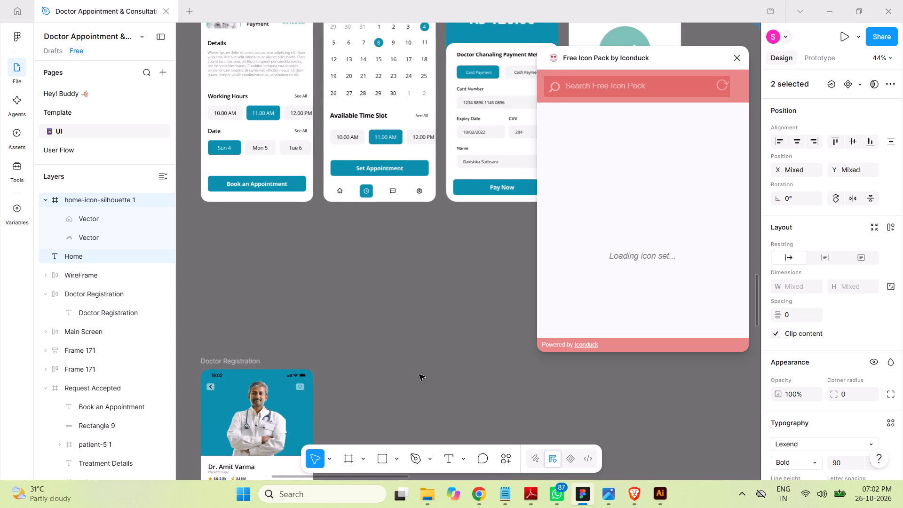
Close the Free Icon Pack by Iconduck plugin.
left_click(737, 59)
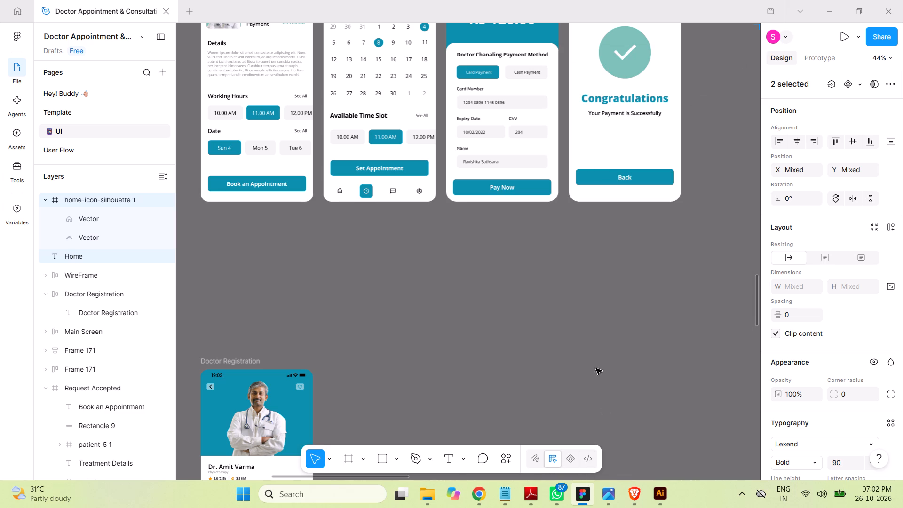
Create one component from the home icon and the Home text together.
left_click(557, 329)
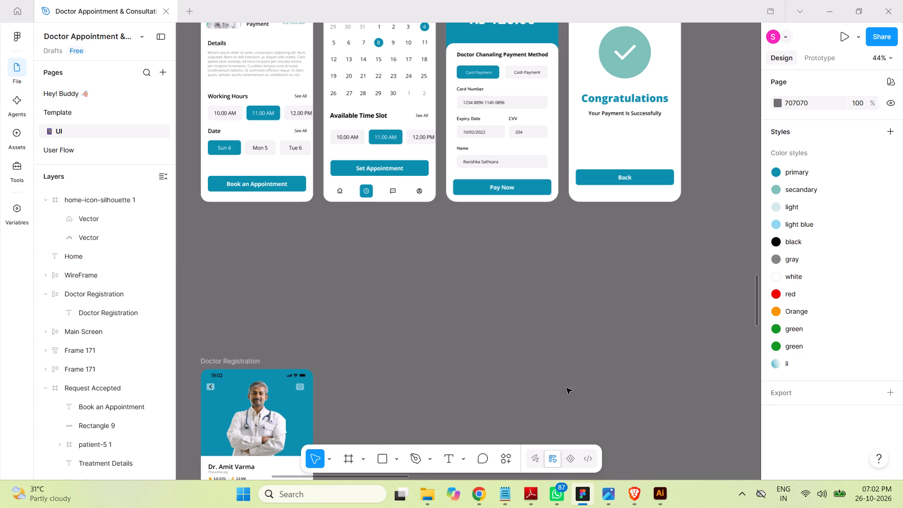
key("space")
key("space")
key("space")
key("space")
key("space")
key("space")
key("space")
key("space")
key("space")
key("space")
key("space")
key("space")
key("space")
key("space")
key("space")
key("space")
key("space")
key("space")
key("space")
key("space")
left_click_drag(487, 248, 472, 386)
left_click_drag(553, 222, 523, 395)
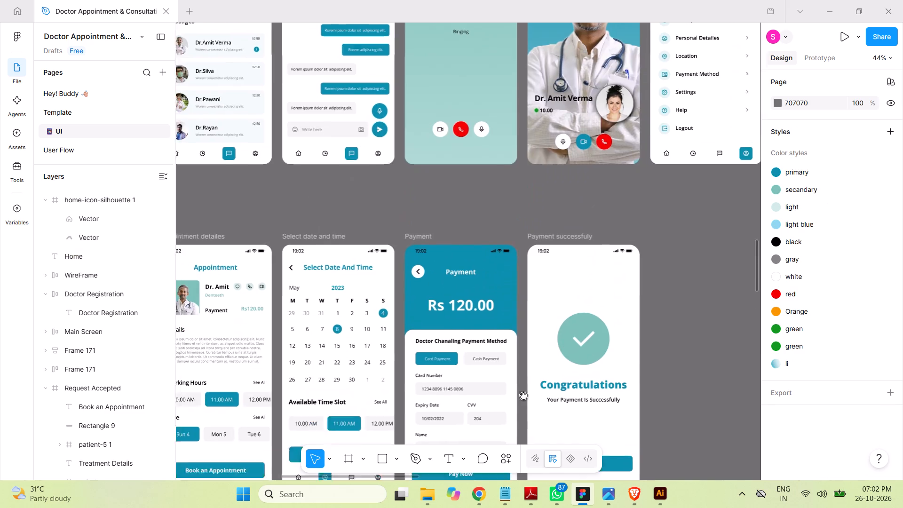
left_click_drag(523, 395, 522, 399)
left_click_drag(512, 211, 515, 384)
left_click_drag(508, 221, 460, 428)
left_click_drag(482, 217, 473, 434)
left_click_drag(502, 210, 371, 419)
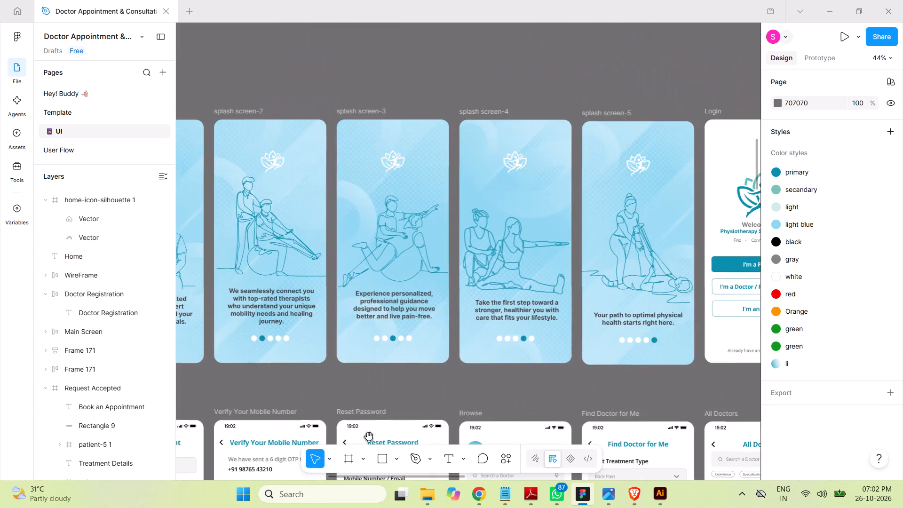
left_click_drag(540, 181, 494, 393)
left_click_drag(524, 165, 532, 415)
left_click_drag(539, 195, 406, 334)
left_click_drag(629, 303, 306, 293)
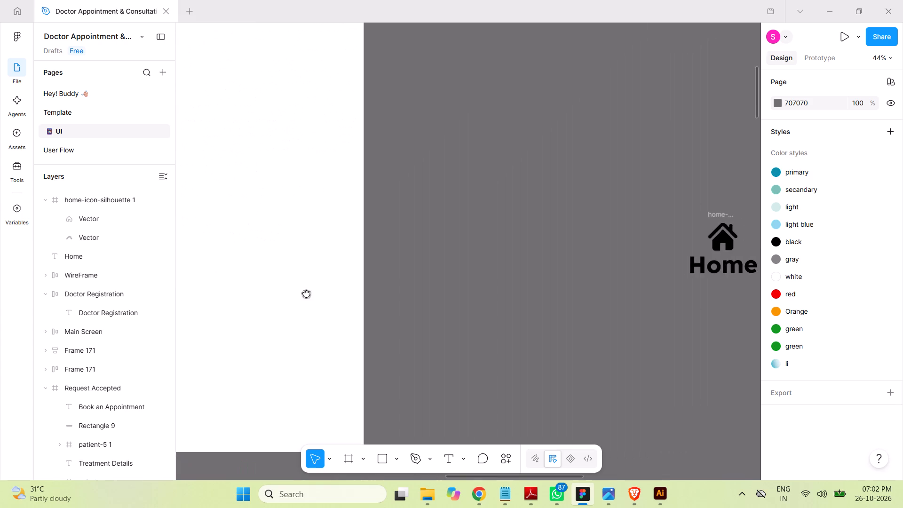
left_click_drag(306, 293, 308, 293)
left_click_drag(562, 290, 256, 286)
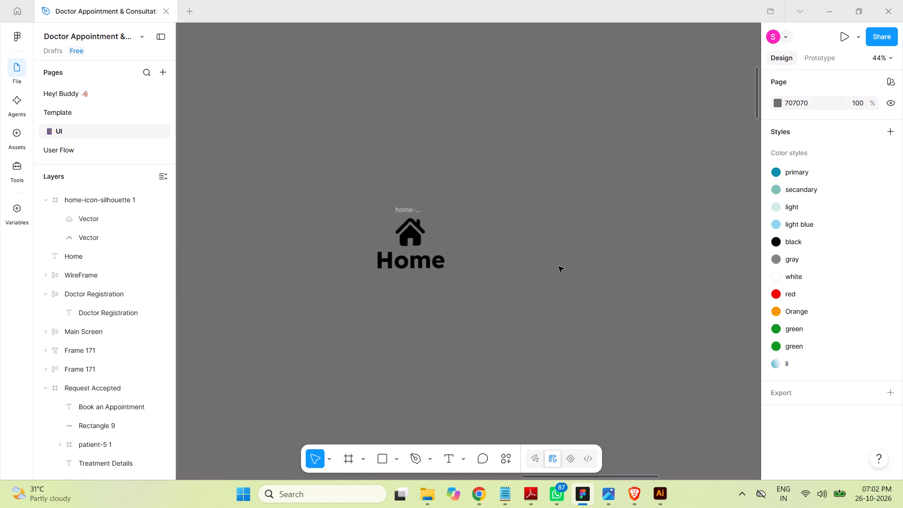
left_click_drag(342, 206, 477, 288)
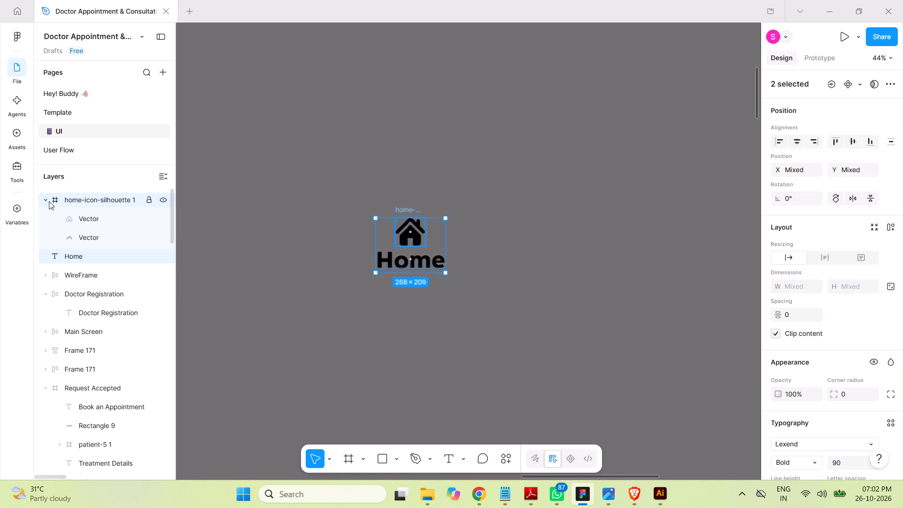
left_click(46, 200)
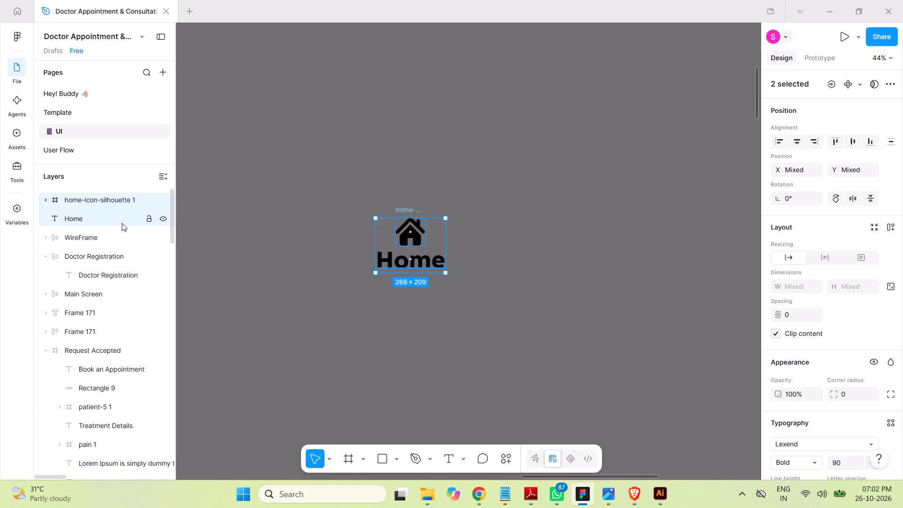
right_click(419, 239)
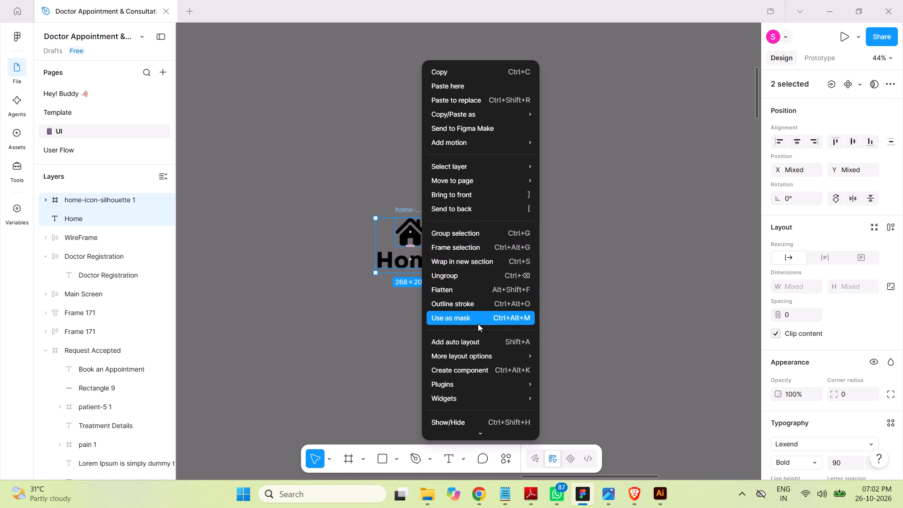
left_click(471, 373)
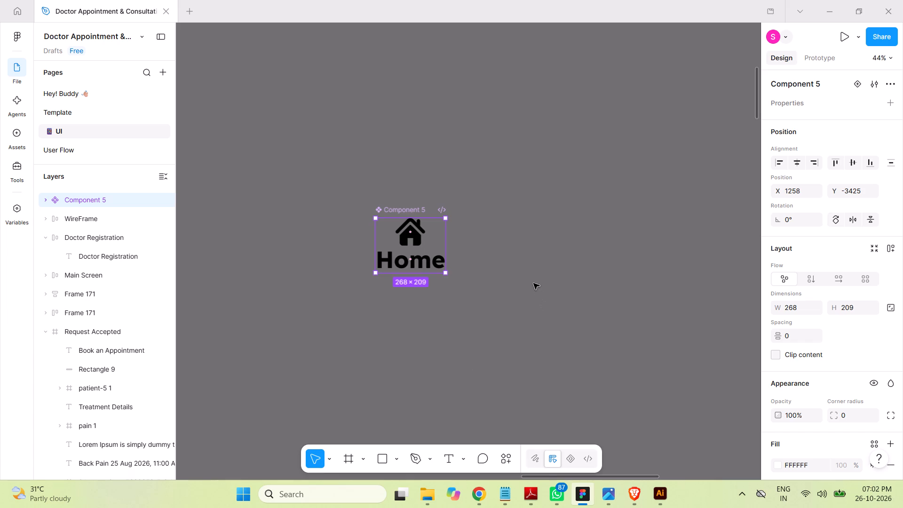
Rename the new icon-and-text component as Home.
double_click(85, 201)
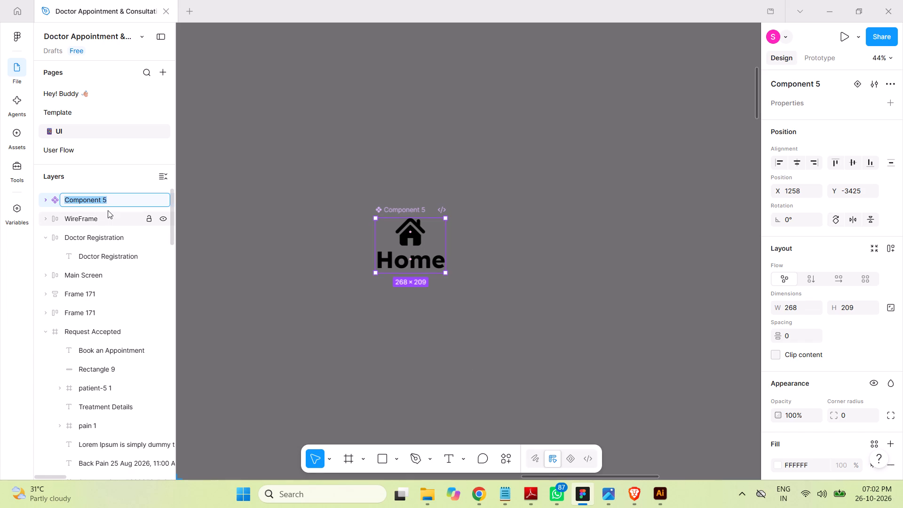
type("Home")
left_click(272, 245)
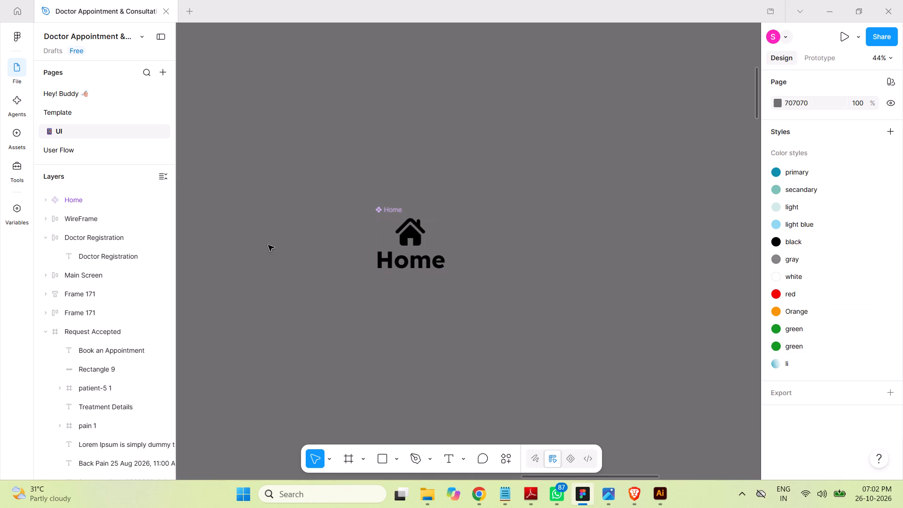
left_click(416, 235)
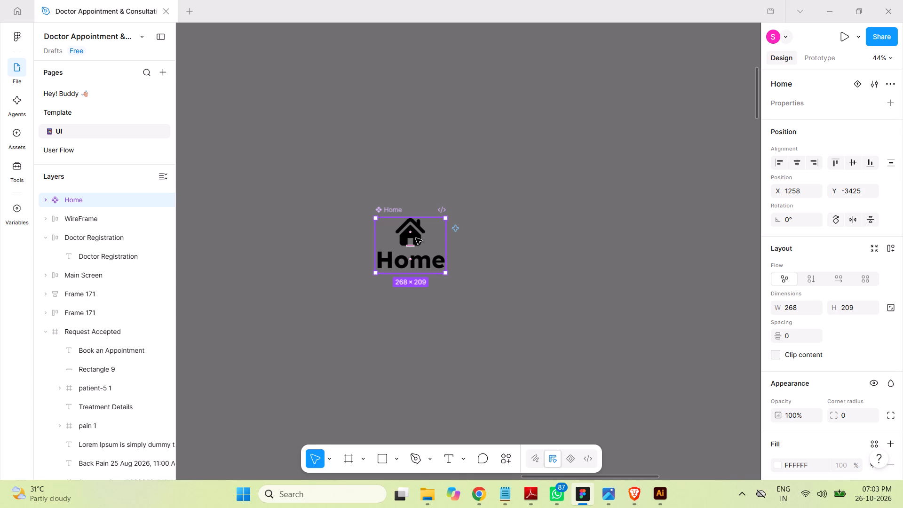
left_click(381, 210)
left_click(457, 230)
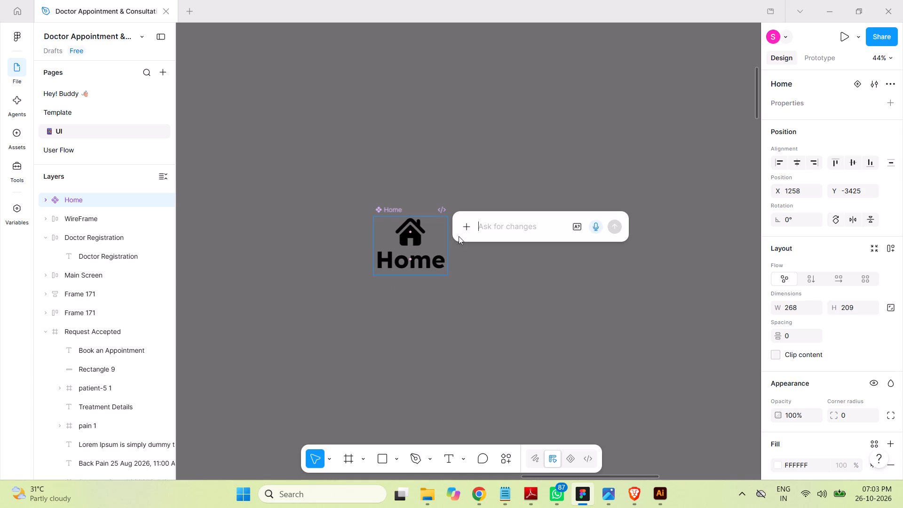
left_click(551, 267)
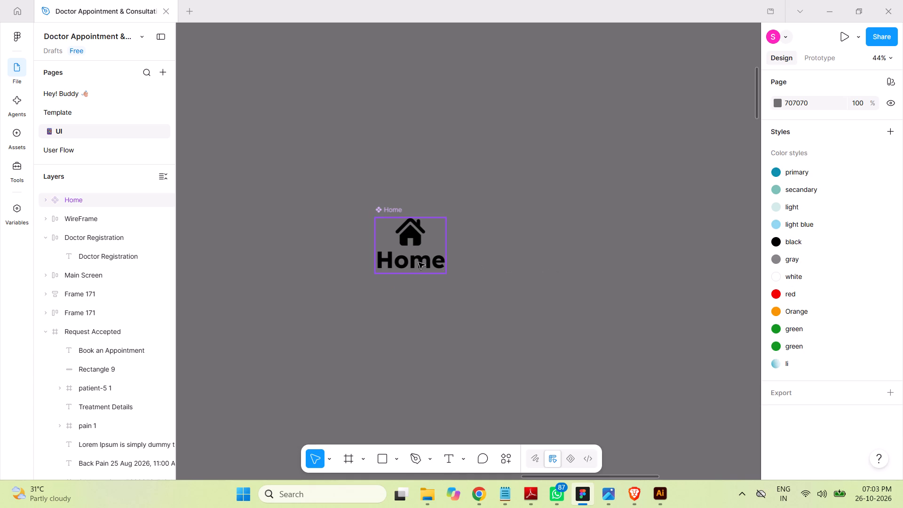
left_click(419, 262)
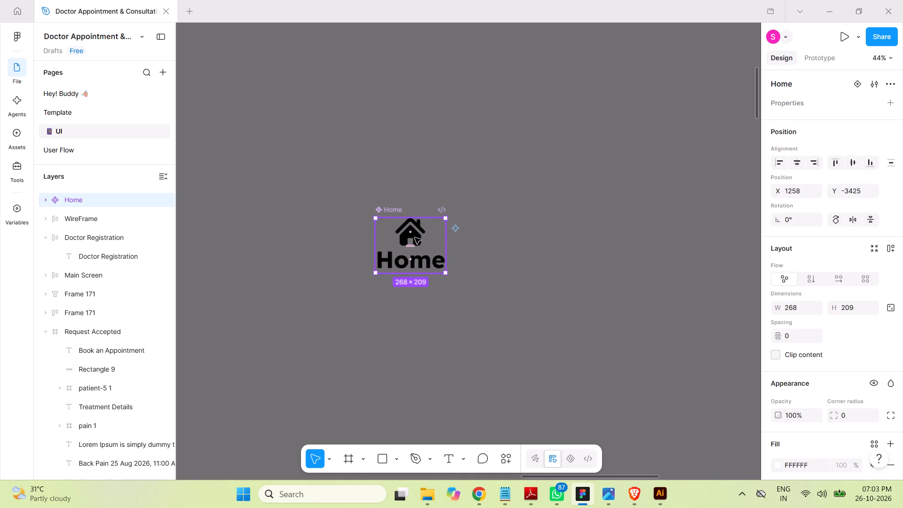
Undo the component's renaming and its creation, going back to a separate home icon and Home text.
key("ctrl+z")
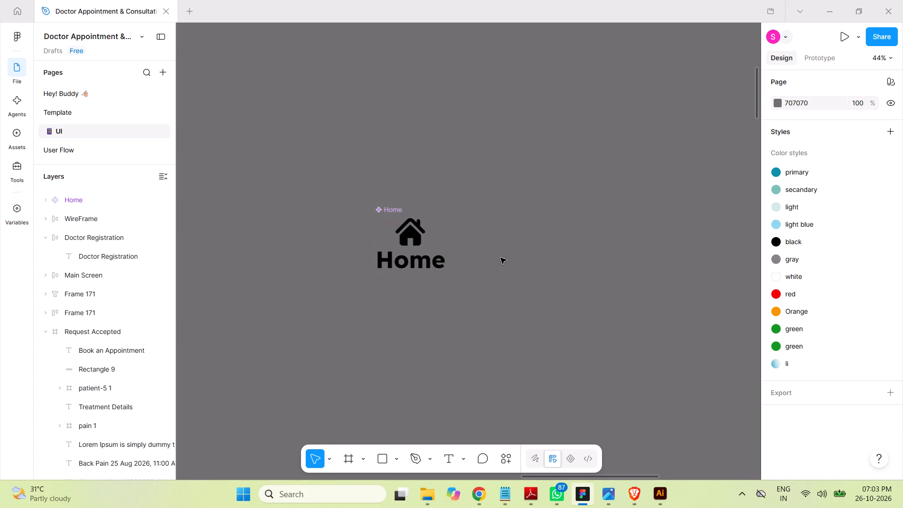
key("ctrl+z")
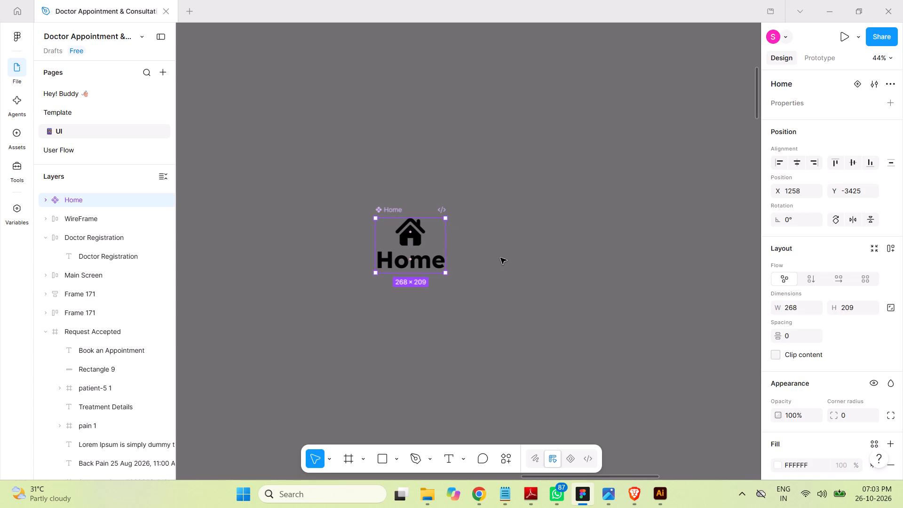
key("ctrl+z")
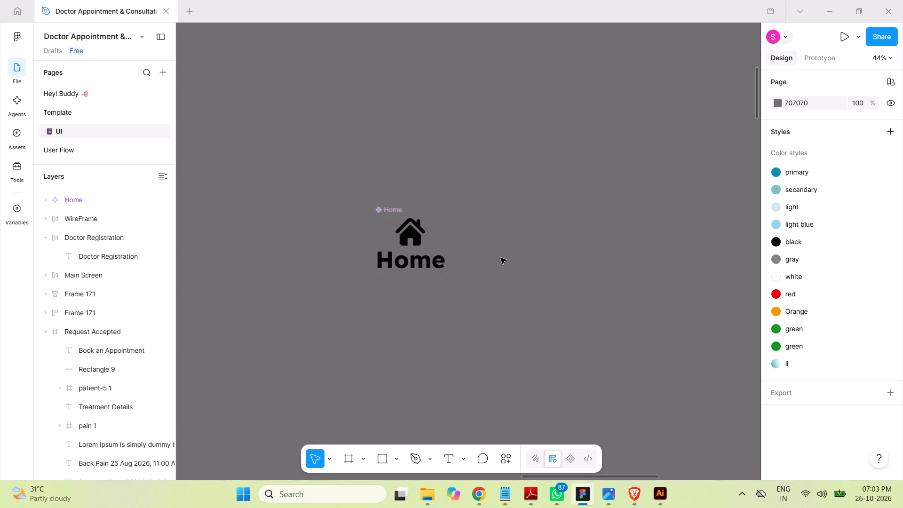
key("ctrl+z")
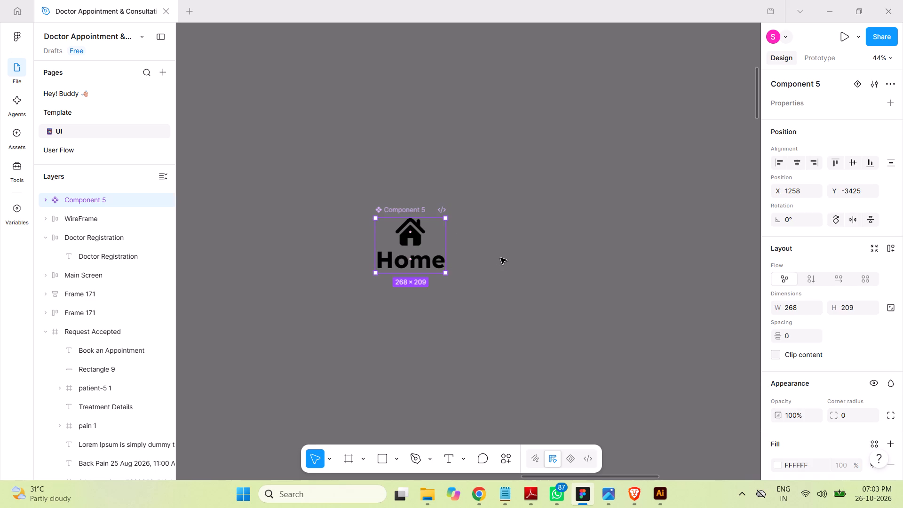
key("ctrl+z")
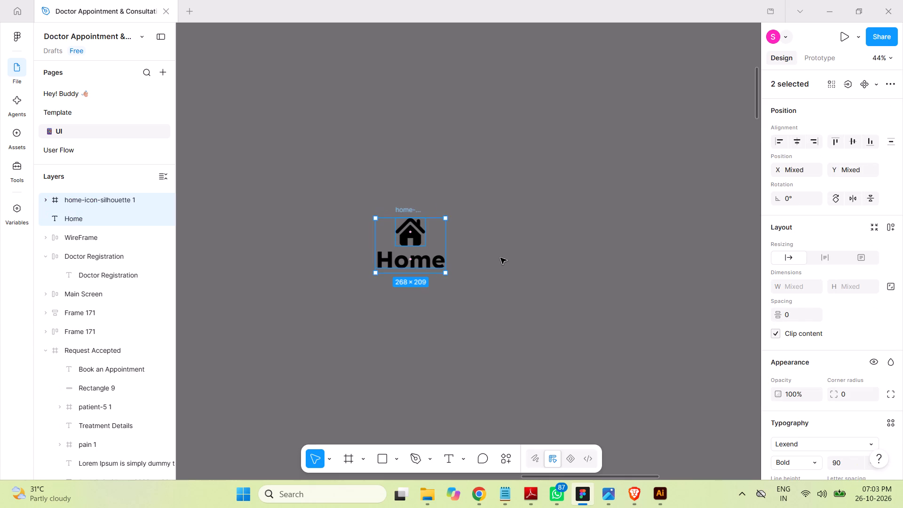
left_click(500, 257)
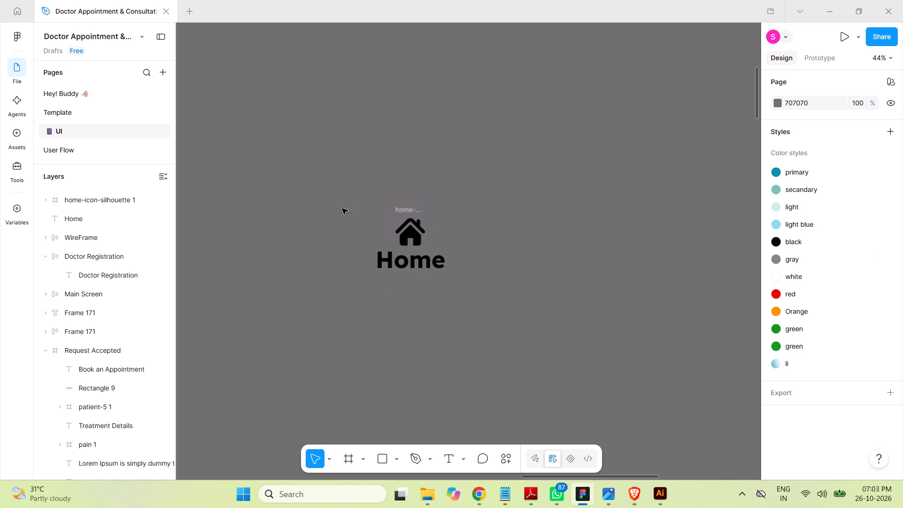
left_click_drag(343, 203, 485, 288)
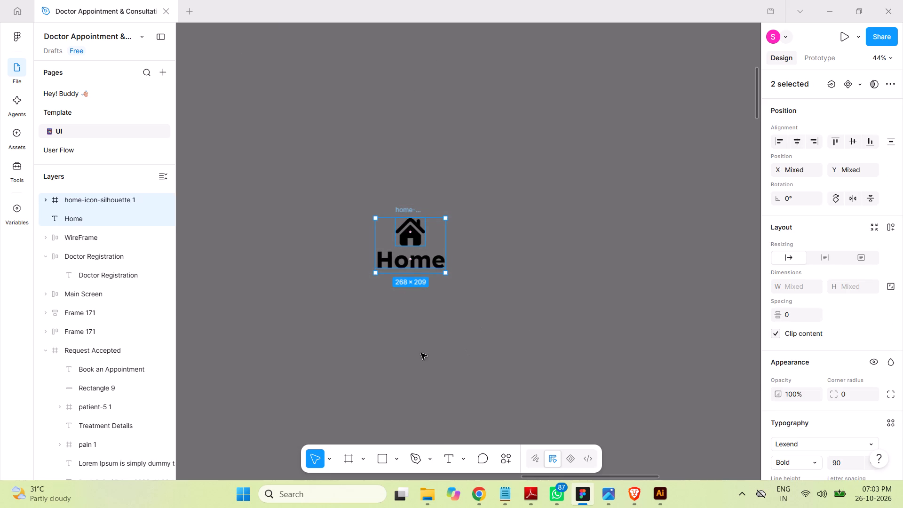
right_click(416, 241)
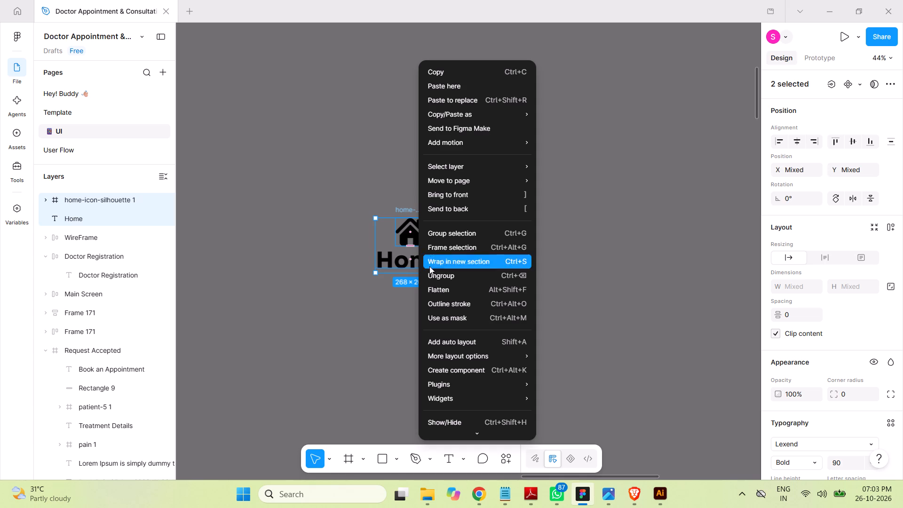
Switch to Google Chrome and open YouTube.
left_click(480, 496)
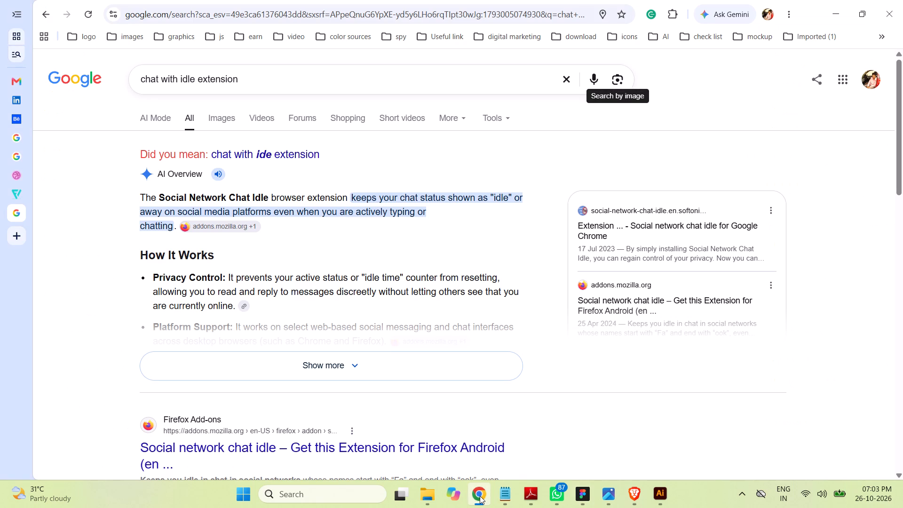
left_click(247, 12)
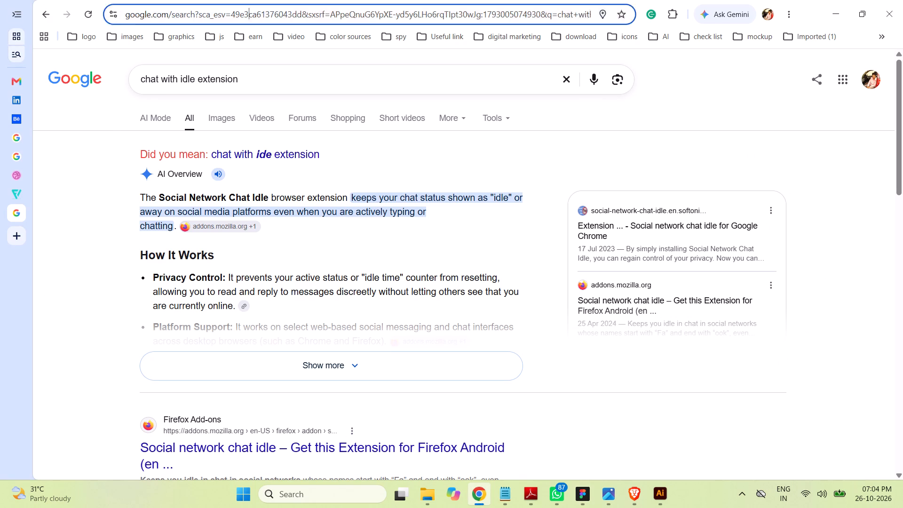
type("yo")
key("Right")
key("Return")
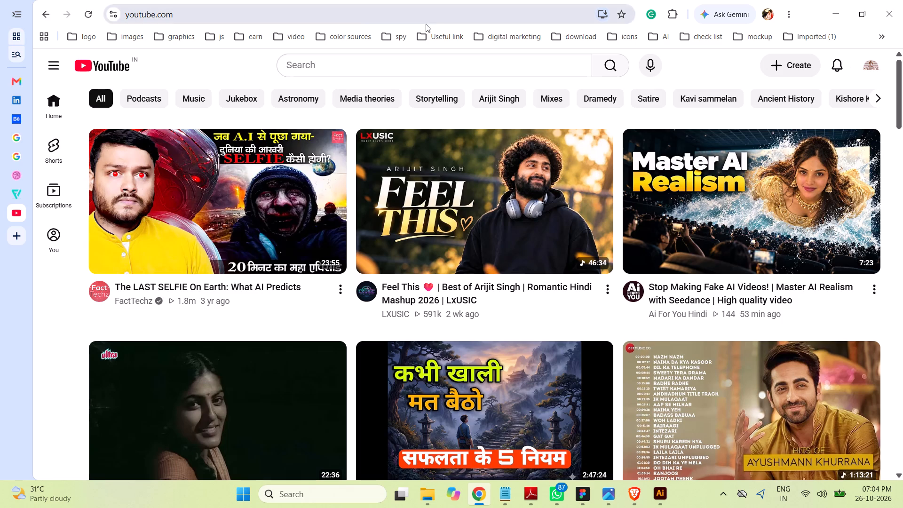
Search YouTube for "figma button animation tutorial".
left_click(325, 63)
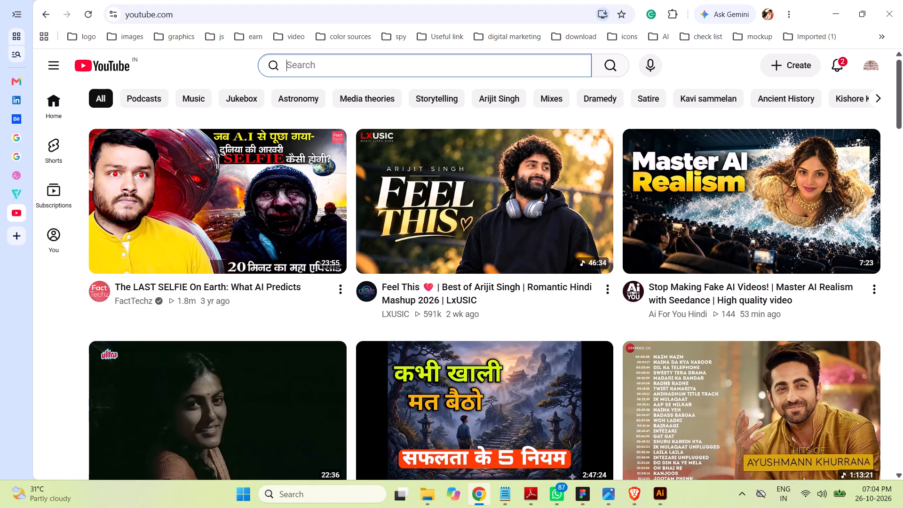
type("fi")
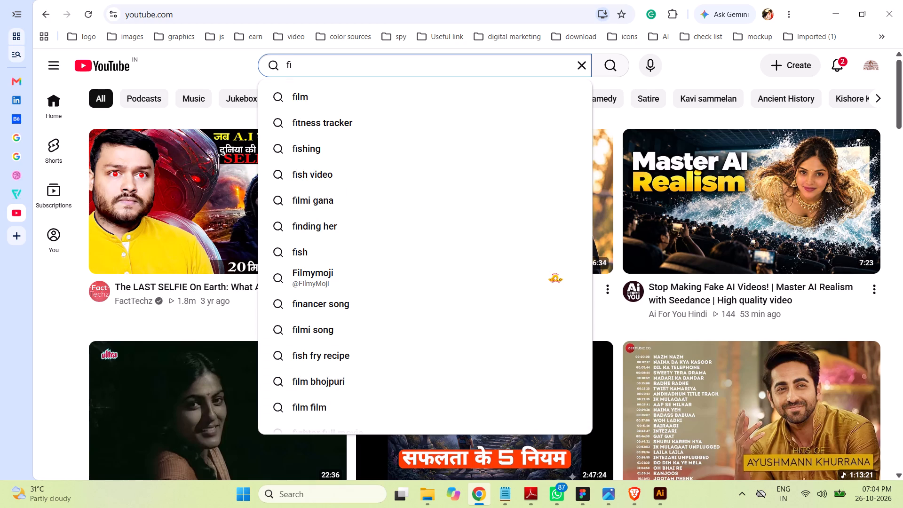
type("gma")
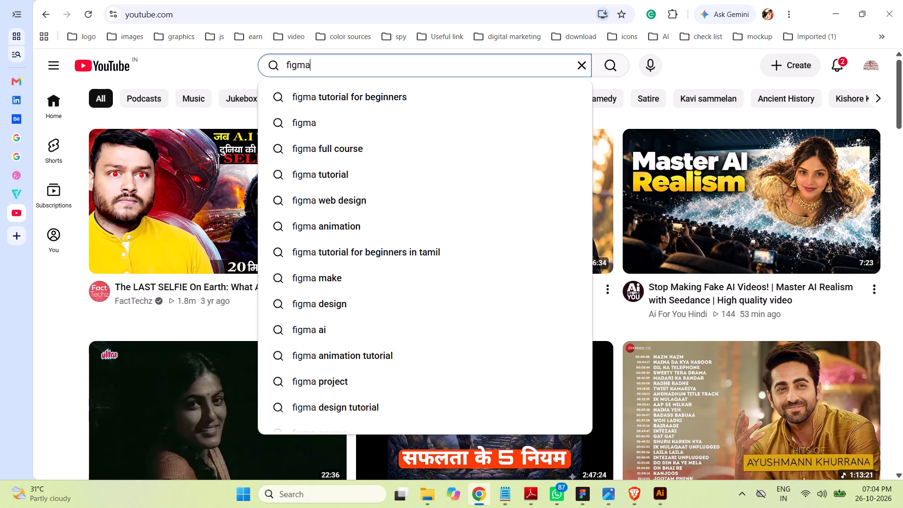
key("space")
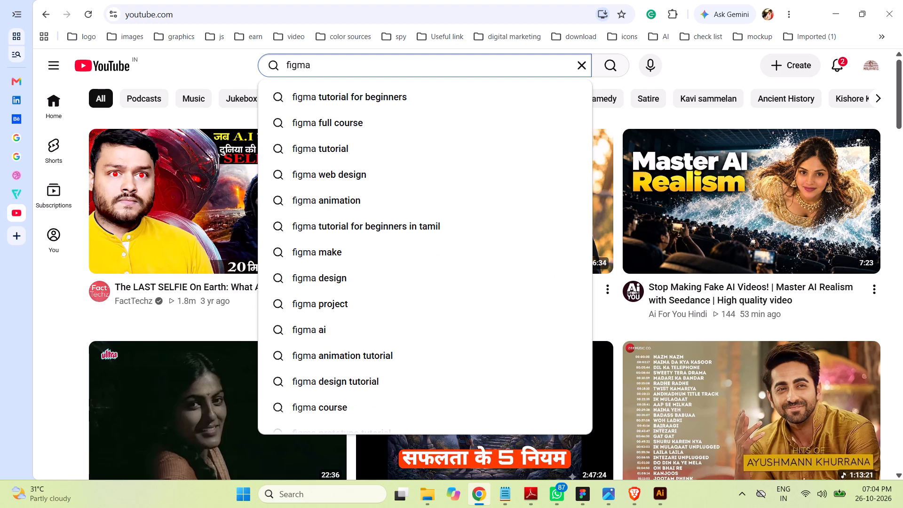
type("button")
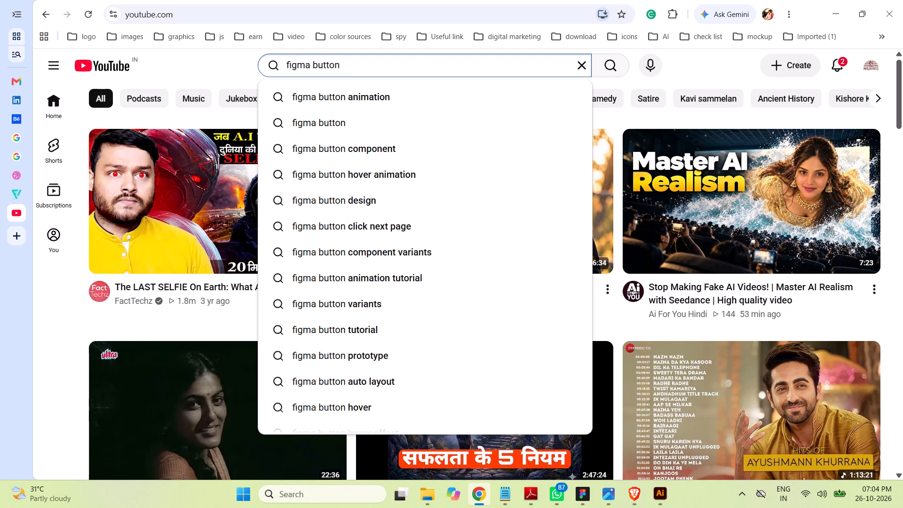
key("Down")
key("space")
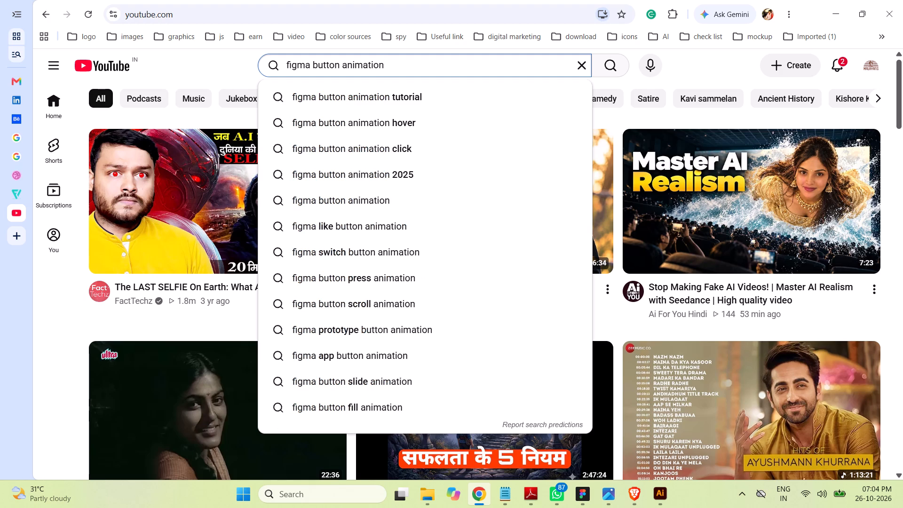
key("Down")
key("Return")
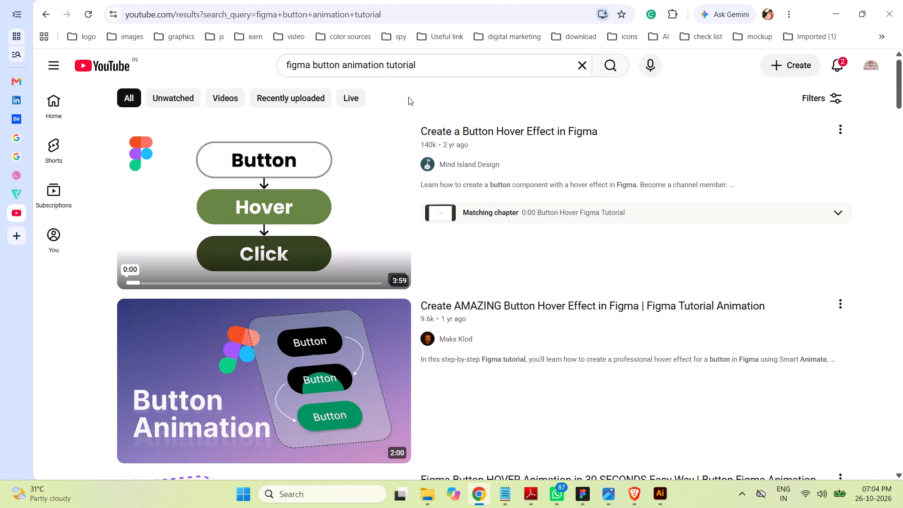
Open the tutorial video "Create a Button Hover Effect in Figma".
left_click(334, 209)
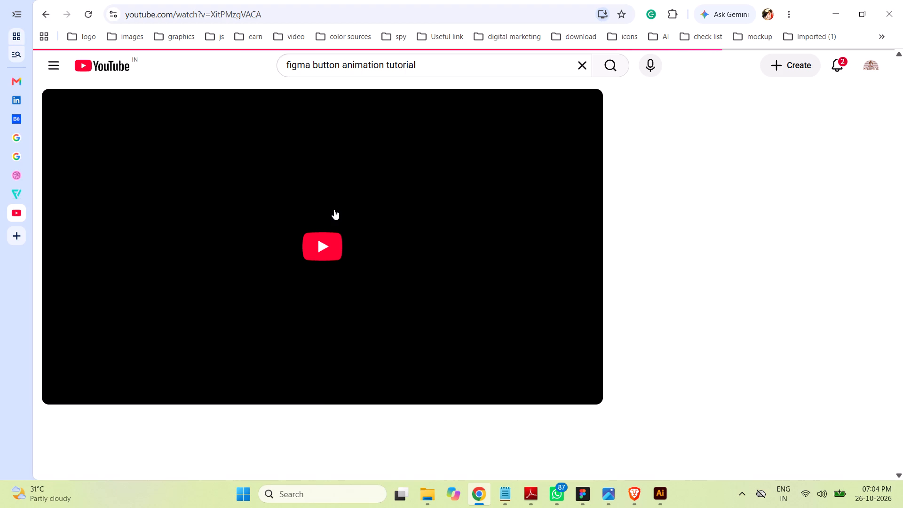
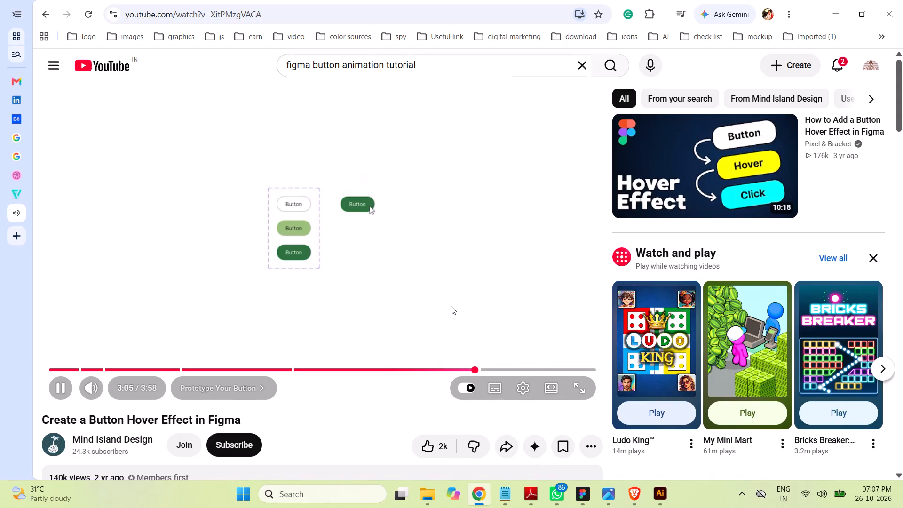
Pause the button hover tutorial video and switch to Figma.
left_click(450, 283)
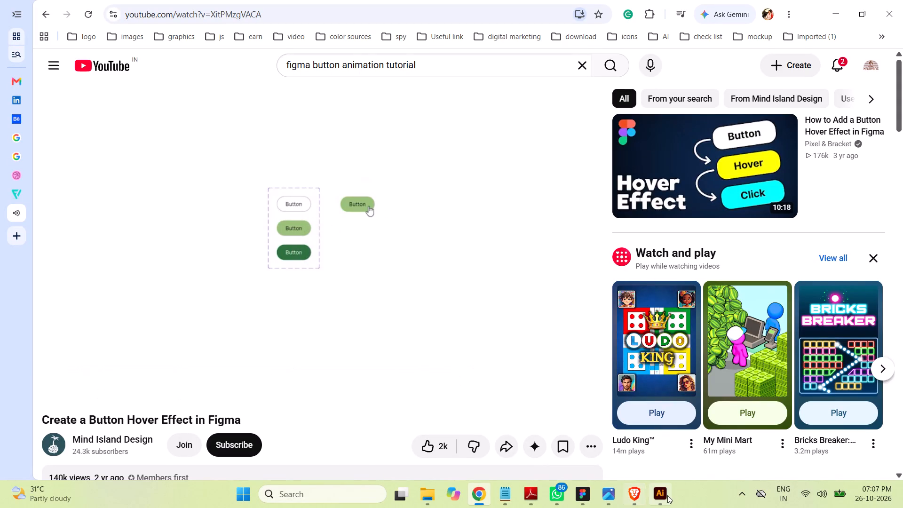
left_click(662, 495)
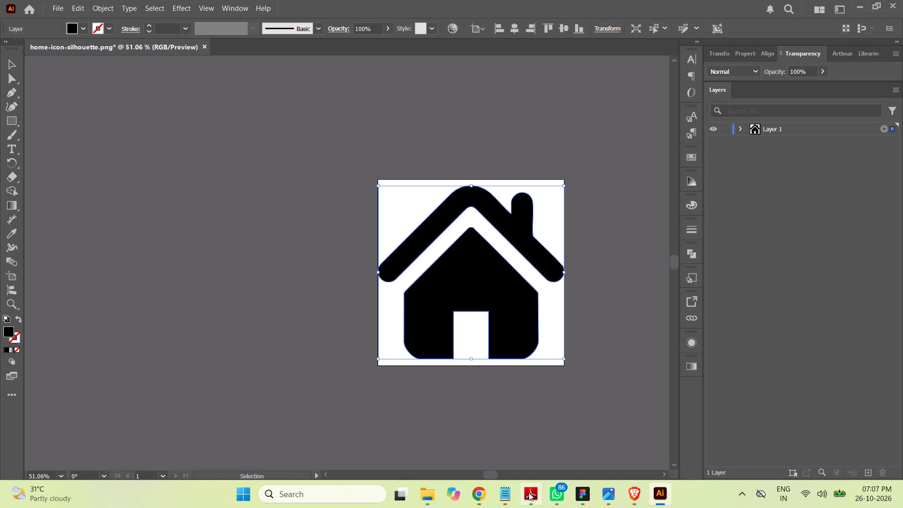
left_click(582, 497)
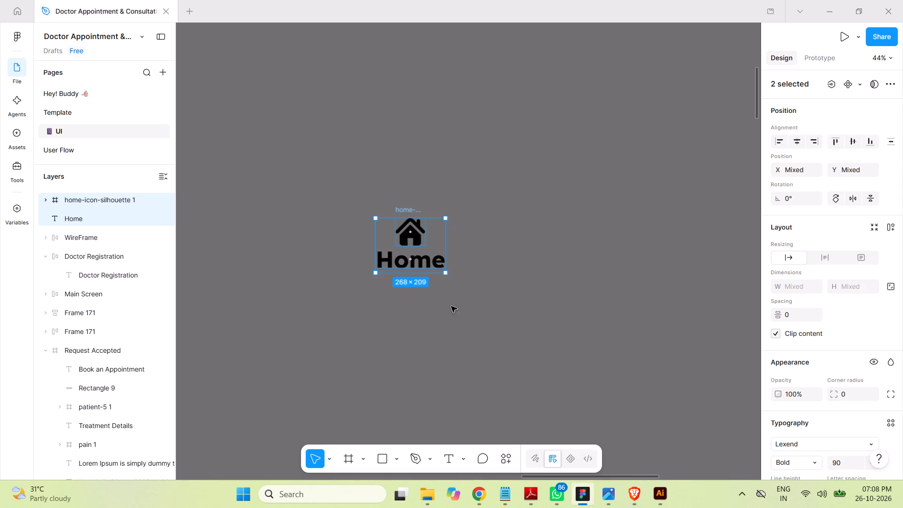
Look through the file's asset libraries and its variables with the home icon and Home text selected.
left_click(554, 167)
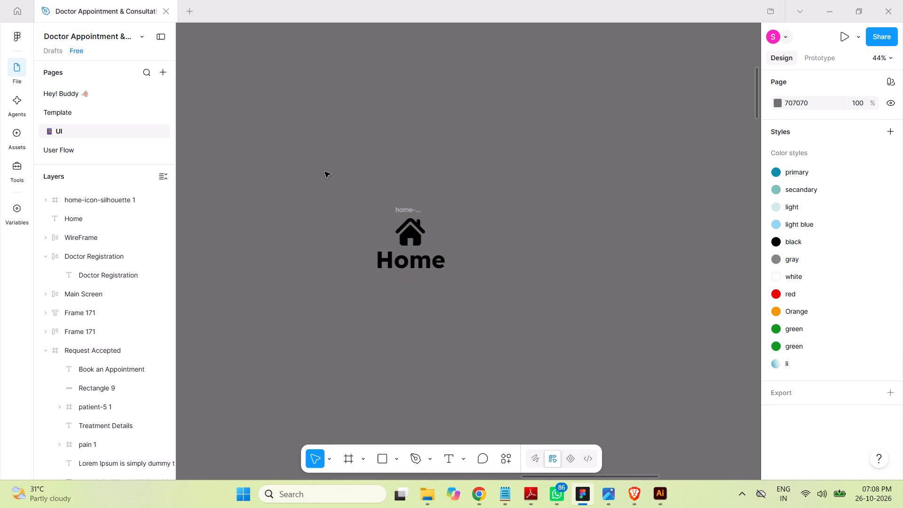
left_click_drag(332, 176, 333, 177)
left_click_drag(333, 177, 483, 292)
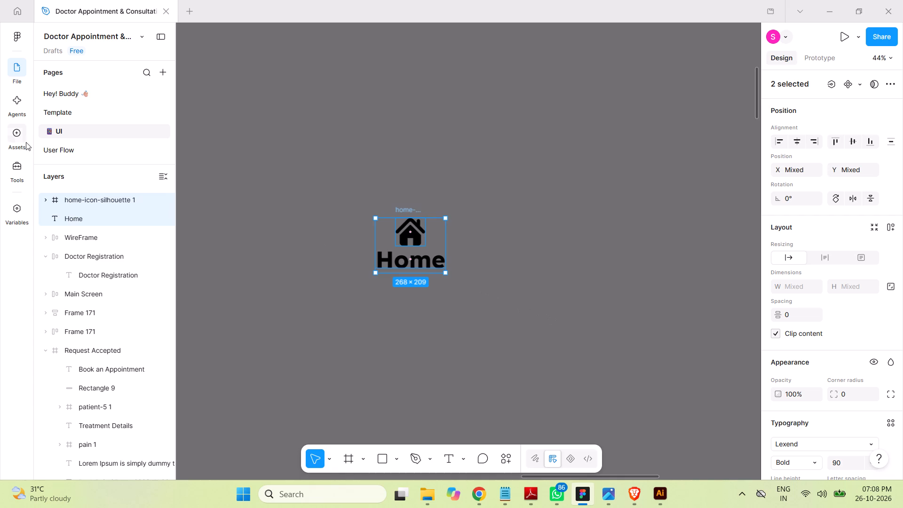
left_click(22, 142)
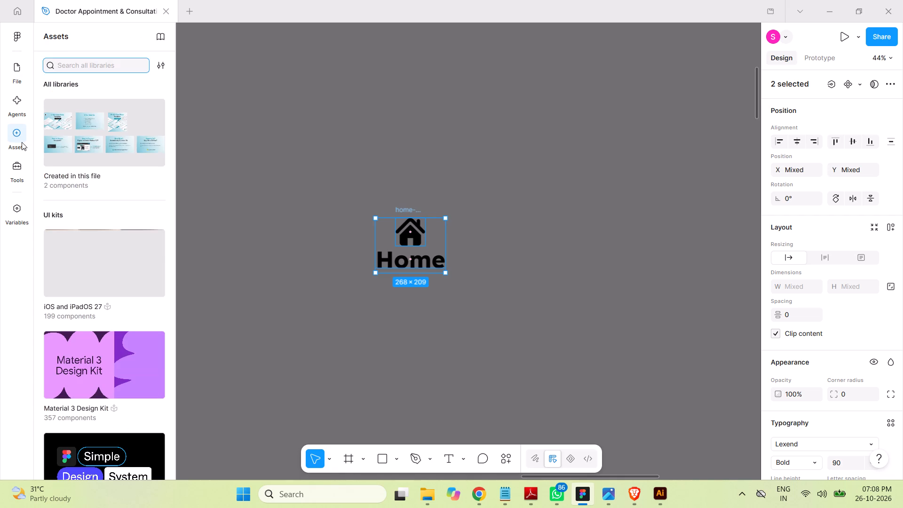
scroll(118, 171, "down", 4)
scroll(115, 185, "up", 1)
scroll(114, 185, "down", 5)
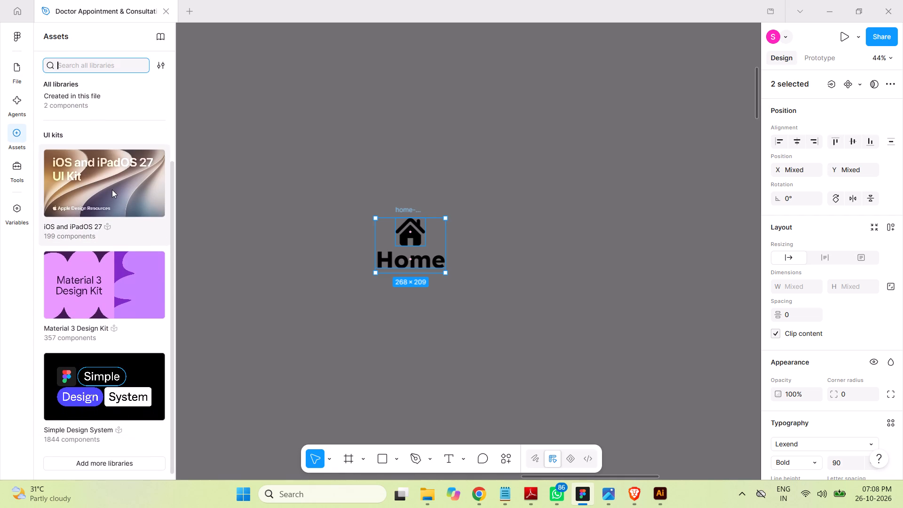
scroll(114, 190, "down", 4)
scroll(114, 190, "up", 3)
scroll(114, 190, "down", 4)
scroll(114, 190, "up", 6)
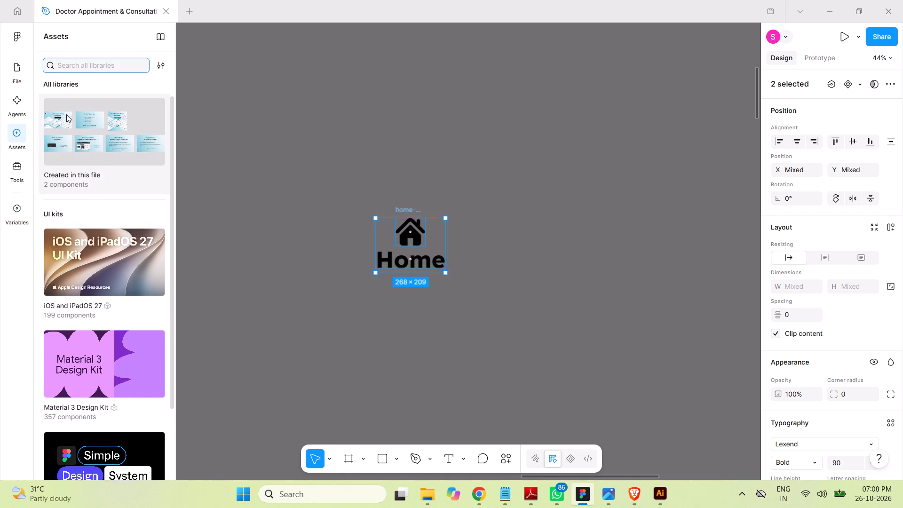
left_click(15, 69)
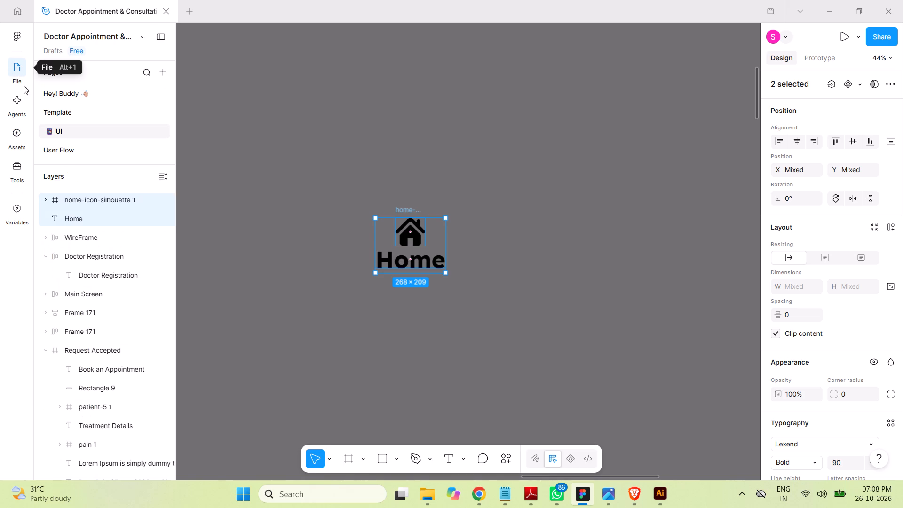
left_click(421, 159)
left_click_drag(359, 185, 487, 301)
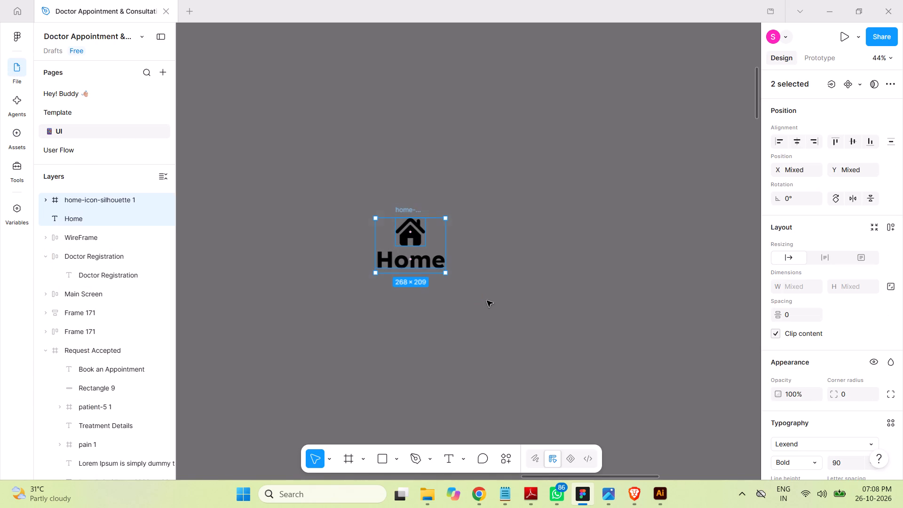
left_click(17, 214)
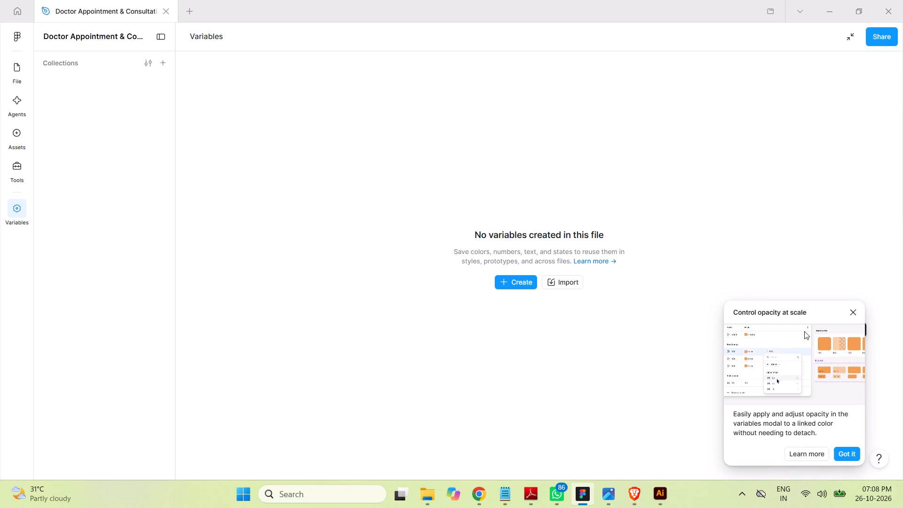
left_click(848, 453)
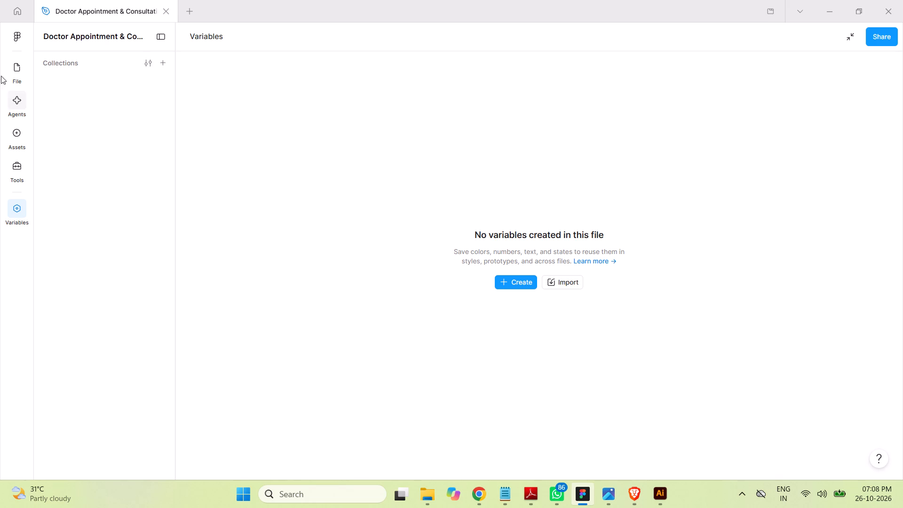
left_click(16, 66)
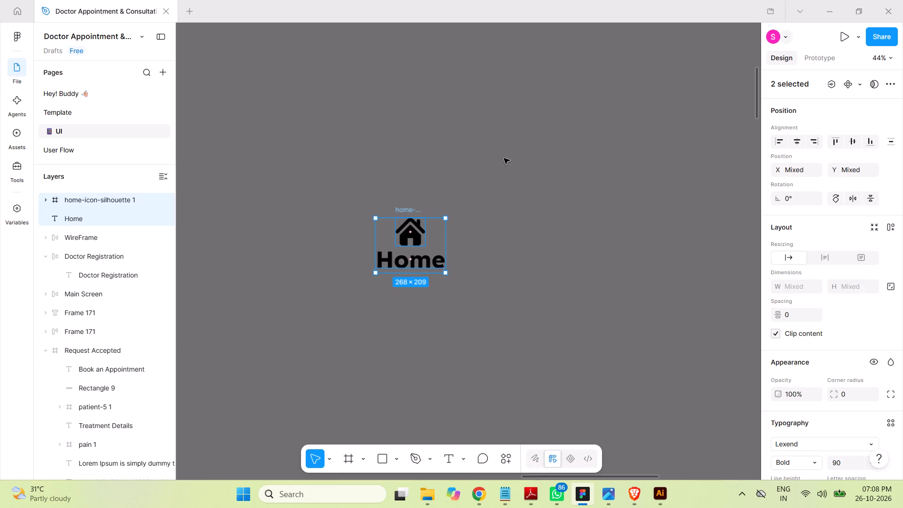
Create a component from the home icon and the Home text.
left_click(454, 135)
left_click_drag(310, 159, 436, 251)
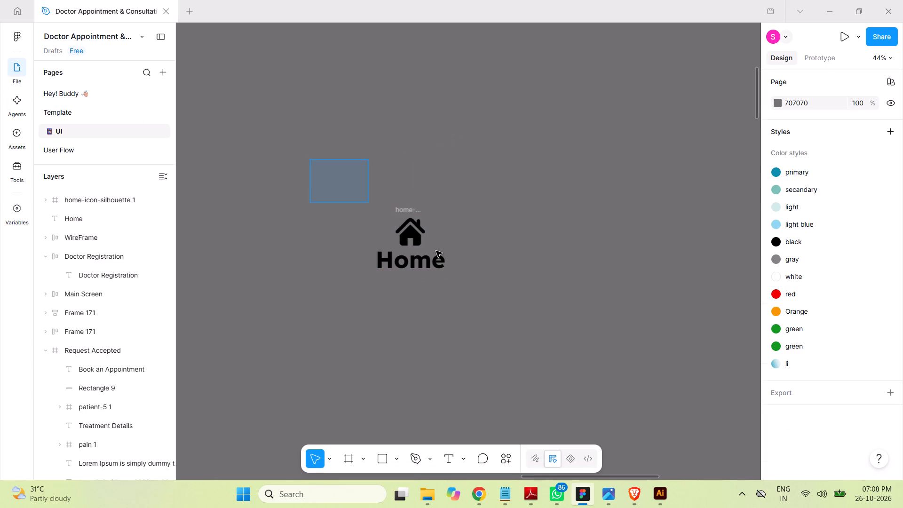
left_click_drag(436, 251, 507, 297)
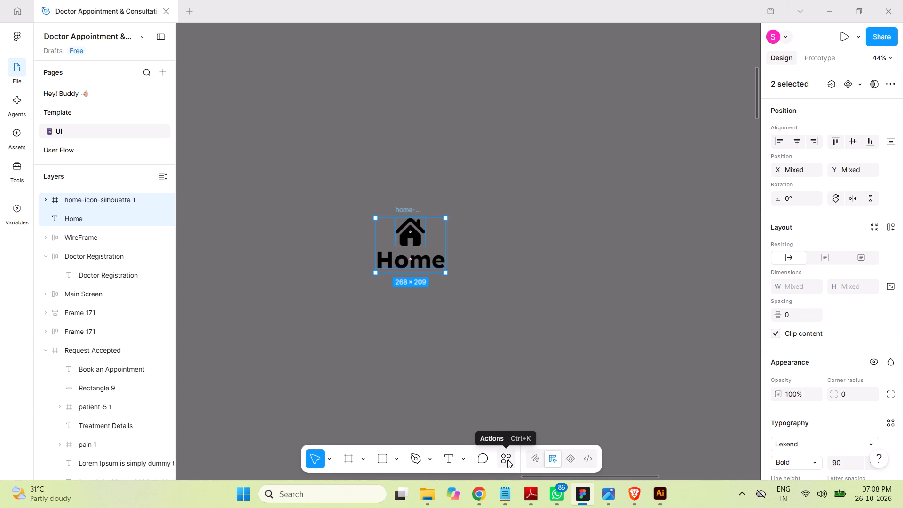
right_click(420, 244)
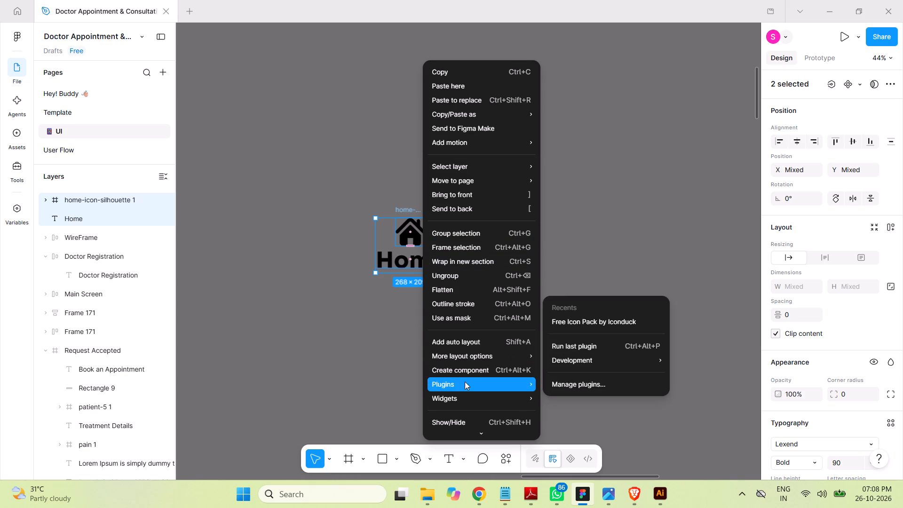
left_click(469, 370)
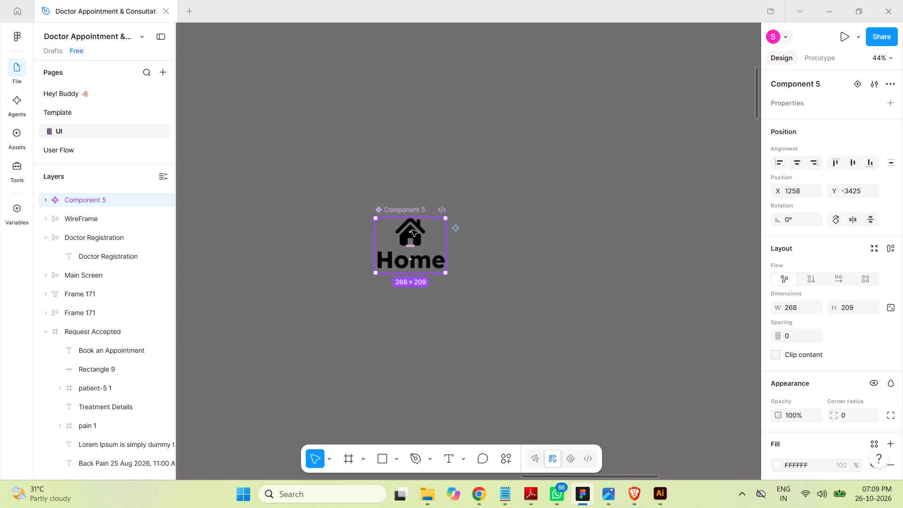
Add a variant to the new Home component.
right_click(416, 235)
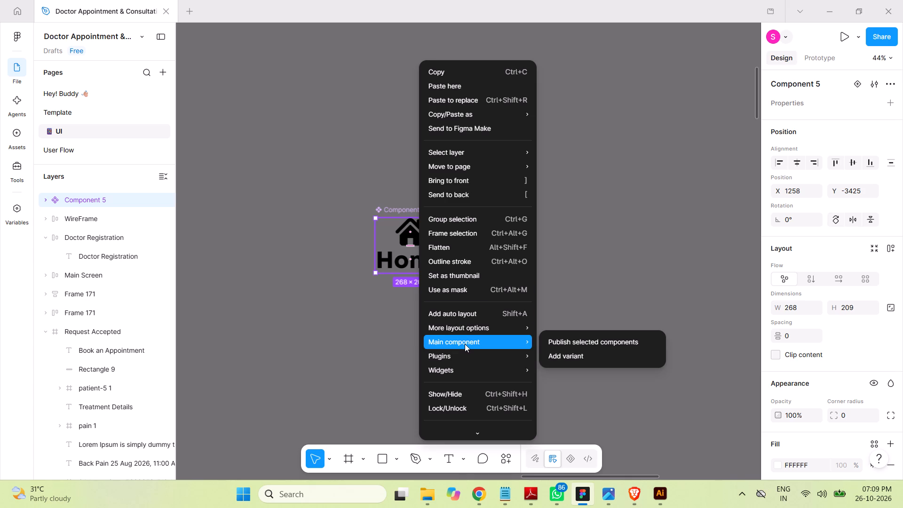
left_click(564, 355)
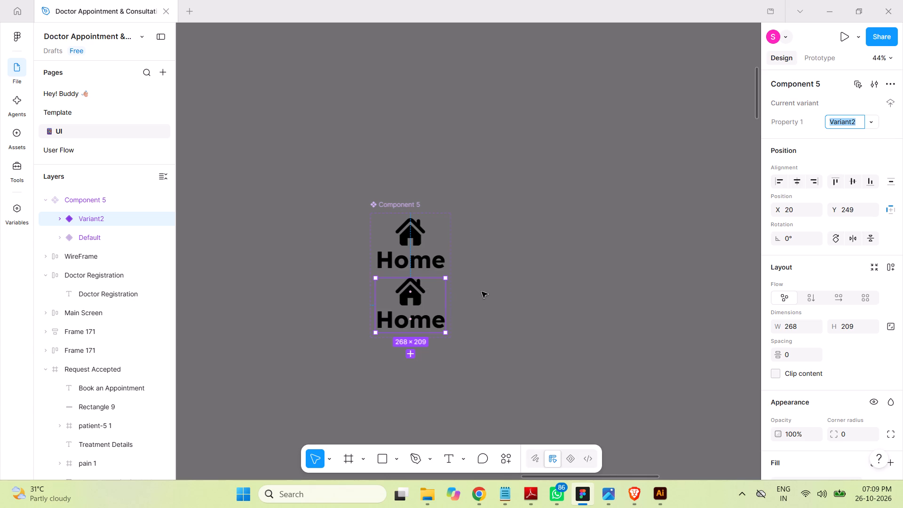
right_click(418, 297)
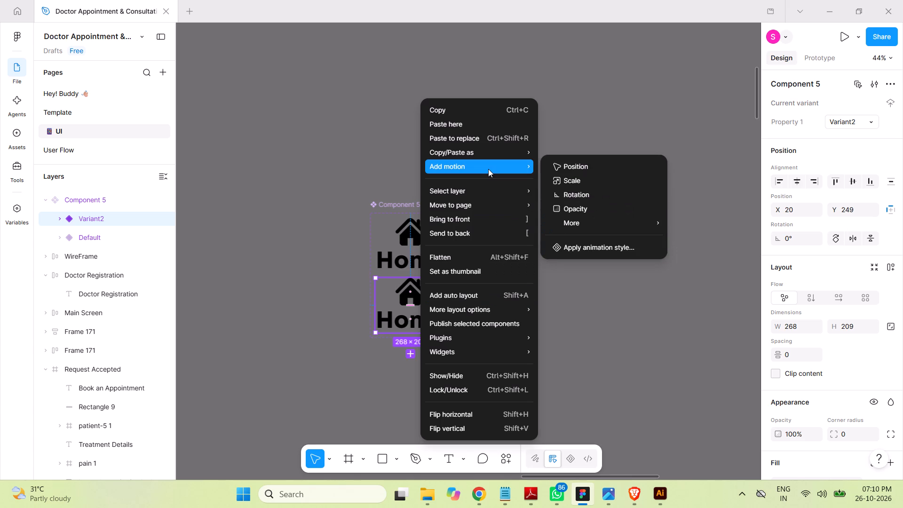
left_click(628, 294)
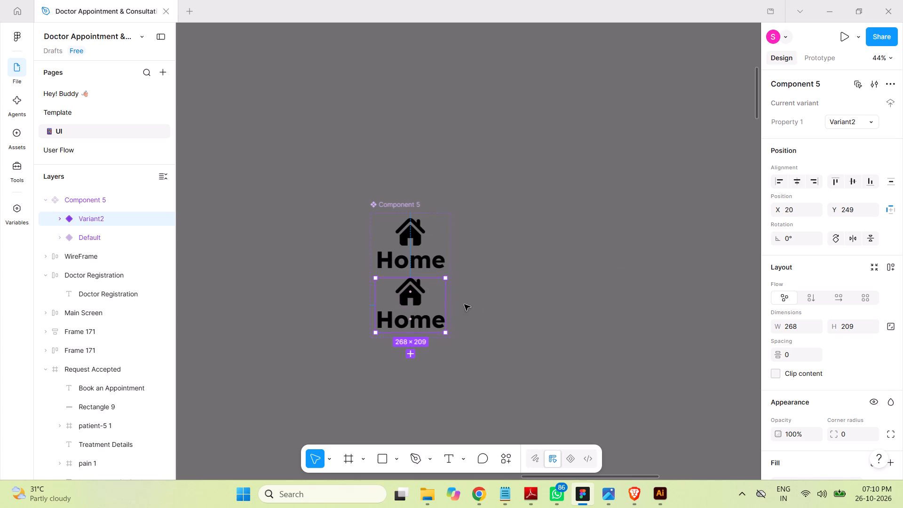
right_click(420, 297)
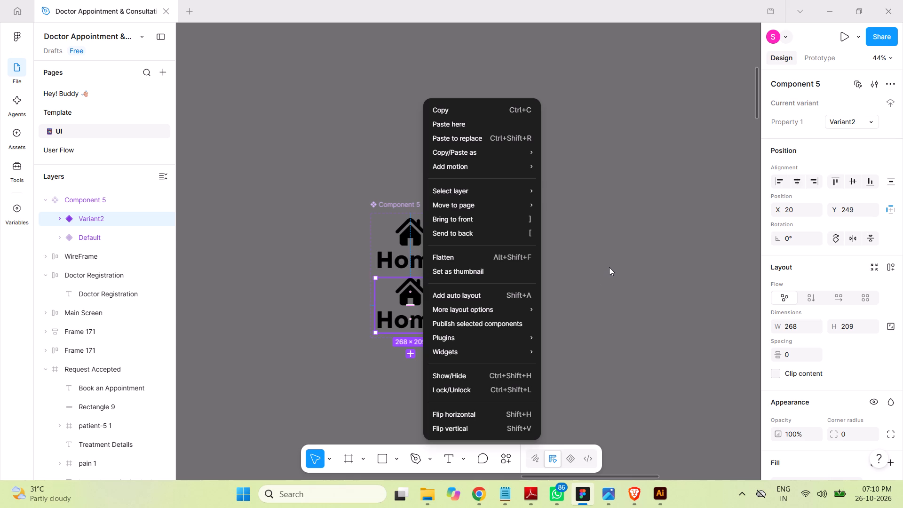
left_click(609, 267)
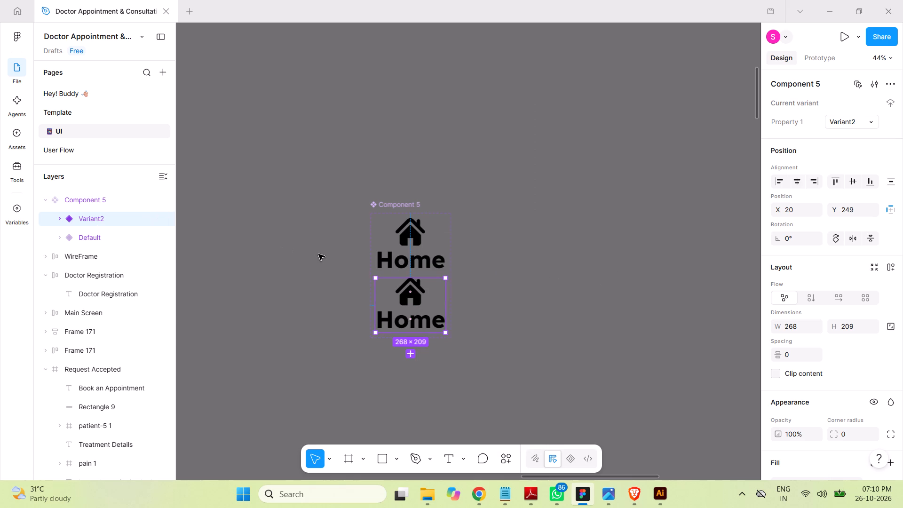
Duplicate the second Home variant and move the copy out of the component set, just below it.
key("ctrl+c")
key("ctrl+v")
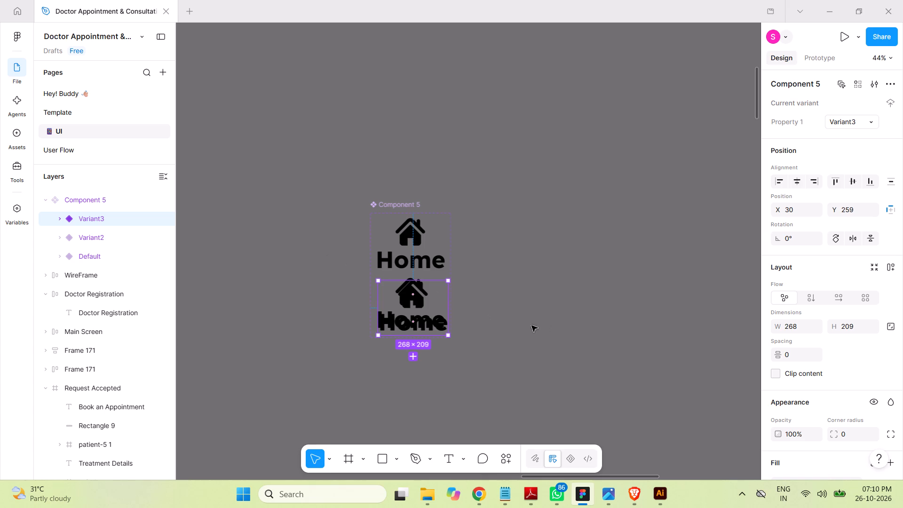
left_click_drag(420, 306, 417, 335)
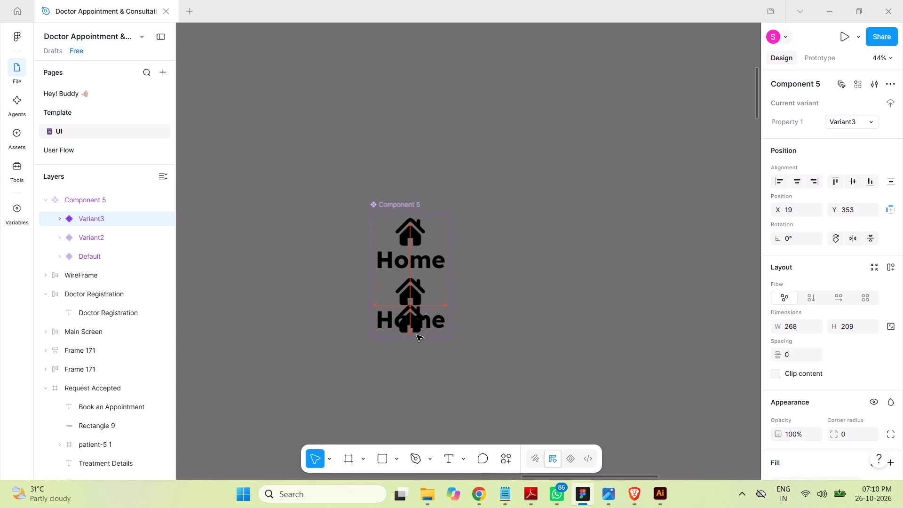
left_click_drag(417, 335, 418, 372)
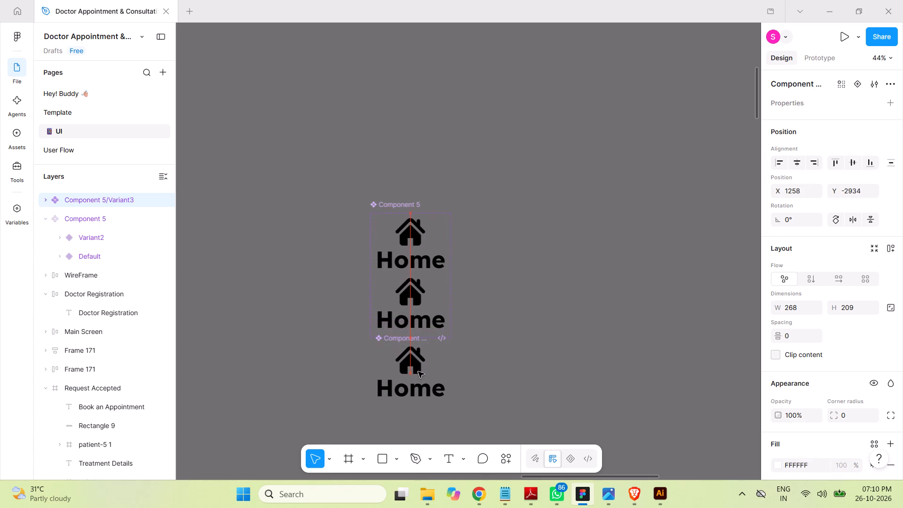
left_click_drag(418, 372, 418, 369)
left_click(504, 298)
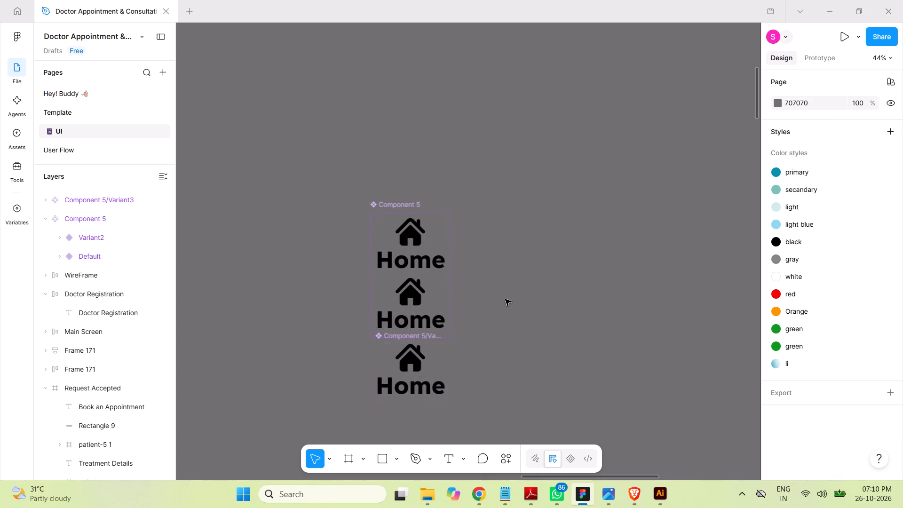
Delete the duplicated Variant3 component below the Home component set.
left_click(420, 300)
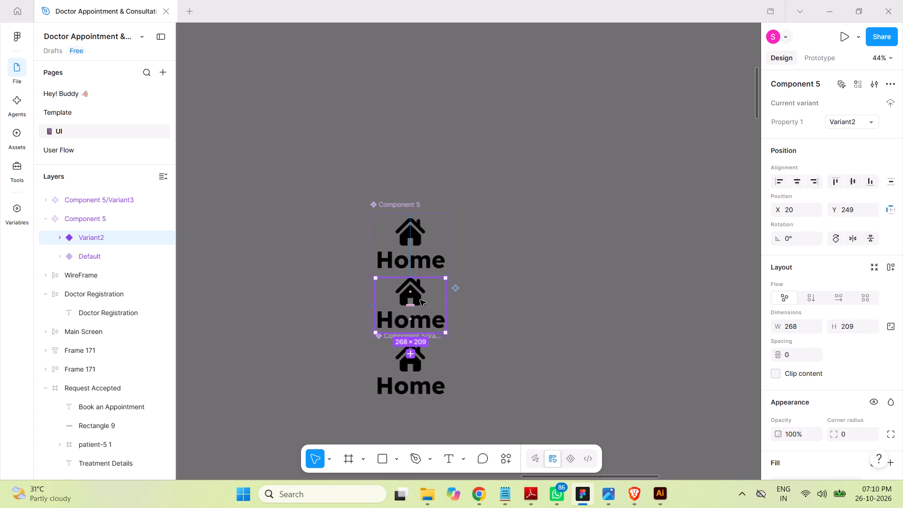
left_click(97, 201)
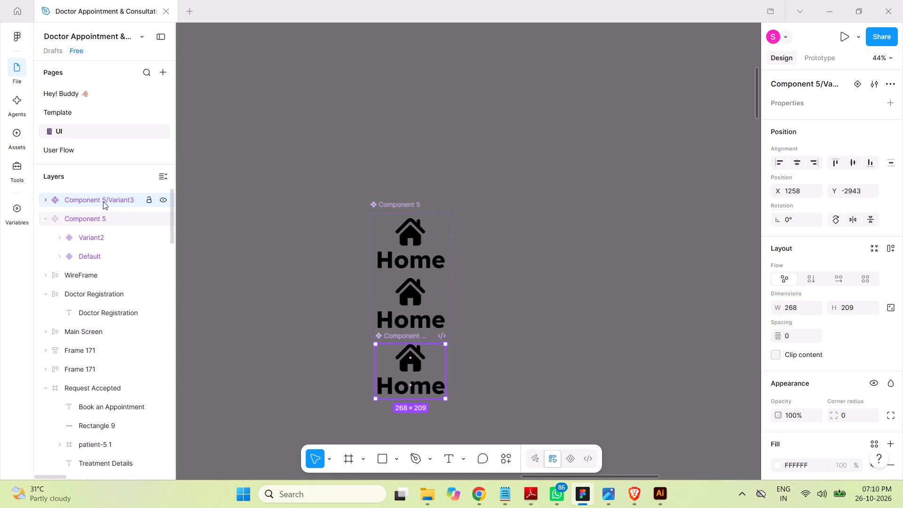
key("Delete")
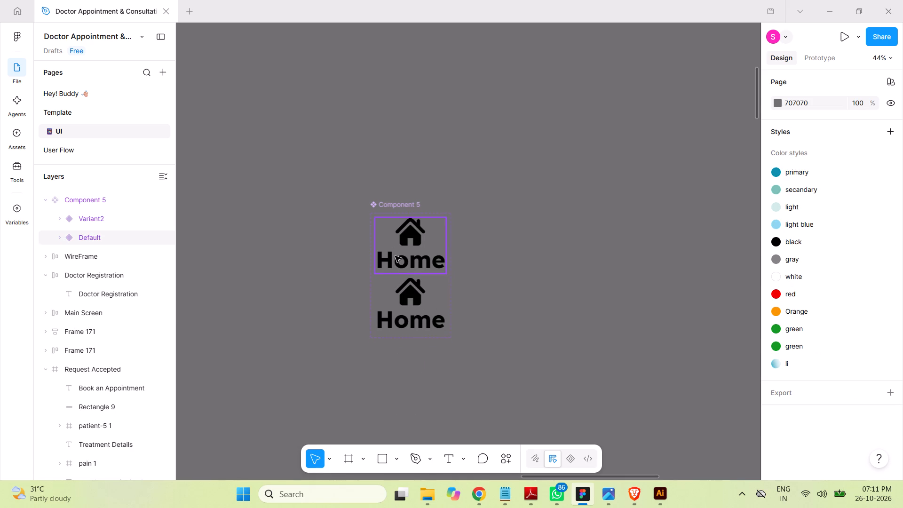
Place an instance of the second Home variant just below the component set, at about X 1258, Y -2944.
left_click(412, 237)
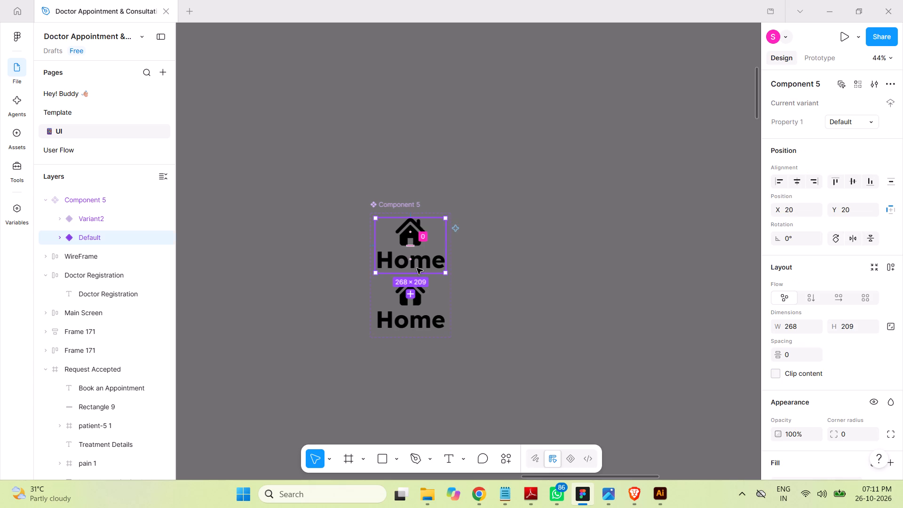
left_click(420, 302)
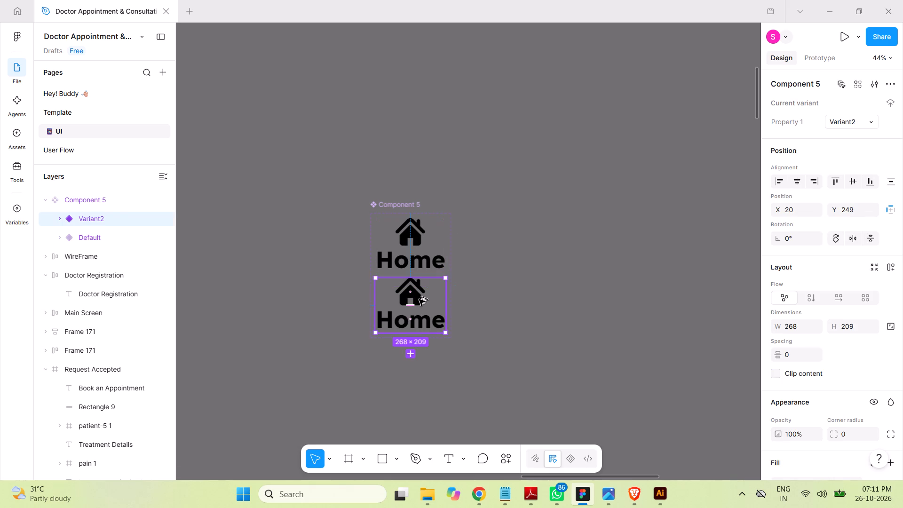
left_click_drag(419, 299, 419, 366, "alt")
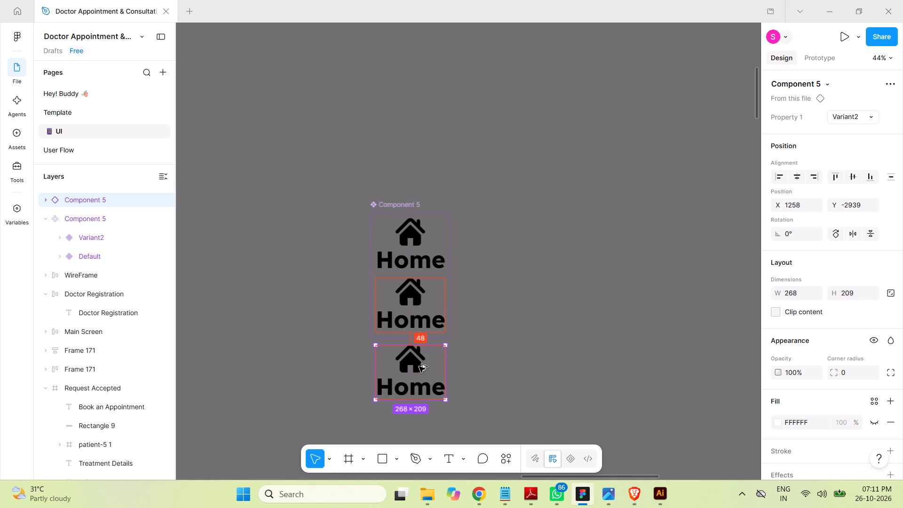
left_click_drag(419, 366, 419, 365, "alt")
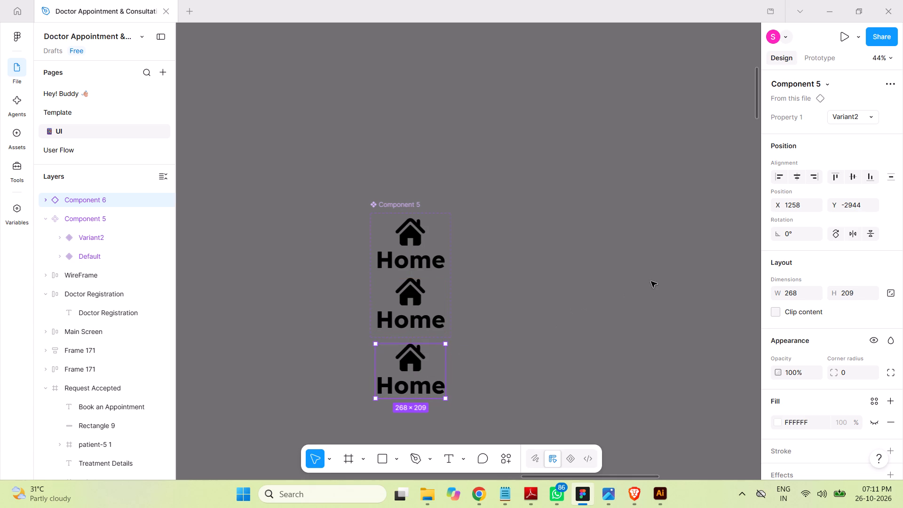
Delete the Home instance placed below the component set.
left_click(513, 254)
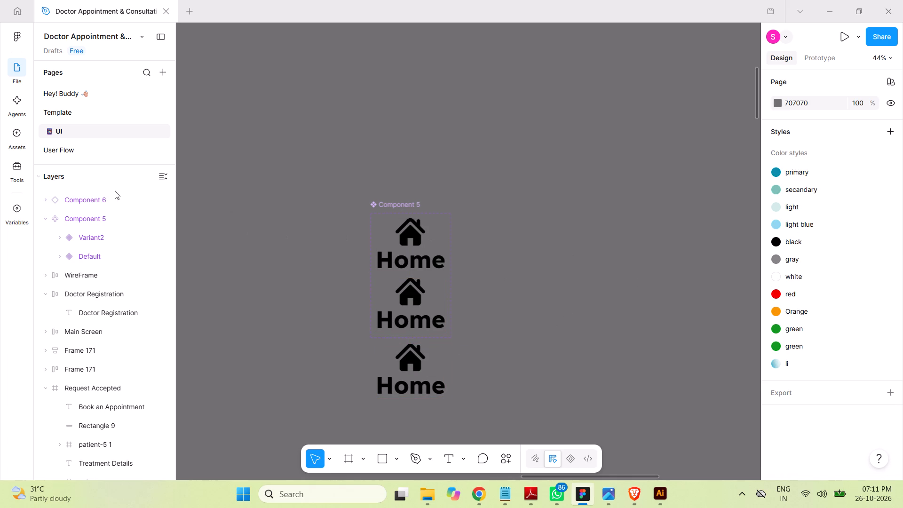
left_click(99, 199)
key("Delete")
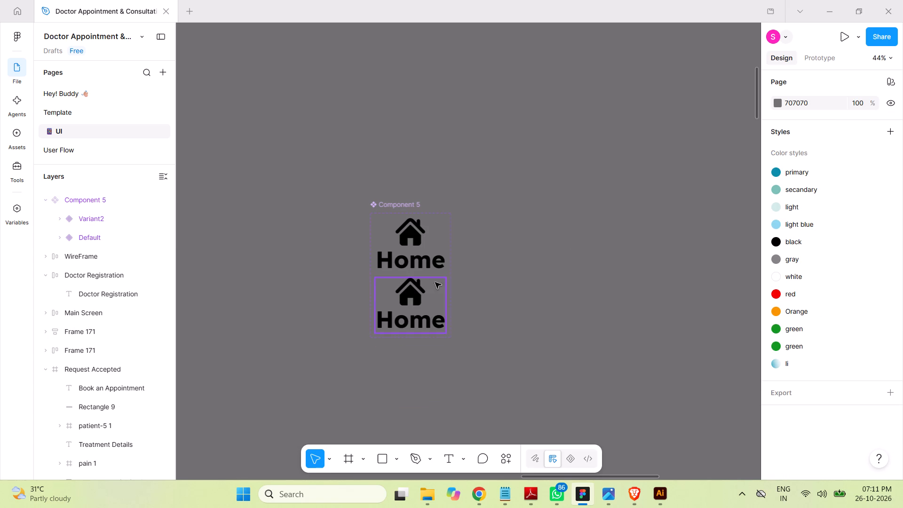
Add a third variant to the Home component set, based on Variant2.
left_click(414, 287)
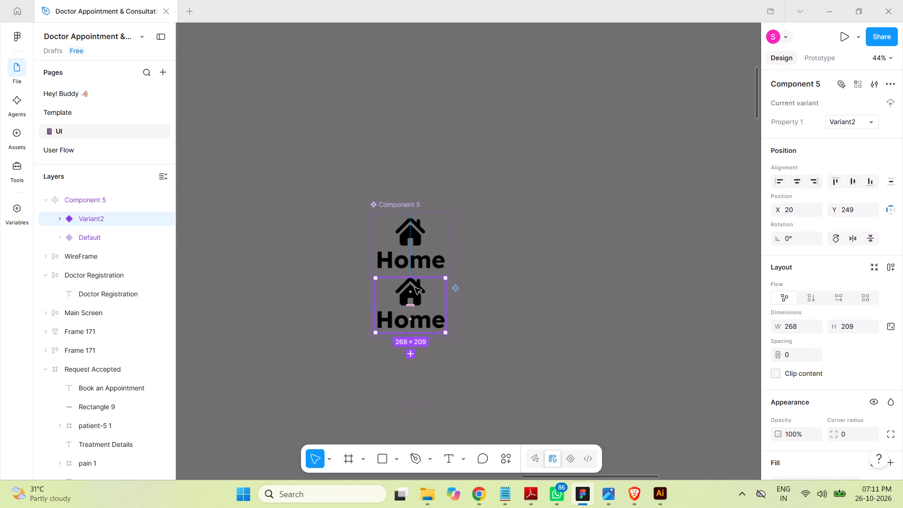
left_click(411, 356)
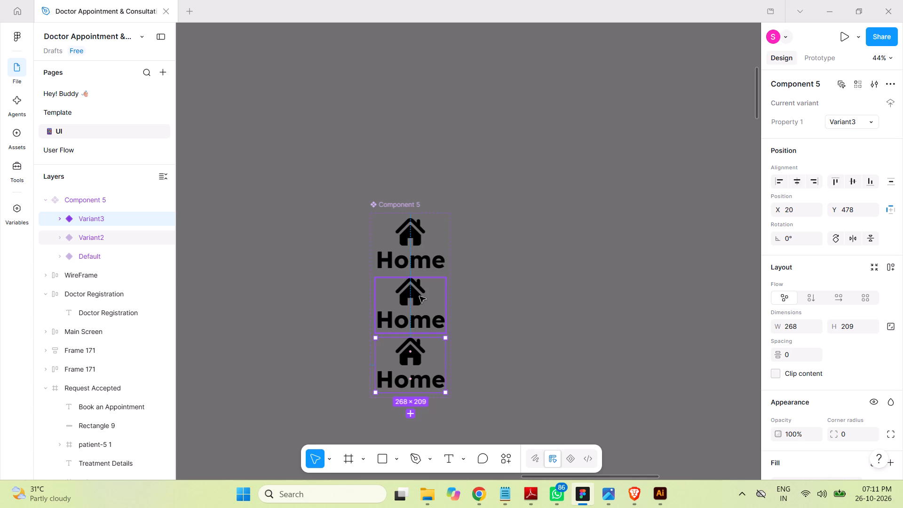
Apply the primary color style to the home icon in Variant2, leaving its Home label black.
left_click(96, 235)
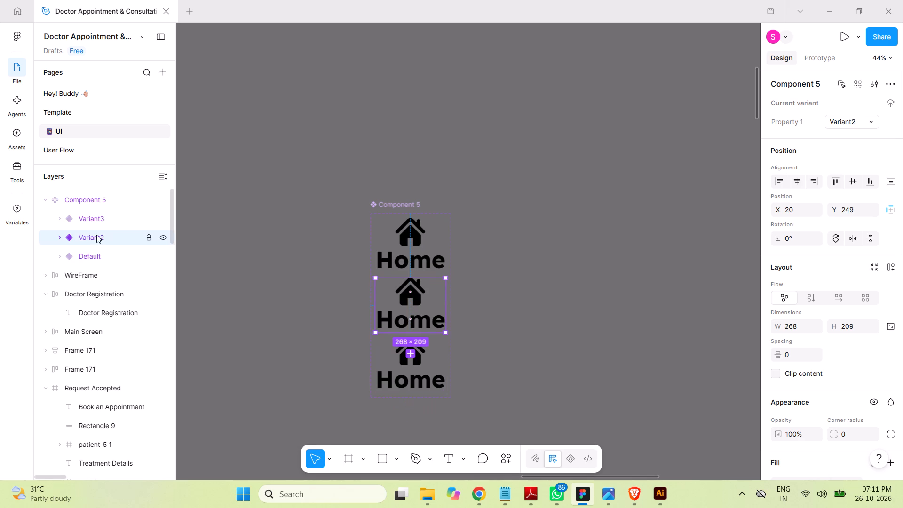
left_click(59, 237)
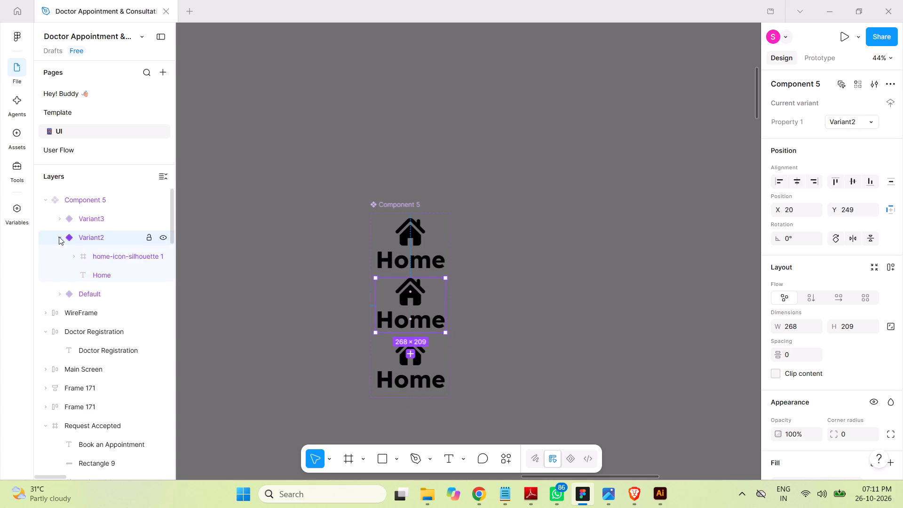
left_click(112, 255)
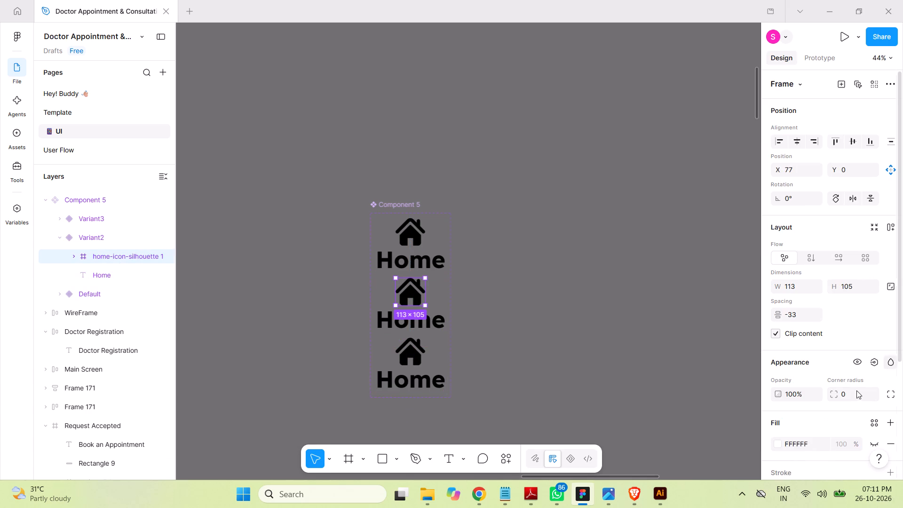
scroll(820, 272, "down", 4)
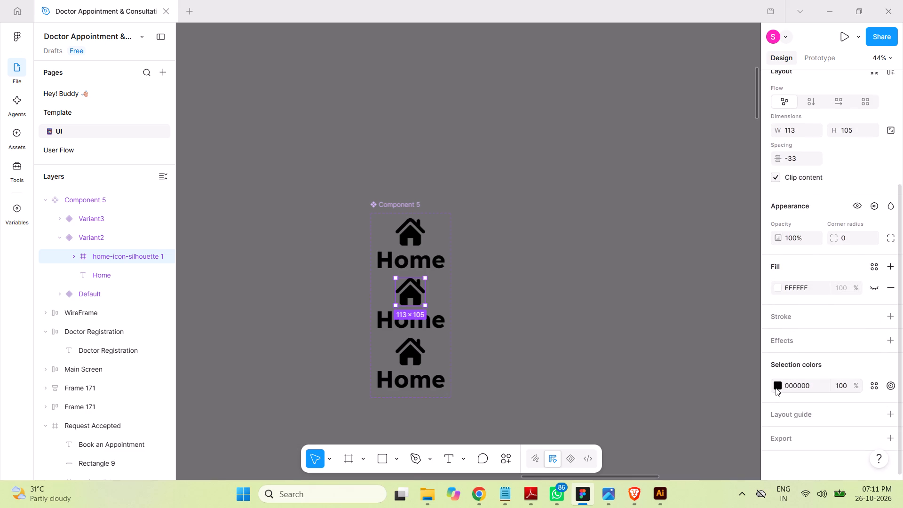
left_click(877, 385)
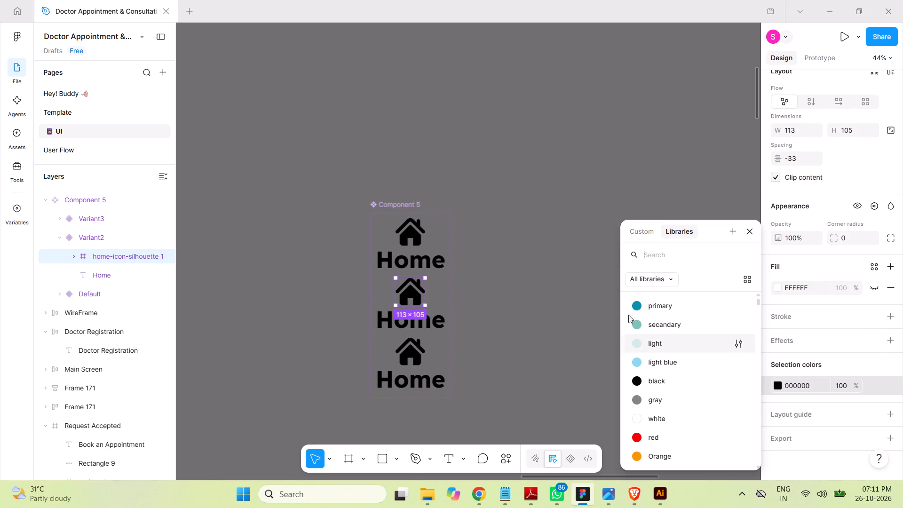
left_click(651, 308)
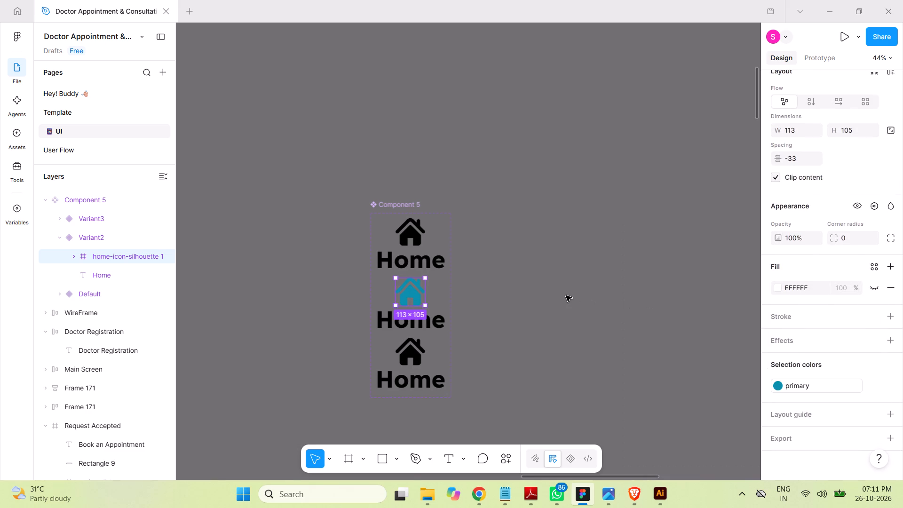
left_click(566, 295)
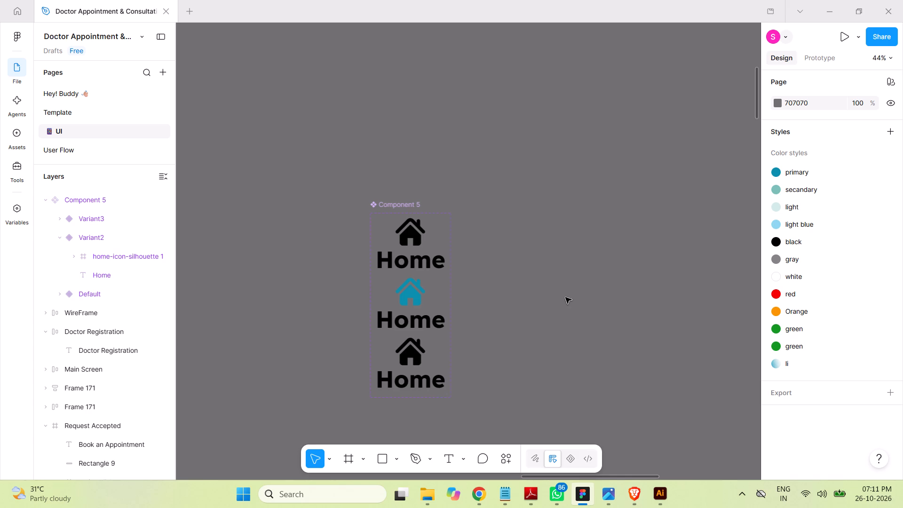
Consult the PhysioCare storyboard image, and apply the primary color style to both the icon and label of Variant3.
left_click(616, 497)
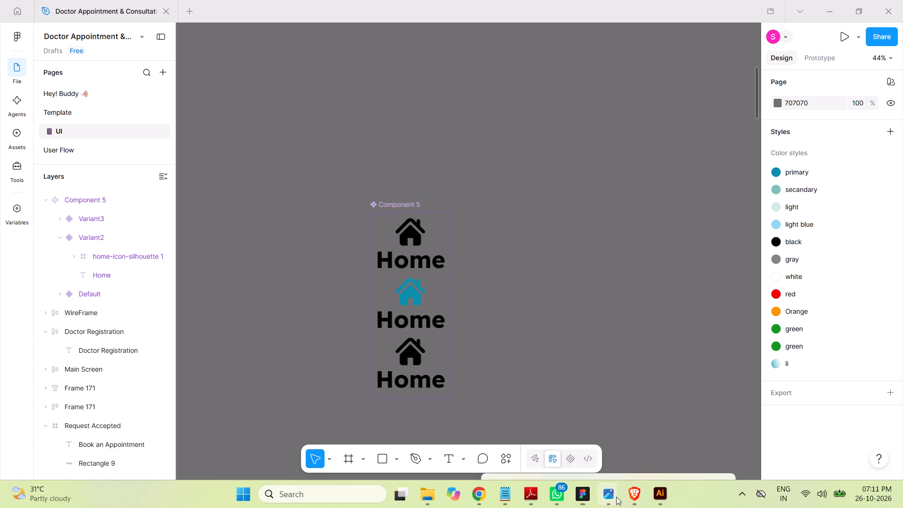
left_click(560, 448)
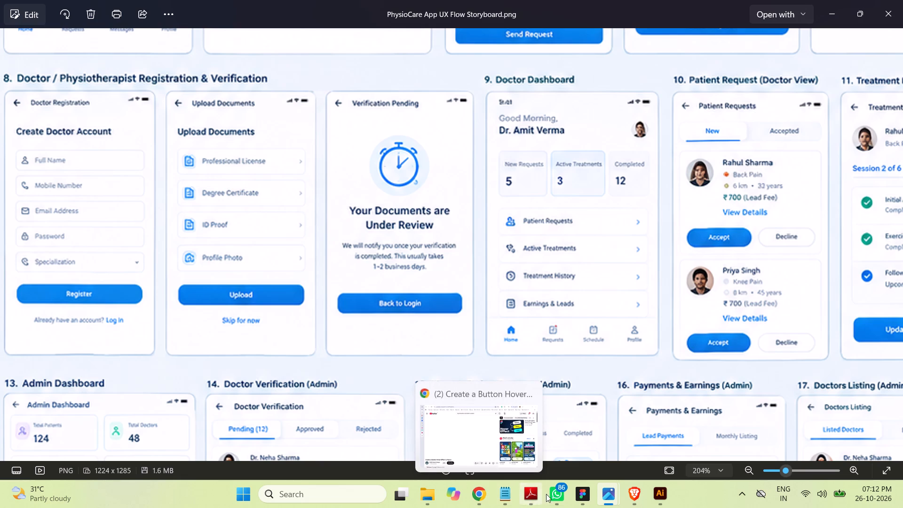
left_click(585, 499)
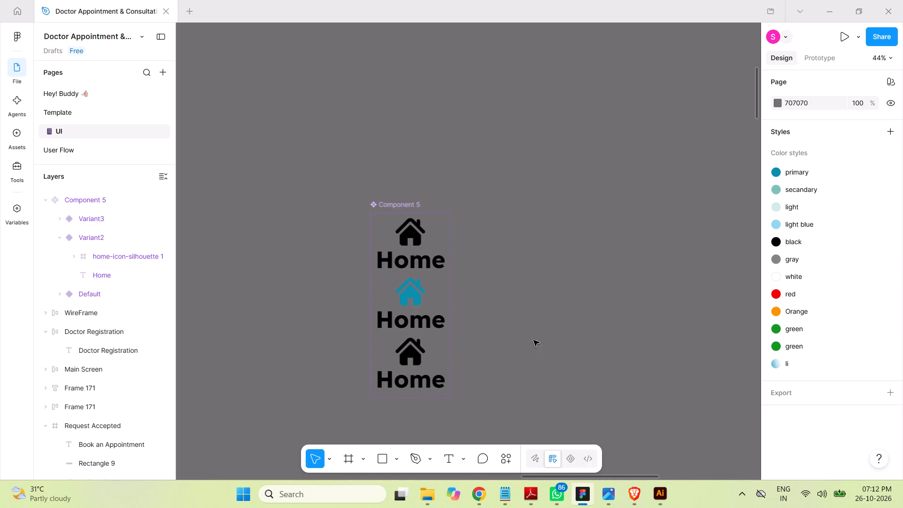
left_click(416, 357)
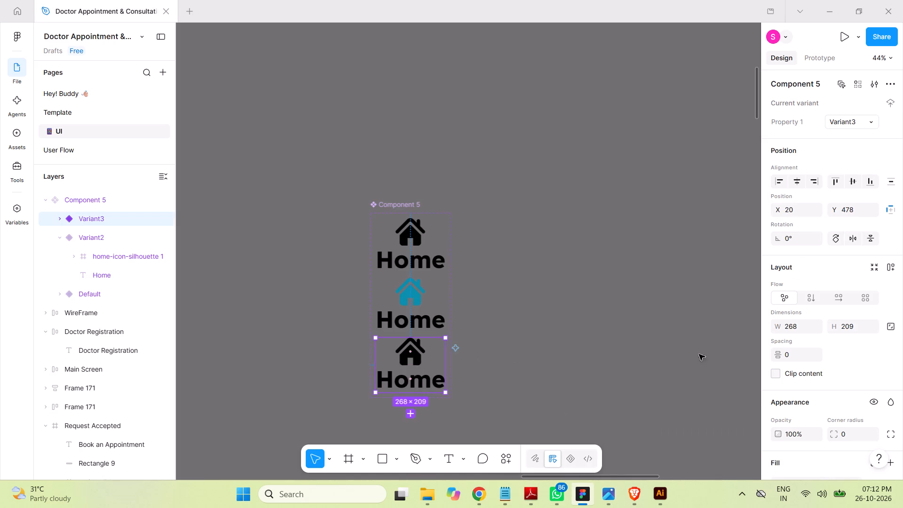
scroll(839, 342, "down", 4)
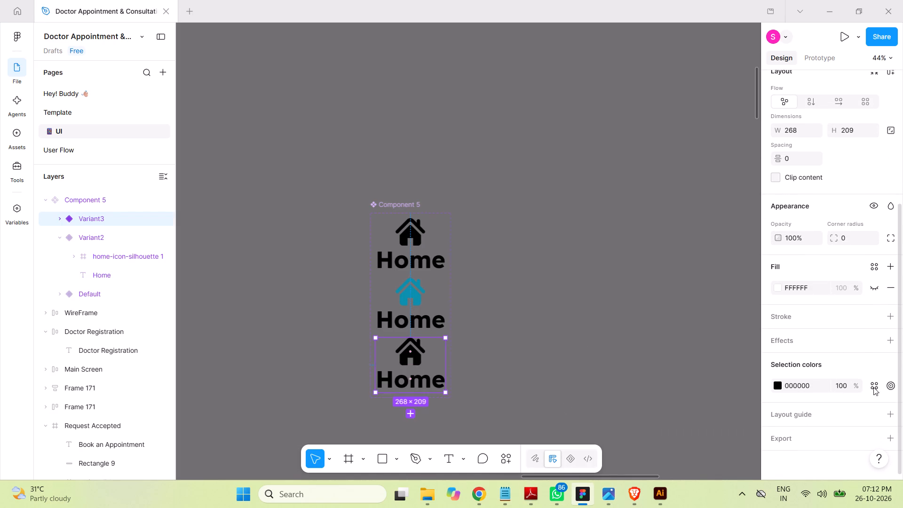
left_click(874, 387)
left_click(666, 306)
left_click(587, 315)
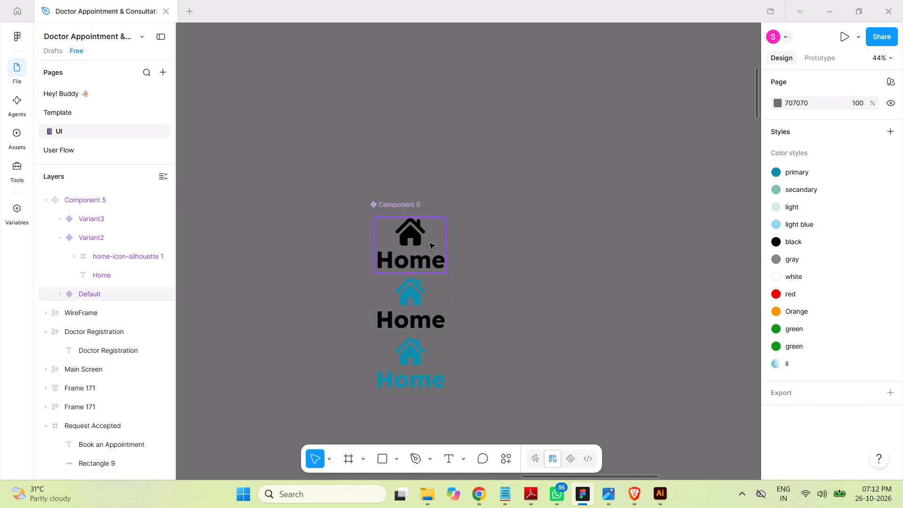
Add a prototype interaction from the Default variant to Variant2, with the While hovering trigger and Change to action.
left_click(415, 234)
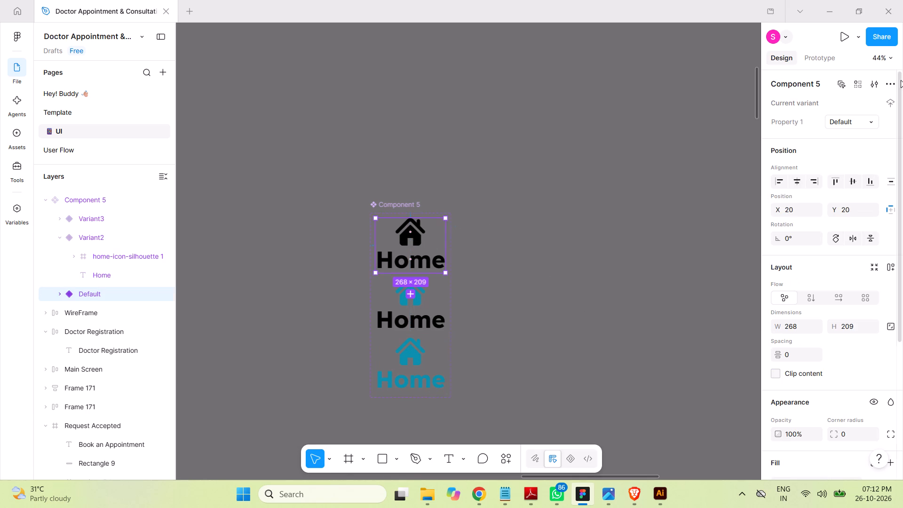
left_click(824, 55)
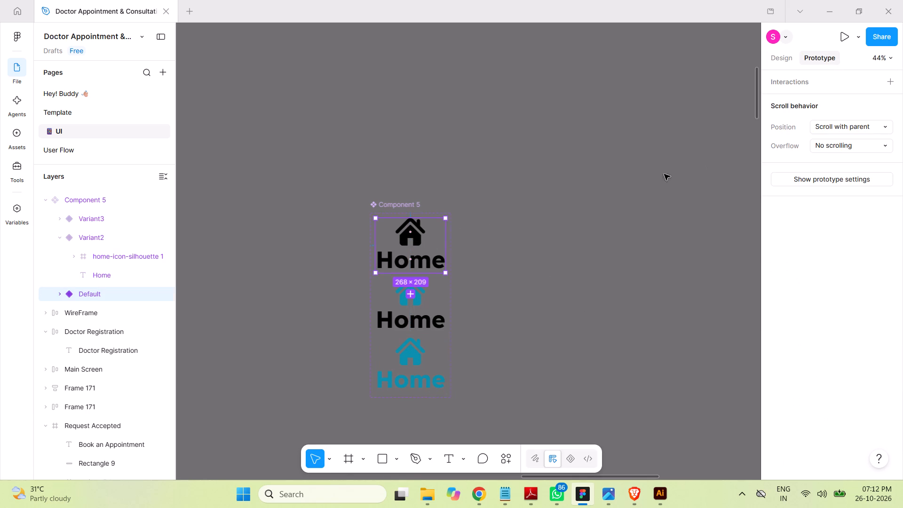
left_click_drag(447, 246, 448, 246)
left_click_drag(448, 246, 428, 313)
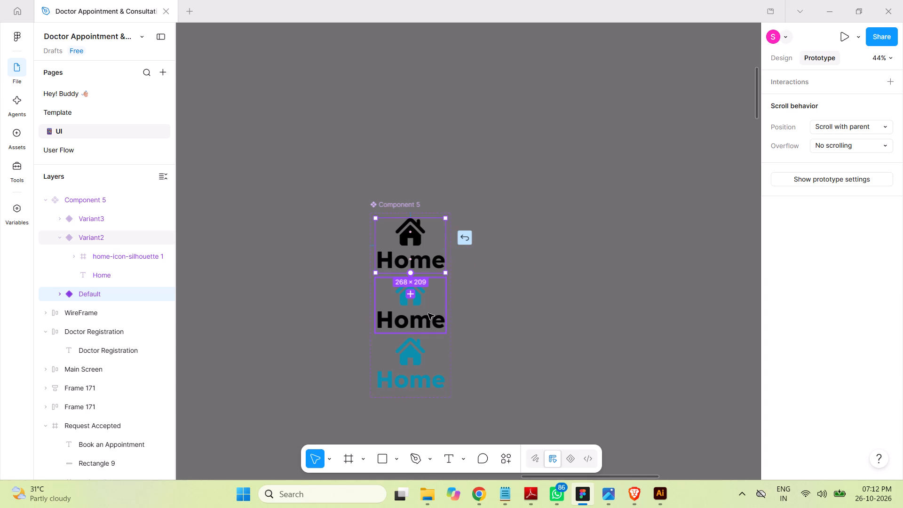
left_click_drag(428, 313, 429, 314)
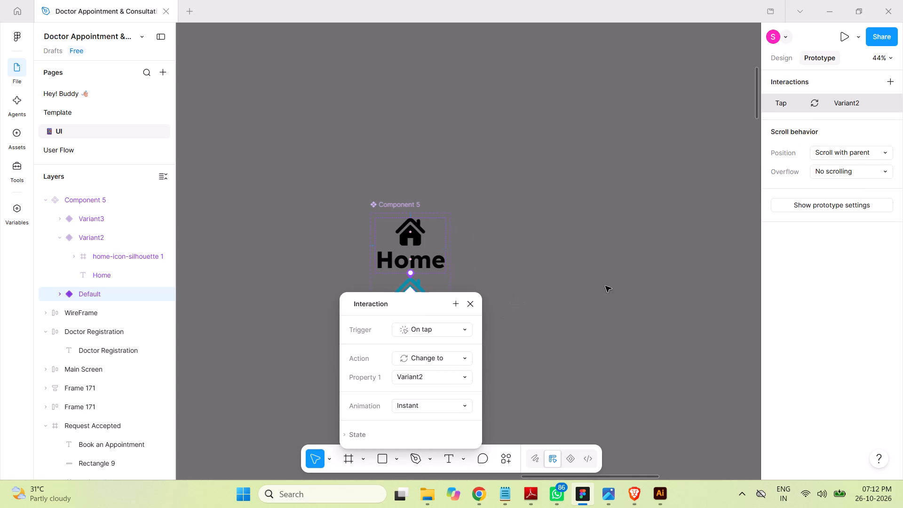
scroll(551, 284, "down", 3)
left_click(440, 310)
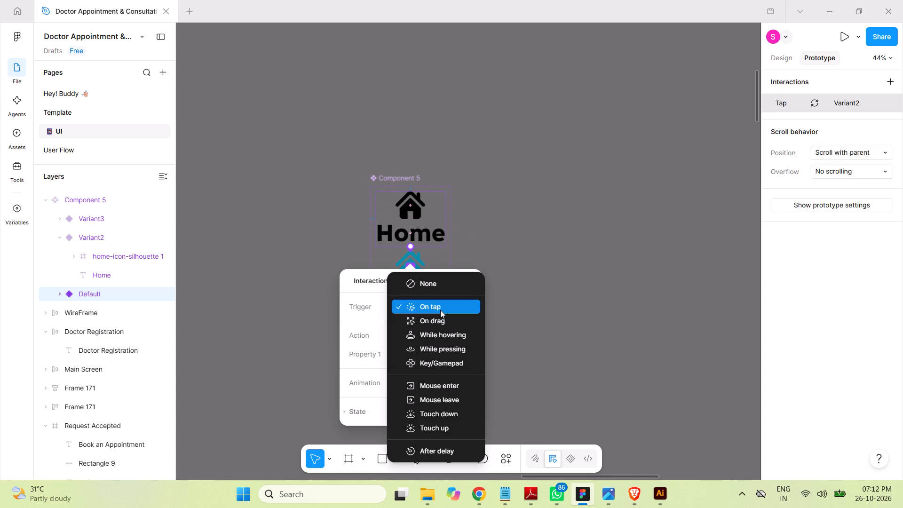
left_click(446, 336)
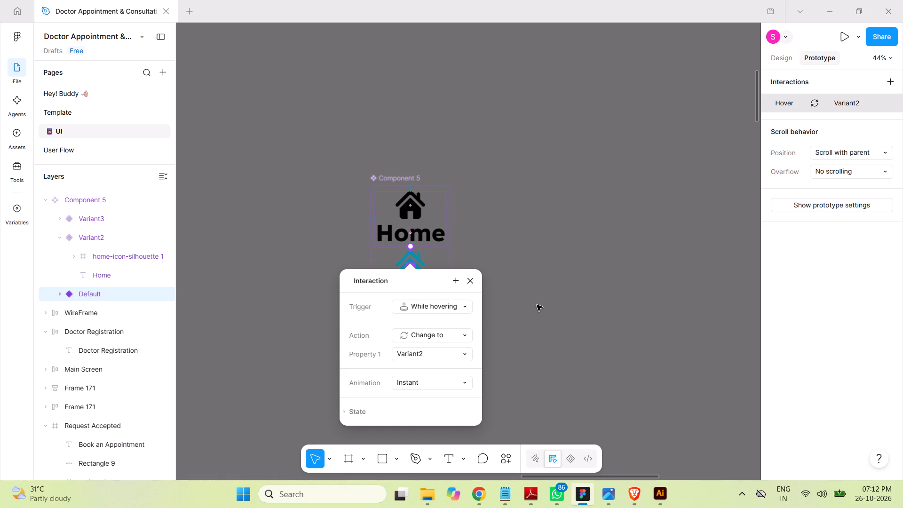
left_click(533, 307)
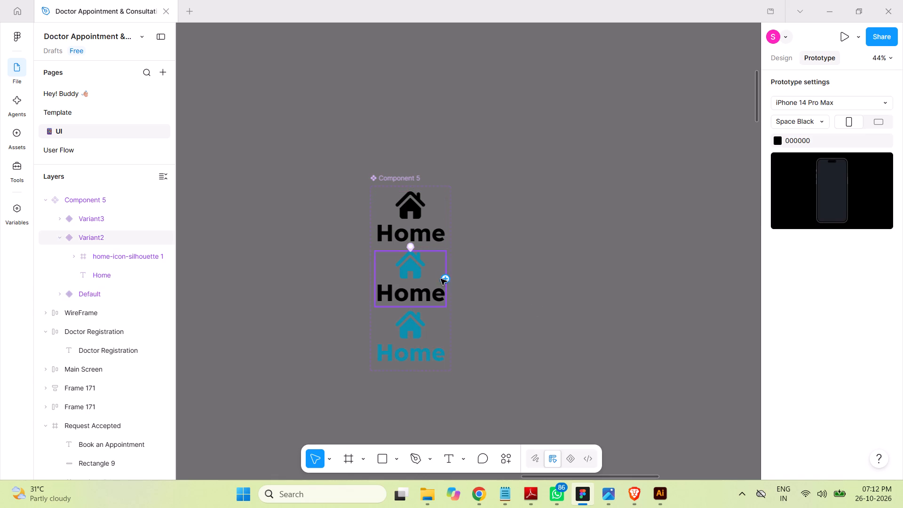
Add a prototype interaction from Variant2 to Variant3, using the On tap trigger, Change to action and Instant animation.
left_click_drag(445, 278, 464, 328)
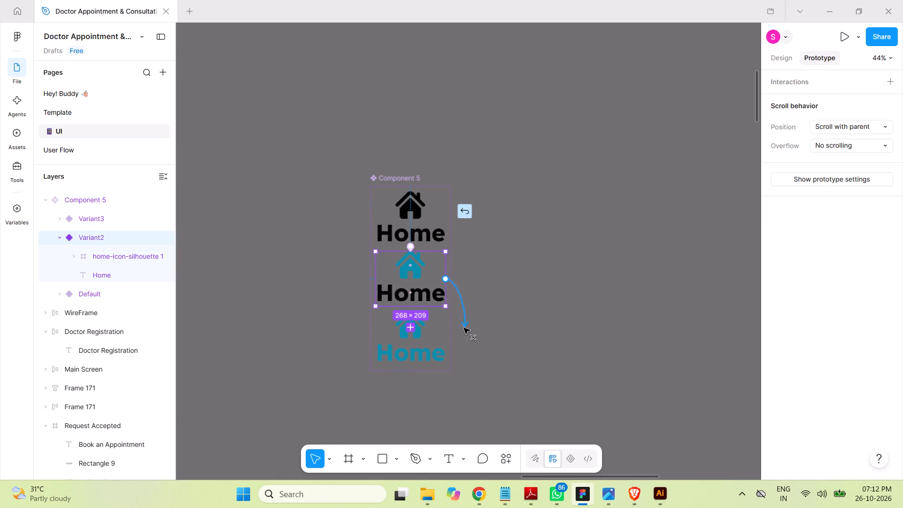
left_click_drag(464, 328, 437, 344)
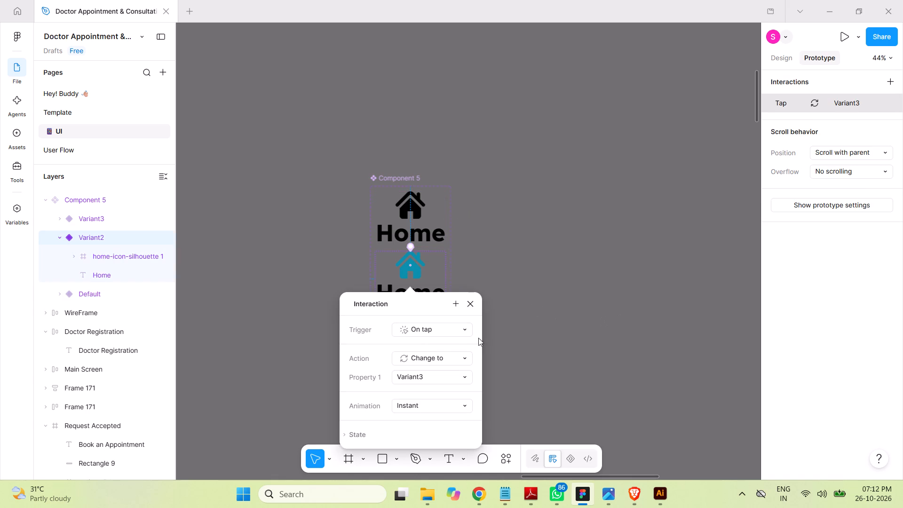
left_click(442, 330)
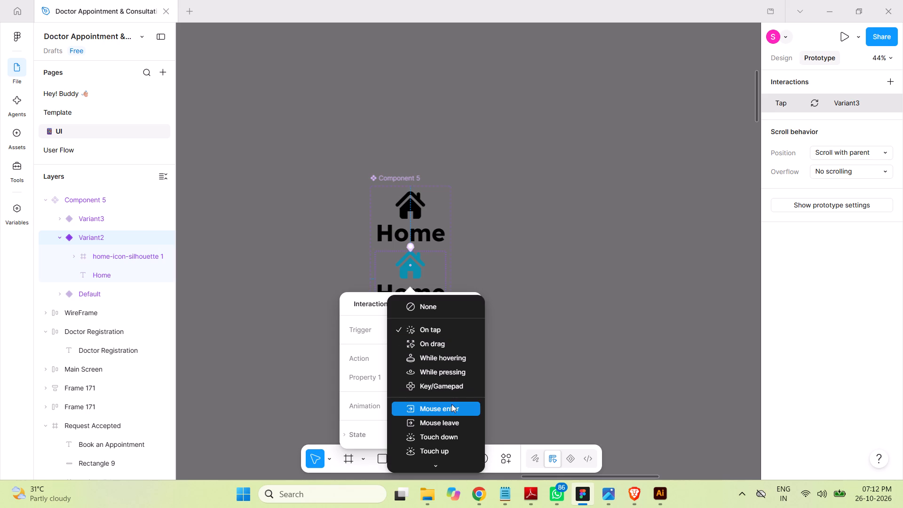
scroll(451, 404, "down", 4)
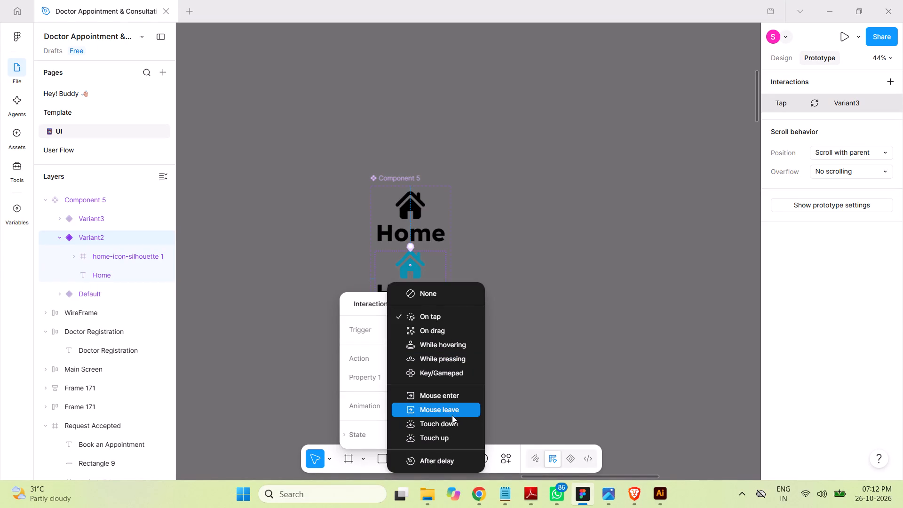
scroll(453, 392, "up", 2)
scroll(453, 392, "down", 3)
scroll(453, 392, "up", 2)
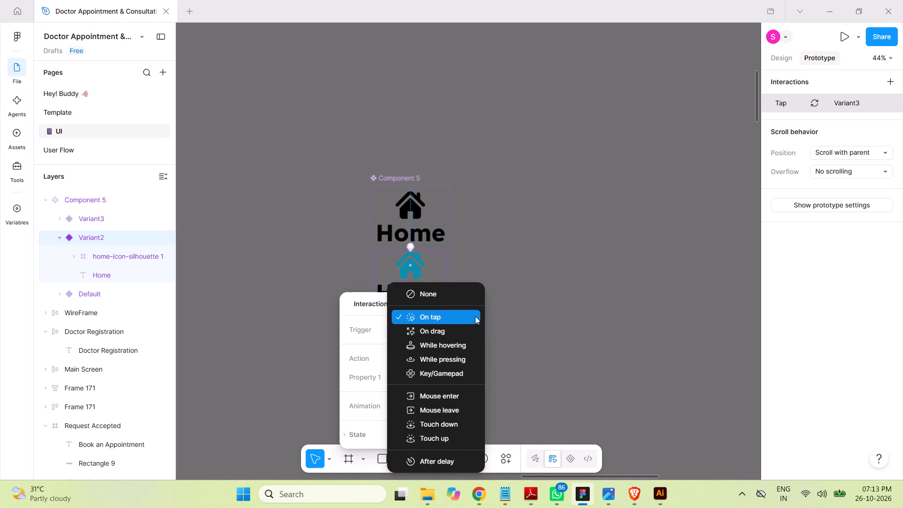
left_click(349, 304)
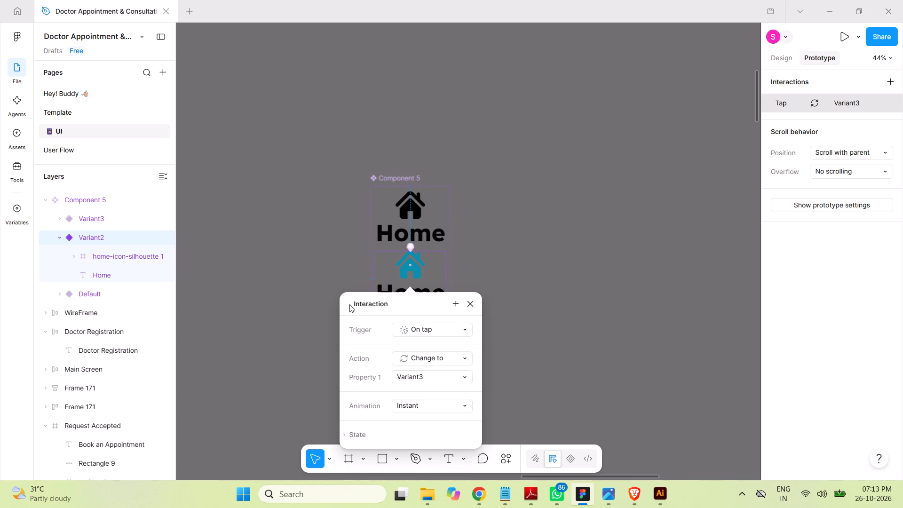
left_click(434, 358)
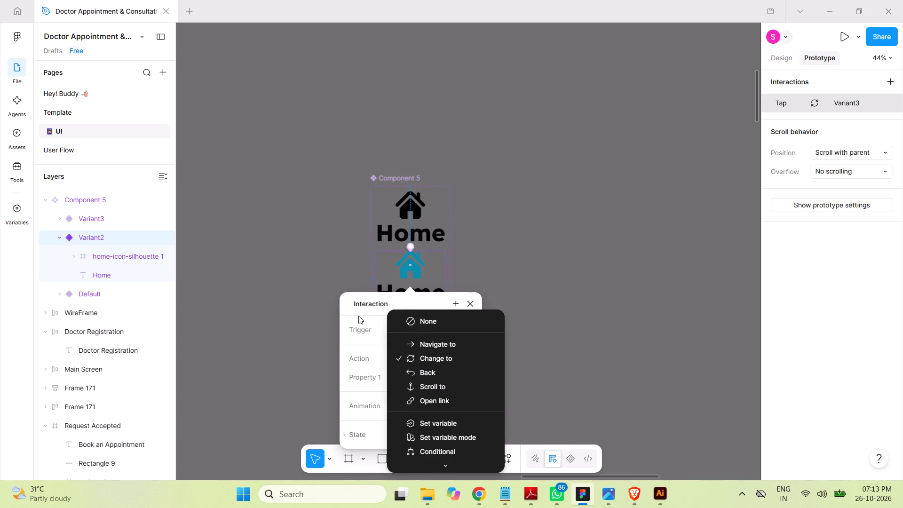
left_click(349, 302)
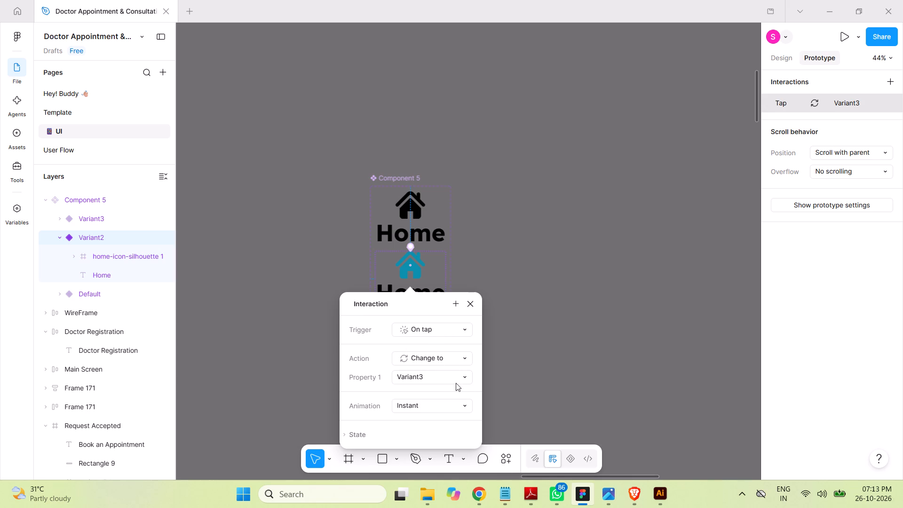
left_click(530, 357)
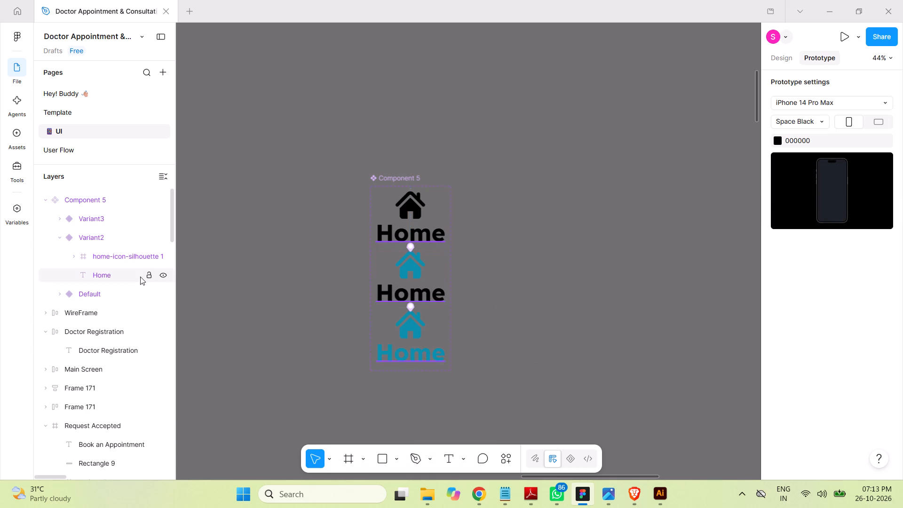
left_click(58, 238)
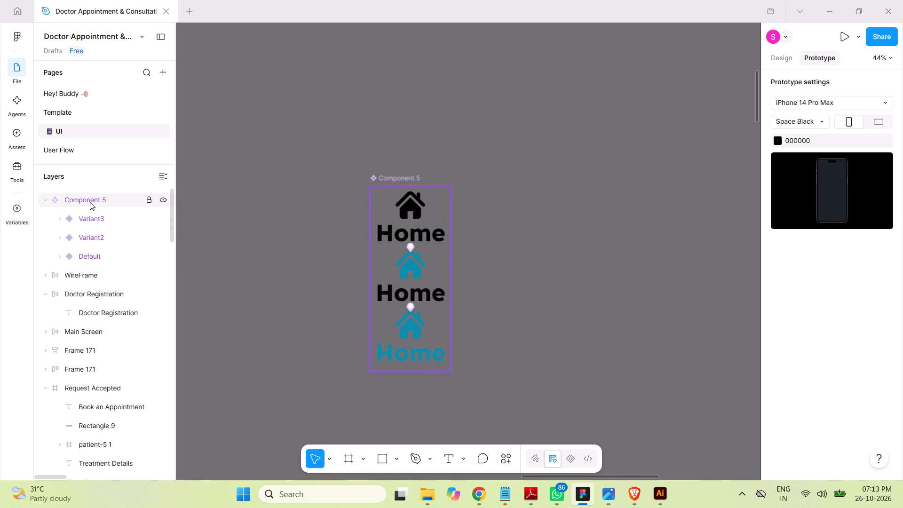
Rename the Component 5 set as Home and save the file.
double_click(90, 202)
type("Home")
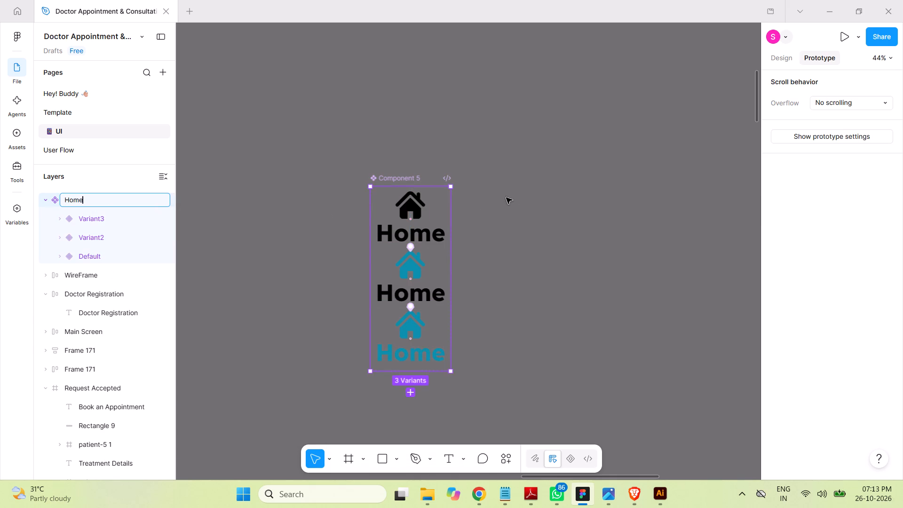
left_click(534, 200)
key("ctrl+s")
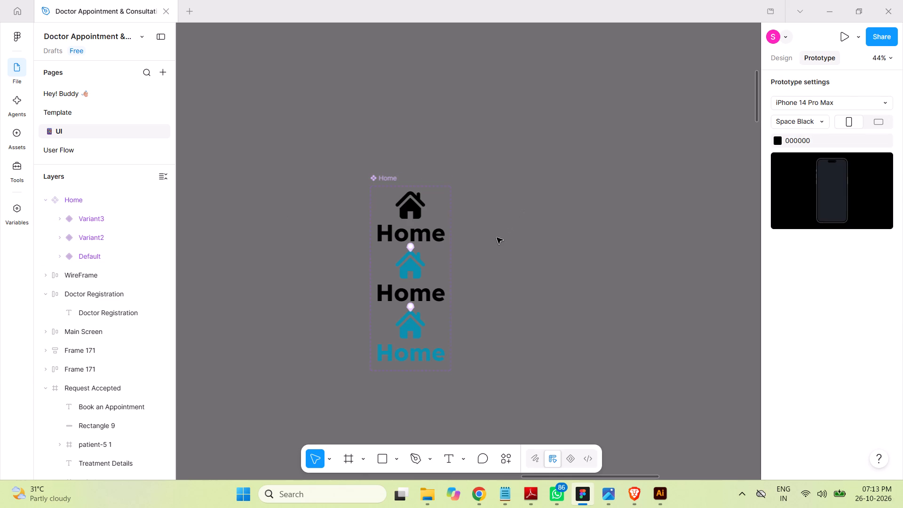
Collapse the Home and Doctor Registration entries in the layer list.
left_click(44, 201)
left_click(44, 239)
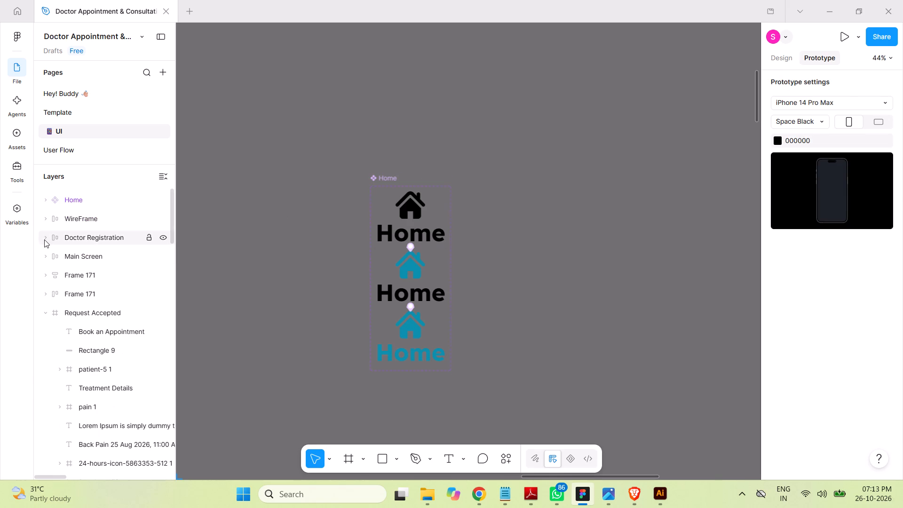
left_click(569, 233)
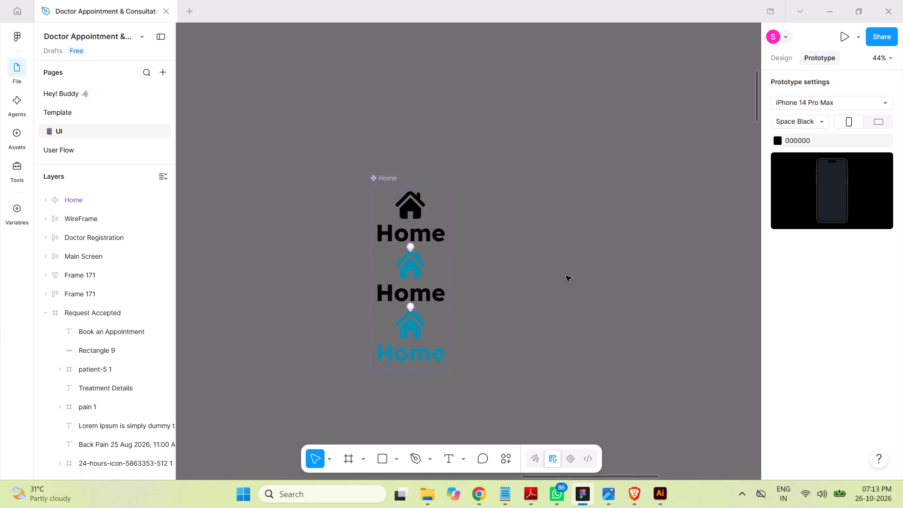
scroll(548, 264, "down", 1)
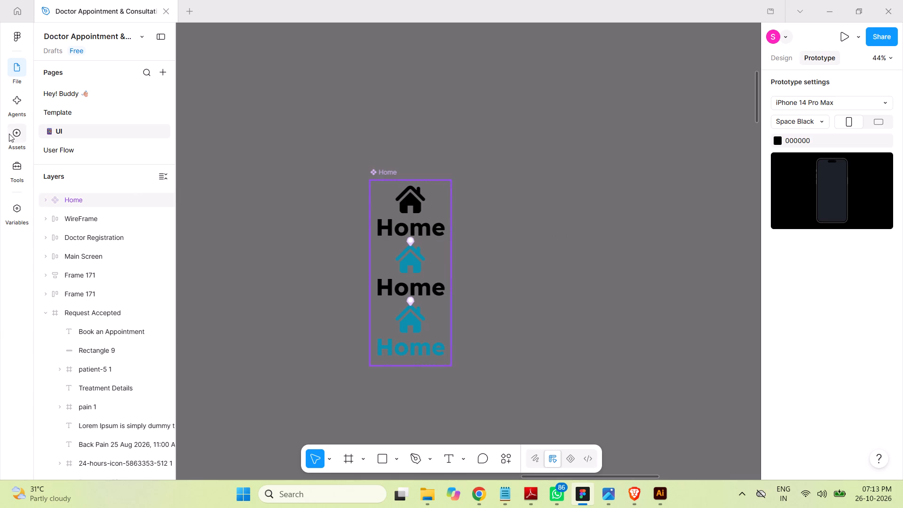
Browse the available asset libraries, including the components created in this file and the UI kits.
left_click(16, 137)
scroll(105, 166, "down", 1)
scroll(112, 169, "up", 1)
scroll(122, 177, "down", 2)
scroll(123, 179, "up", 4)
scroll(123, 179, "down", 4)
scroll(122, 182, "up", 1)
scroll(122, 183, "down", 2)
scroll(122, 183, "up", 1)
scroll(121, 183, "down", 1)
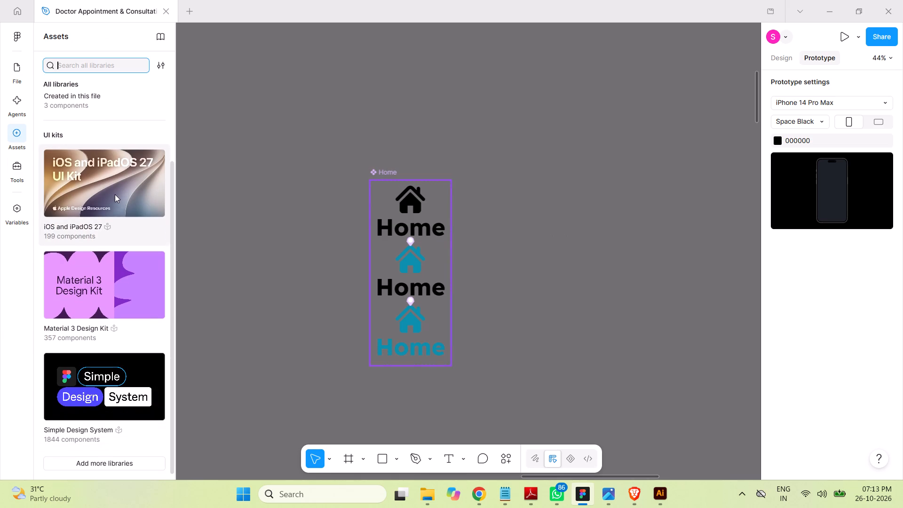
scroll(115, 194, "down", 3)
scroll(116, 194, "up", 1)
scroll(116, 194, "down", 2)
scroll(116, 197, "up", 1)
scroll(115, 200, "down", 1)
scroll(115, 200, "up", 1)
scroll(115, 200, "down", 2)
scroll(113, 206, "up", 3)
scroll(114, 205, "down", 1)
scroll(114, 205, "up", 3)
scroll(114, 204, "down", 1)
scroll(114, 204, "up", 6)
scroll(119, 199, "down", 1)
scroll(118, 199, "up", 1)
scroll(118, 199, "down", 1)
scroll(115, 199, "up", 1)
scroll(115, 199, "down", 1)
scroll(113, 199, "up", 5)
scroll(113, 199, "down", 2)
scroll(111, 199, "up", 1)
scroll(111, 199, "down", 1)
scroll(111, 191, "up", 6)
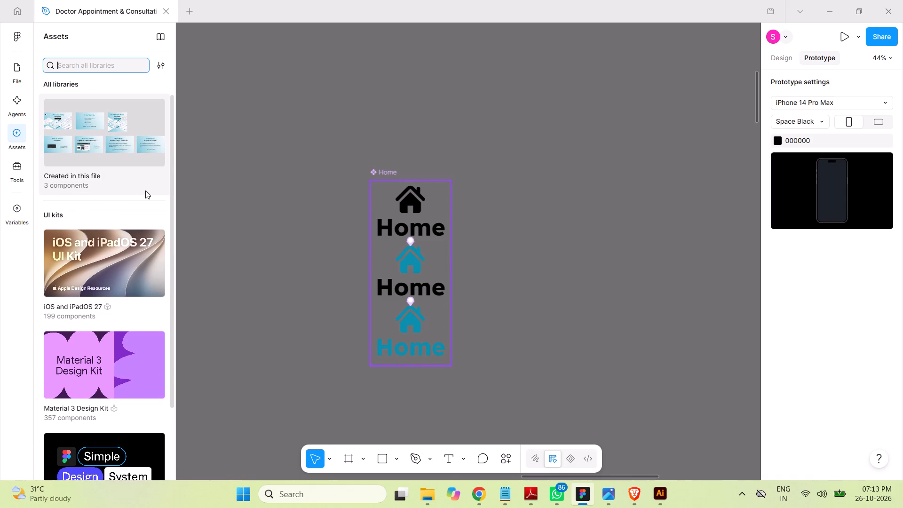
Search the asset libraries for home and look through the matching components.
left_click(111, 63)
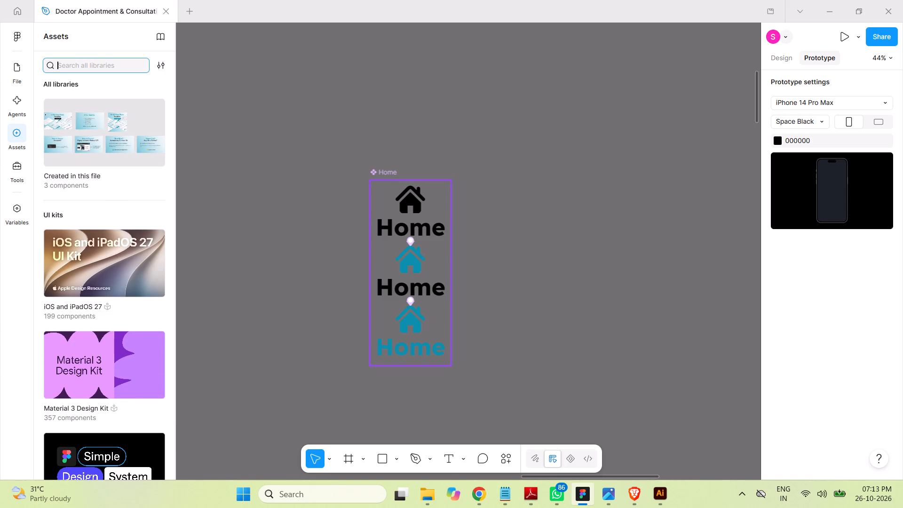
type("home")
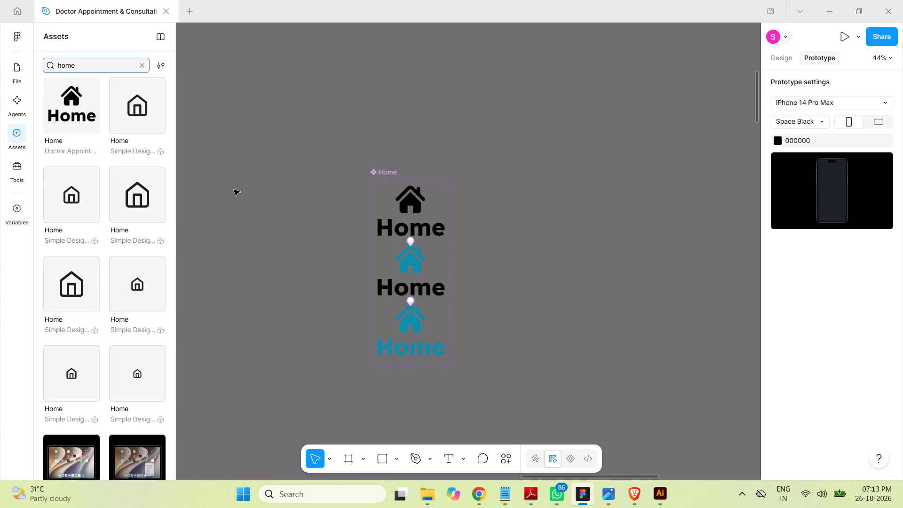
scroll(225, 190, "down", 4)
scroll(106, 175, "down", 5)
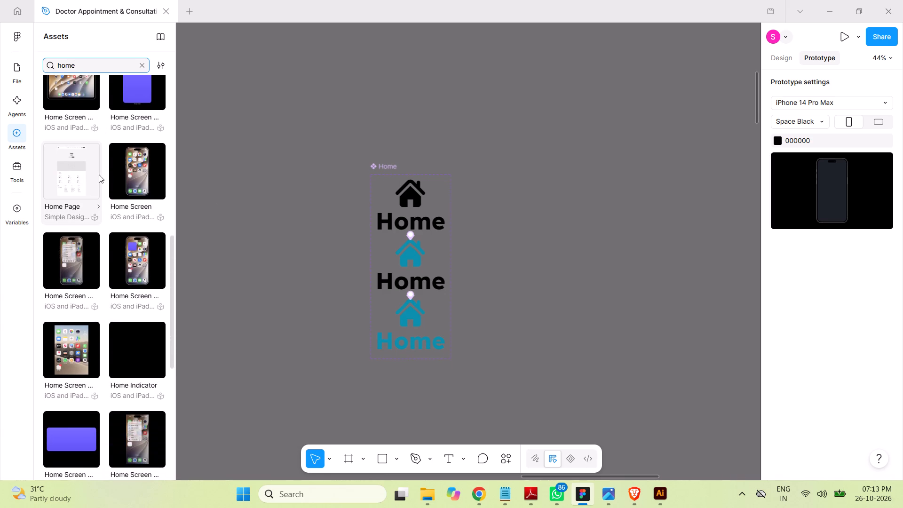
scroll(99, 174, "down", 1)
scroll(99, 174, "up", 1)
scroll(99, 174, "down", 1)
scroll(100, 174, "up", 1)
scroll(100, 174, "down", 2)
scroll(99, 174, "up", 1)
scroll(99, 174, "down", 1)
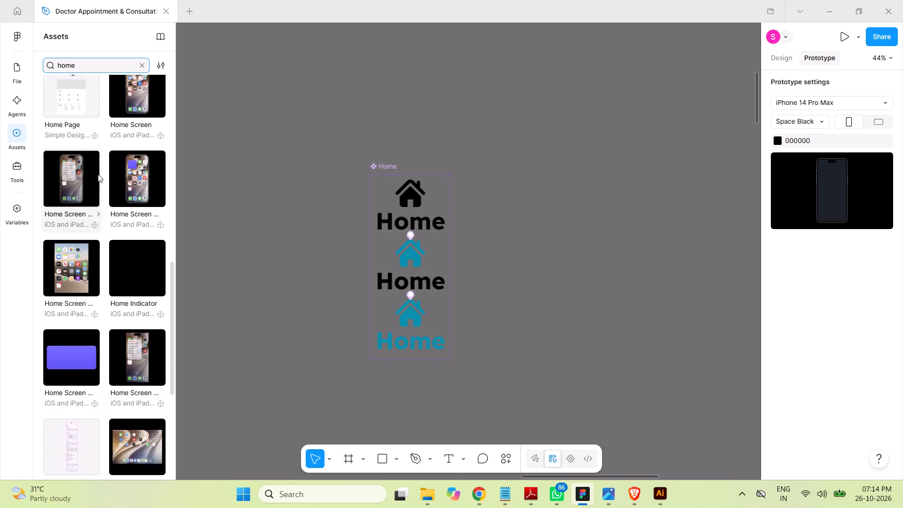
scroll(97, 173, "down", 4)
scroll(97, 173, "up", 4)
scroll(97, 173, "down", 9)
scroll(97, 173, "up", 1)
scroll(97, 173, "down", 5)
scroll(95, 173, "up", 3)
scroll(95, 173, "down", 4)
scroll(95, 173, "up", 2)
scroll(95, 173, "down", 2)
scroll(95, 173, "up", 1)
scroll(95, 173, "down", 1)
scroll(95, 173, "up", 1)
scroll(95, 173, "down", 1)
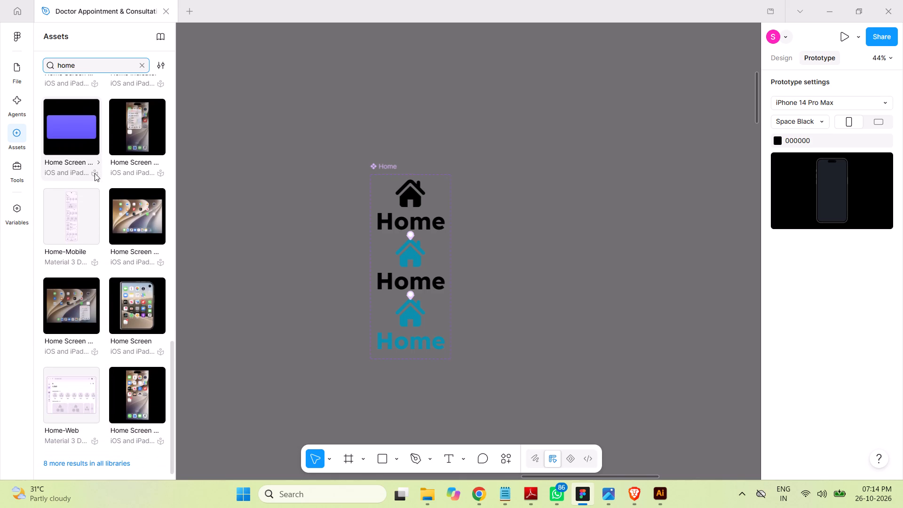
scroll(93, 173, "up", 5)
scroll(93, 173, "down", 2)
scroll(93, 173, "up", 3)
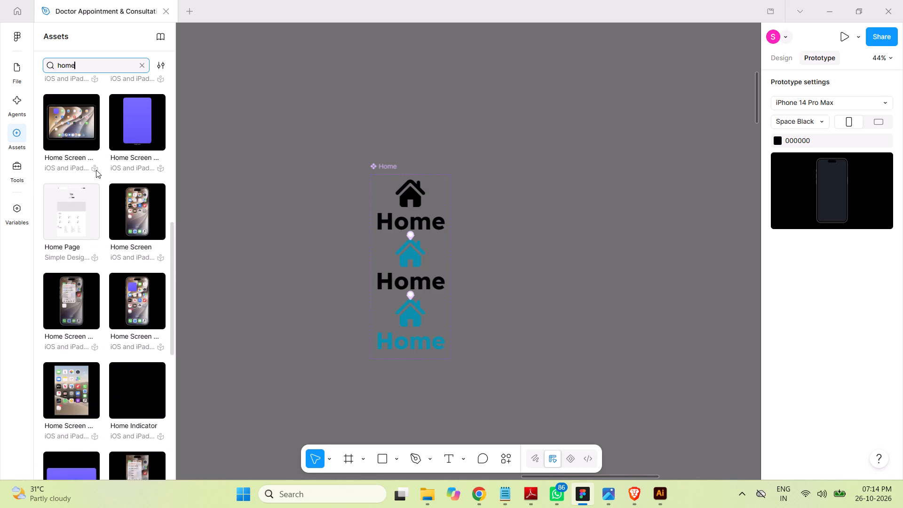
scroll(95, 170, "up", 14)
scroll(95, 170, "down", 1)
scroll(95, 170, "up", 2)
scroll(95, 169, "down", 1)
scroll(95, 168, "up", 1)
left_click(555, 245)
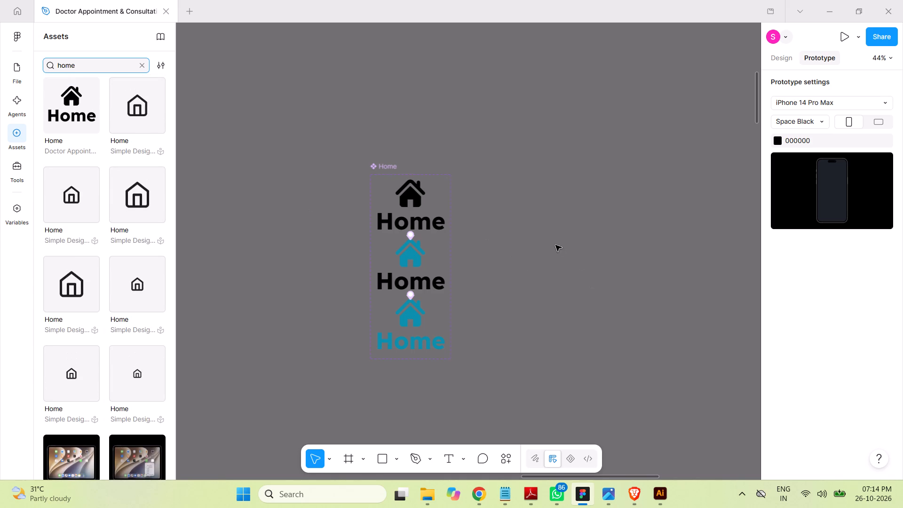
left_click(555, 240)
Delete the doctor photo and the teal background behind it from the Doctor Registration screen.
scroll(571, 237, "down", 6)
scroll(581, 237, "up", 1)
scroll(581, 237, "down", 13)
scroll(583, 232, "up", 2)
scroll(583, 232, "down", 5)
scroll(585, 231, "up", 11)
scroll(553, 217, "down", 2)
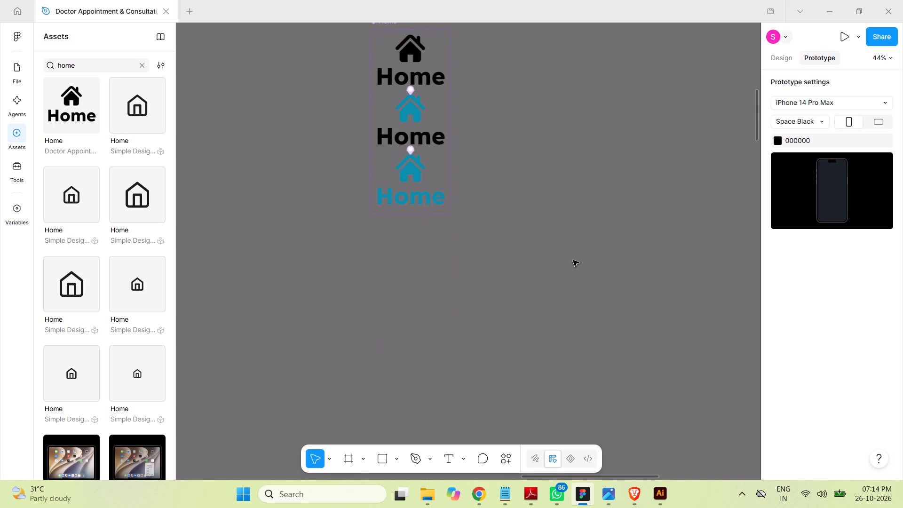
scroll(535, 228, "down", 10)
scroll(539, 233, "up", 1)
scroll(539, 233, "down", 3)
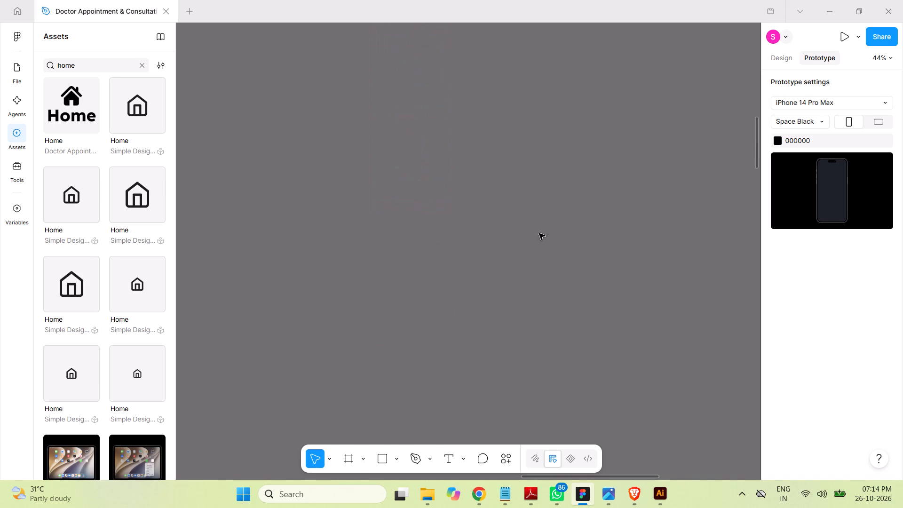
scroll(539, 233, "down", 10)
scroll(539, 232, "up", 1)
scroll(539, 232, "down", 1)
scroll(539, 231, "up", 3)
scroll(539, 231, "down", 5)
scroll(542, 228, "up", 2)
scroll(542, 228, "down", 10)
scroll(543, 225, "up", 12)
scroll(543, 226, "down", 1)
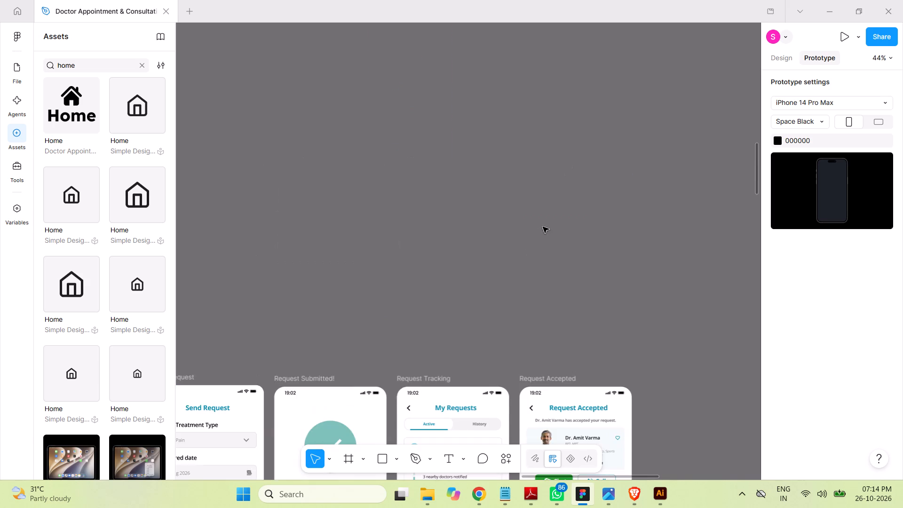
scroll(543, 225, "down", 10)
scroll(545, 227, "up", 1)
scroll(545, 227, "down", 1)
scroll(545, 226, "up", 1)
scroll(545, 226, "down", 2)
scroll(545, 226, "up", 1)
scroll(545, 226, "down", 5)
scroll(545, 226, "up", 1)
scroll(545, 226, "down", 3)
scroll(545, 226, "up", 2)
scroll(545, 226, "down", 5)
scroll(545, 226, "up", 3)
scroll(545, 226, "down", 2)
scroll(545, 226, "up", 1)
scroll(545, 226, "down", 1)
scroll(545, 226, "up", 2)
scroll(545, 226, "down", 2)
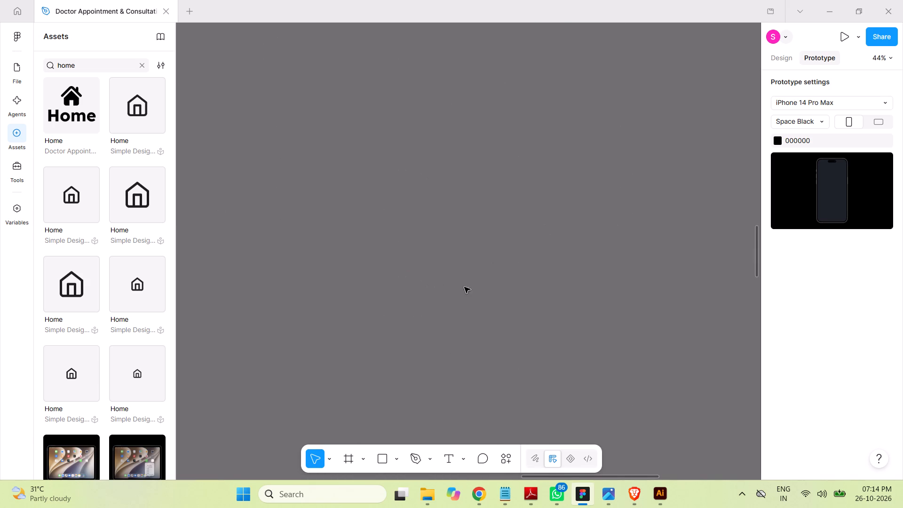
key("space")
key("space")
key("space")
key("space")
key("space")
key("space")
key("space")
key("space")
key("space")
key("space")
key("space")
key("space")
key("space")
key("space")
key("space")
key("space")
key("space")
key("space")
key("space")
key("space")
left_click_drag(326, 297, 628, 305)
left_click_drag(434, 327, 639, 317)
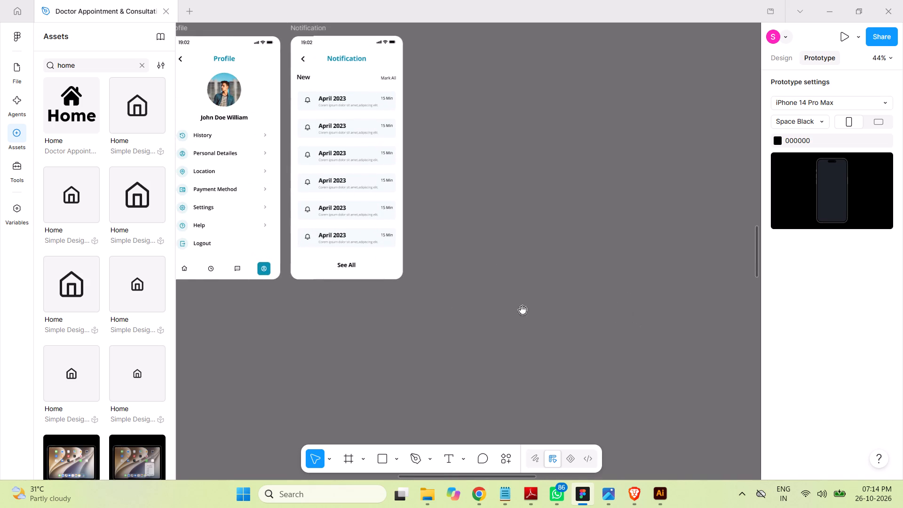
left_click_drag(499, 309, 682, 309)
left_click_drag(405, 332, 661, 204)
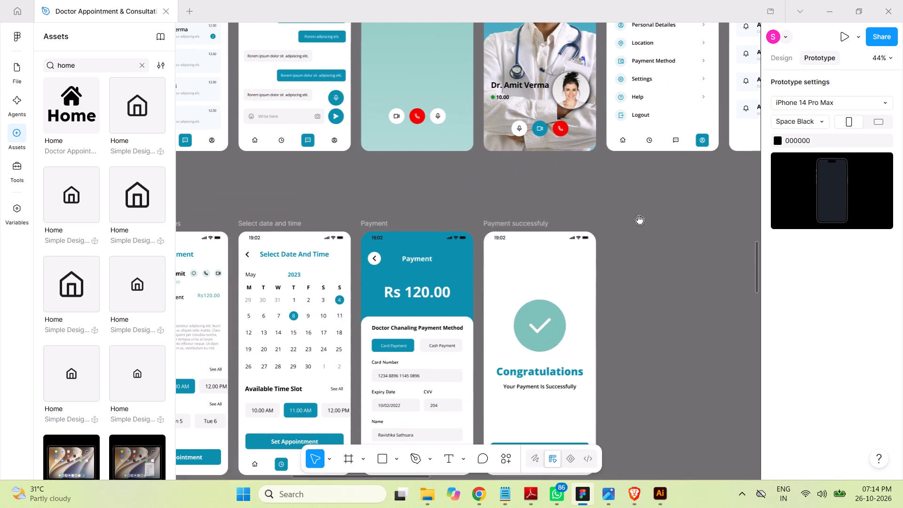
left_click_drag(461, 299, 591, 211)
scroll(399, 308, "down", 4)
scroll(398, 283, "up", 1)
scroll(397, 279, "down", 12)
scroll(398, 270, "up", 1)
scroll(398, 270, "down", 2)
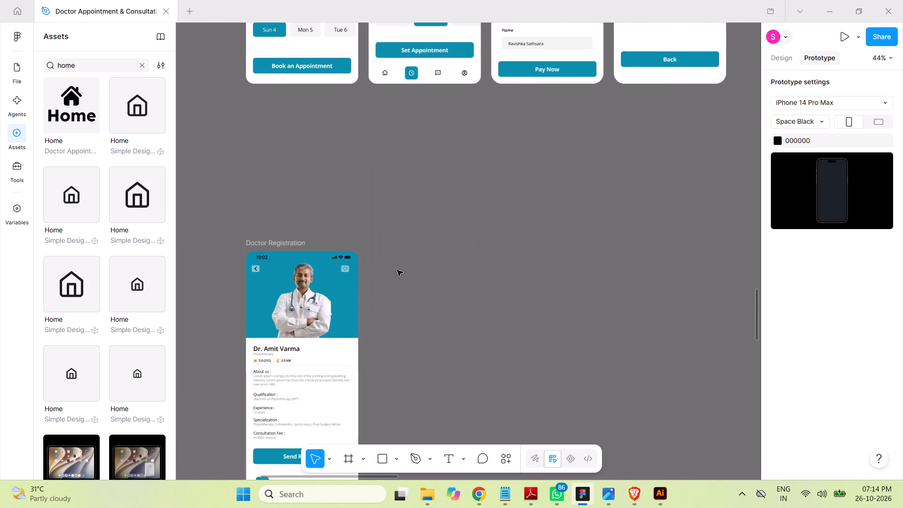
scroll(395, 270, "down", 4)
scroll(395, 270, "up", 1)
scroll(395, 270, "down", 2)
scroll(395, 270, "up", 4)
scroll(395, 270, "down", 2)
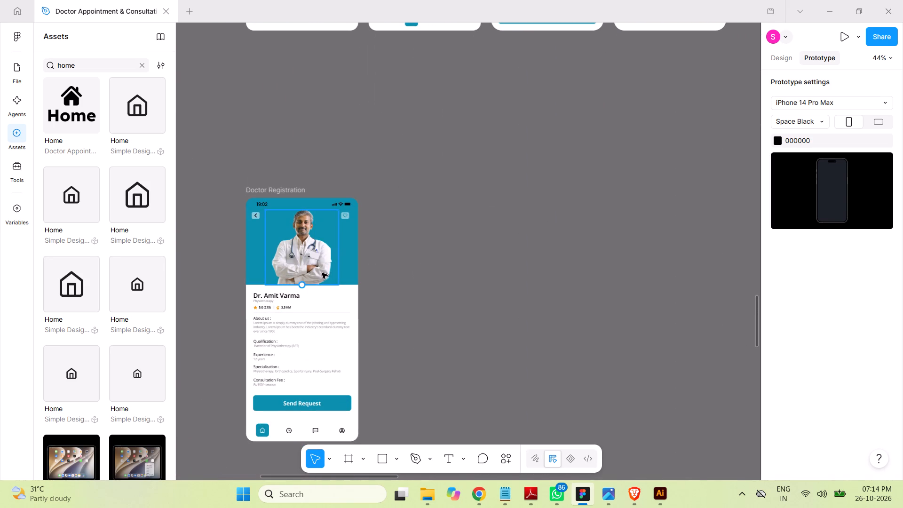
left_click(315, 269)
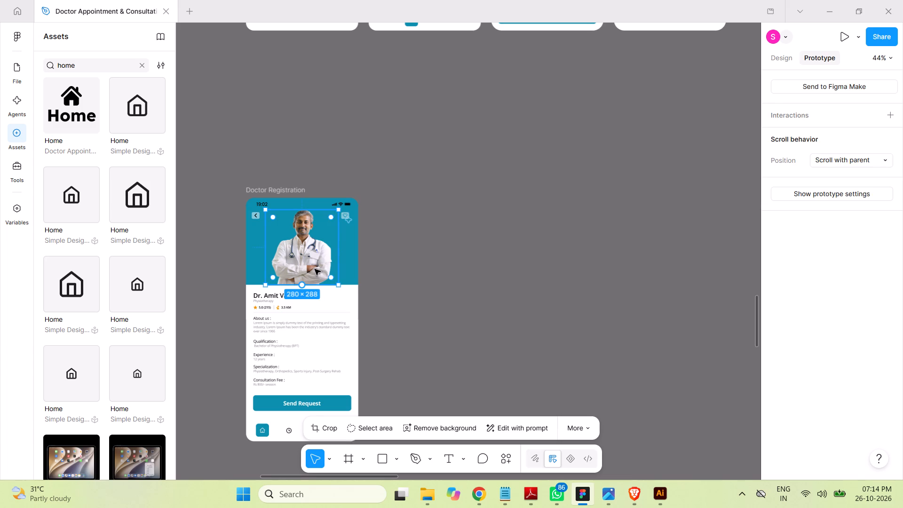
key("Delete")
left_click(317, 270)
key("Delete")
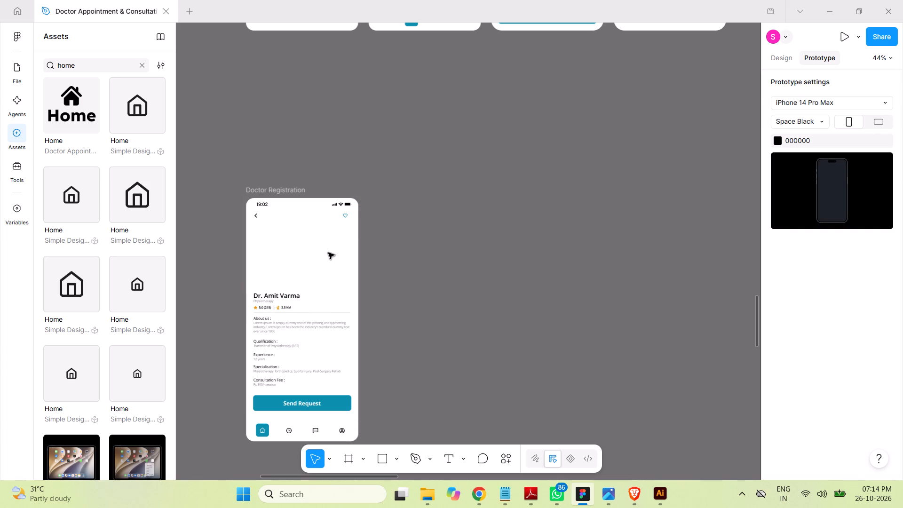
Delete the heart icon from the header of the Doctor Registration screen.
left_click_drag(374, 228, 334, 213)
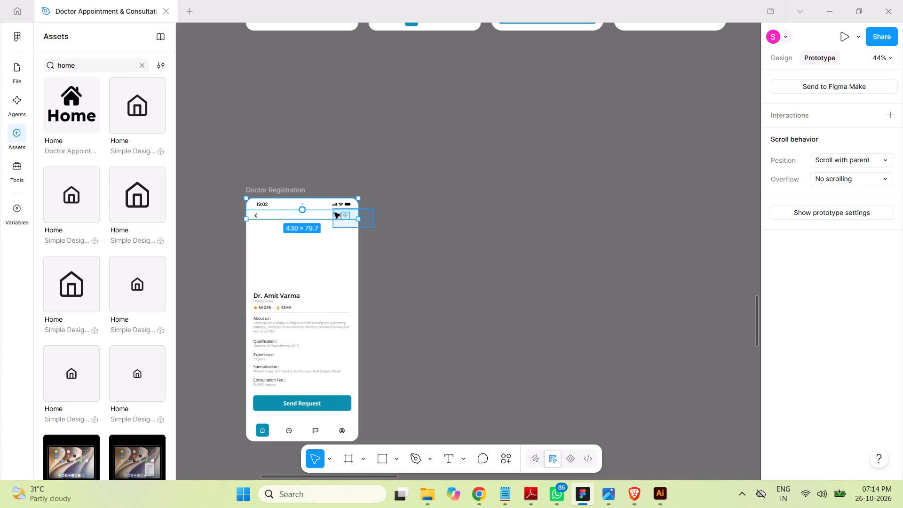
left_click_drag(334, 213, 335, 214)
key("Delete")
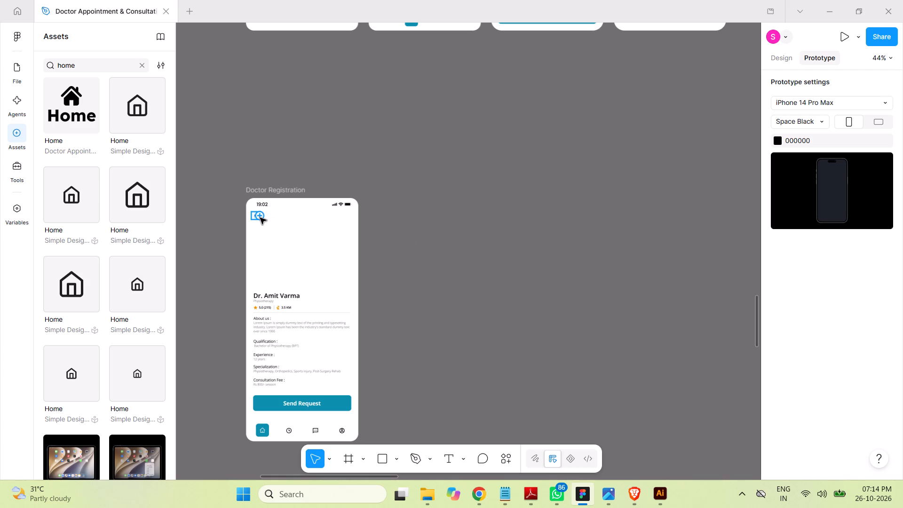
Place an instance of this file's Home component above the doctor's name at about X 73, Y 125, and save the file.
left_click(771, 56)
left_click(566, 230)
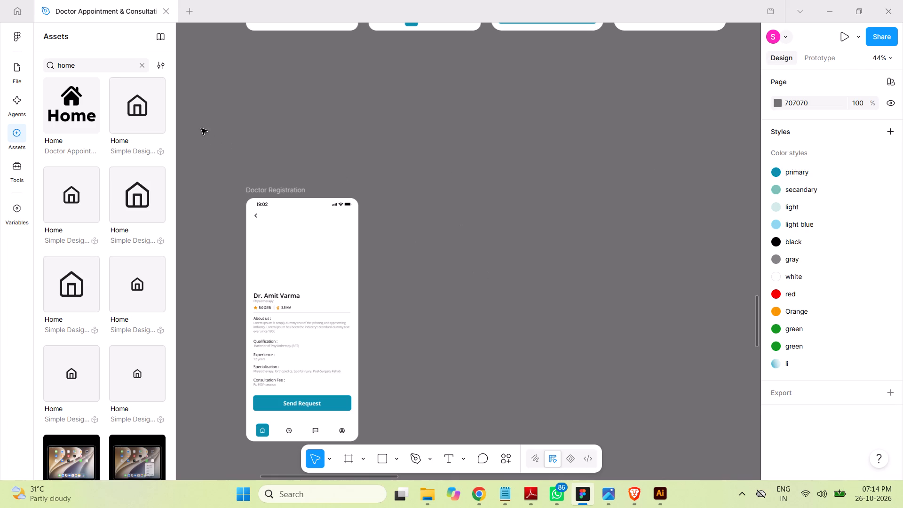
left_click_drag(74, 119, 303, 274)
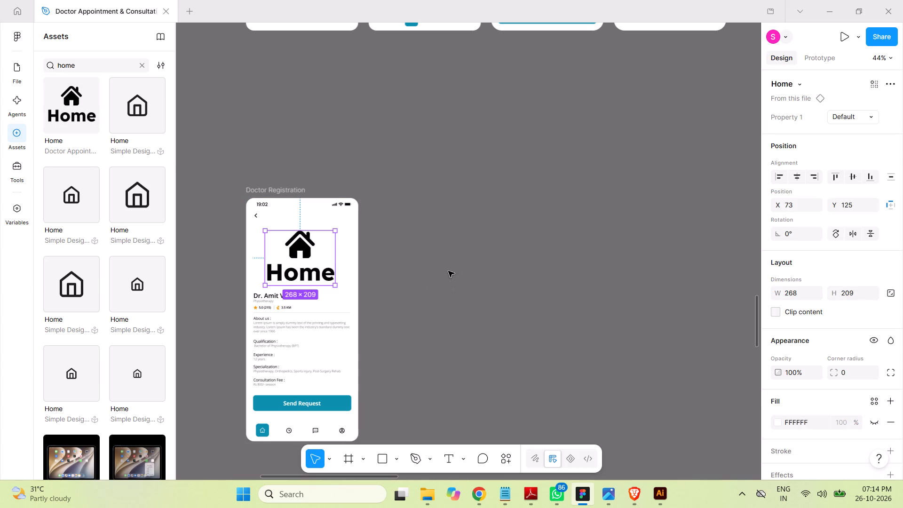
key("ctrl+s")
Preview the Doctor Registration screen as a prototype, test the Home component's interactions and the back arrow, and close the preview.
left_click(274, 190)
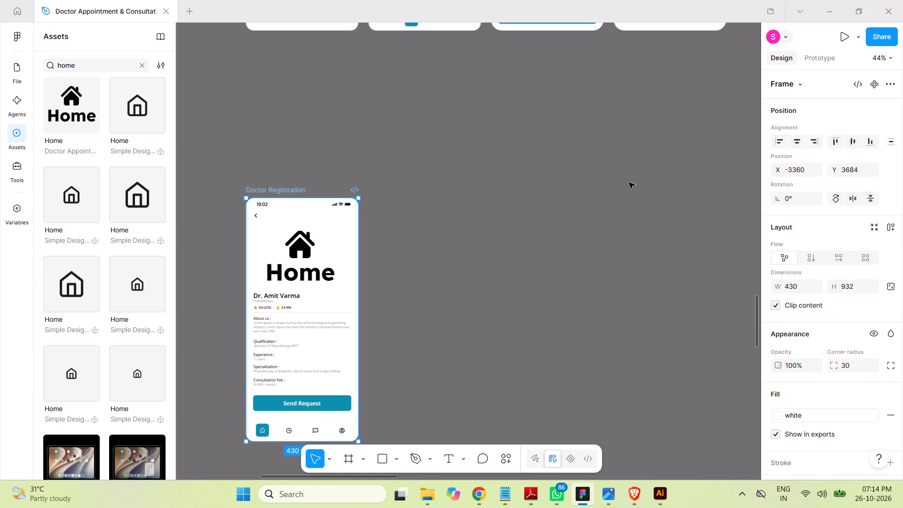
left_click(844, 37)
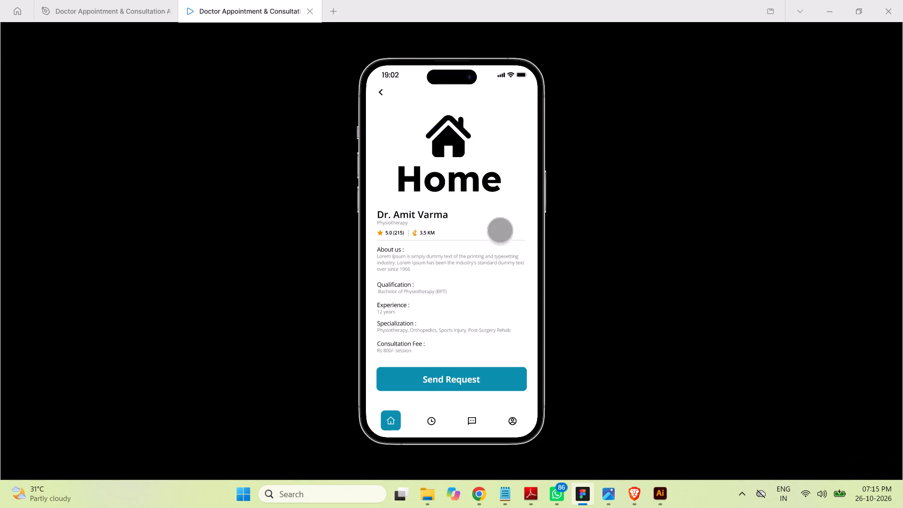
left_click(469, 188)
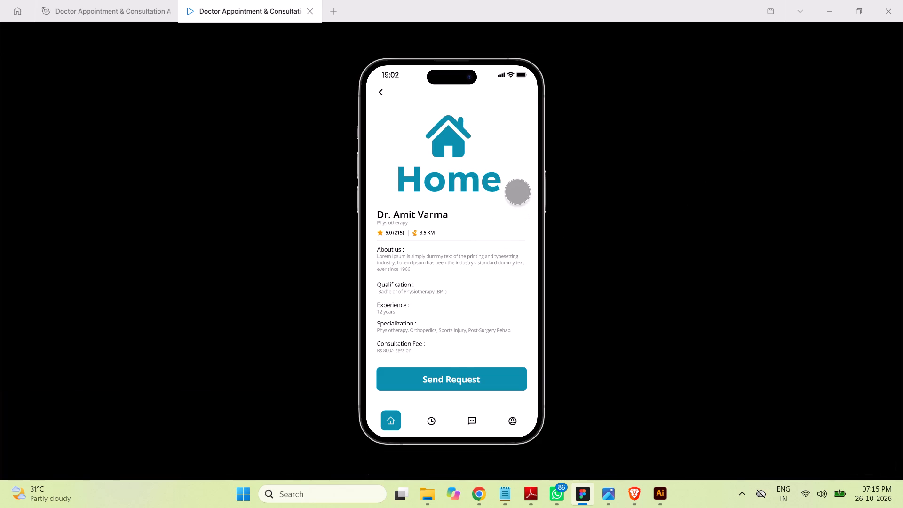
left_click(467, 182)
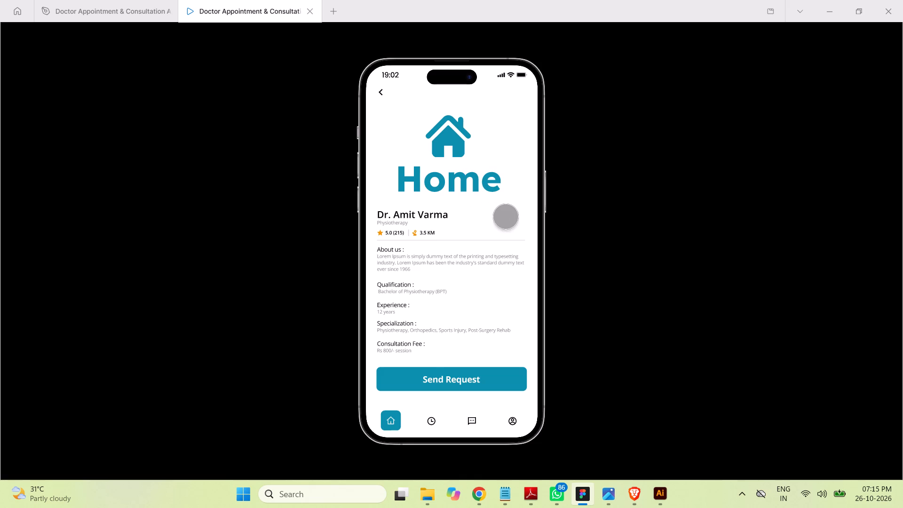
left_click(518, 150)
left_click(452, 134)
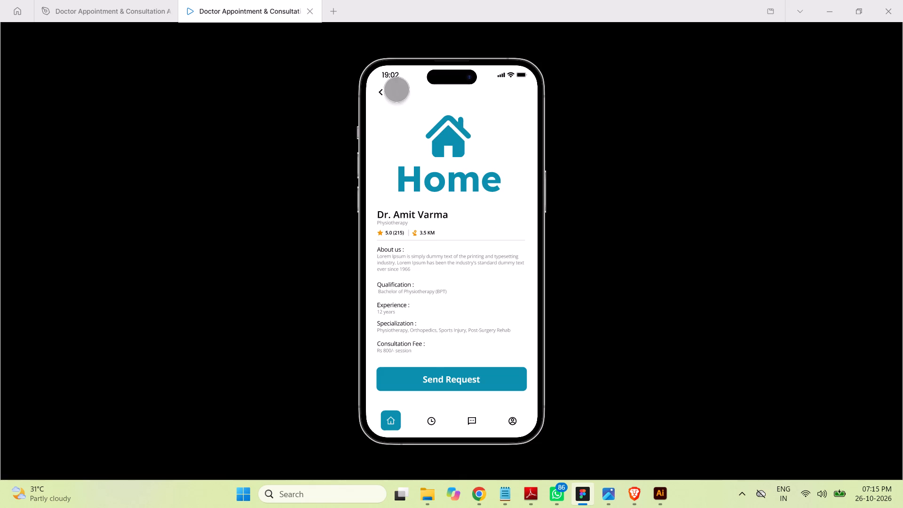
left_click(381, 92)
left_click(464, 170)
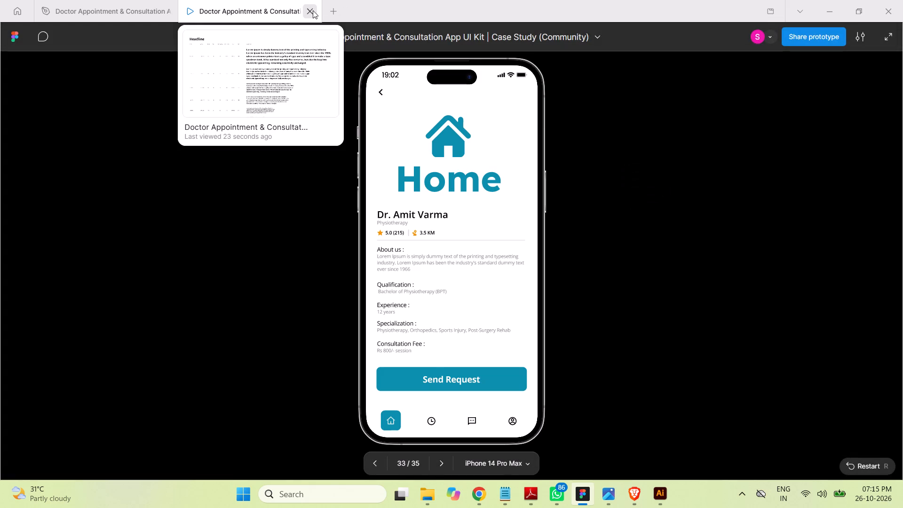
left_click(313, 10)
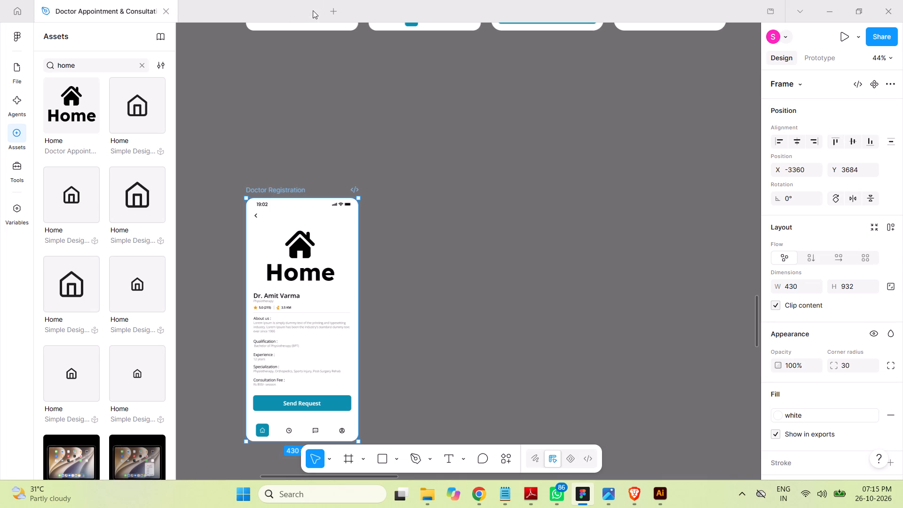
Delete the Home component instance from the Doctor Registration frame.
left_click(420, 248)
left_click(305, 254)
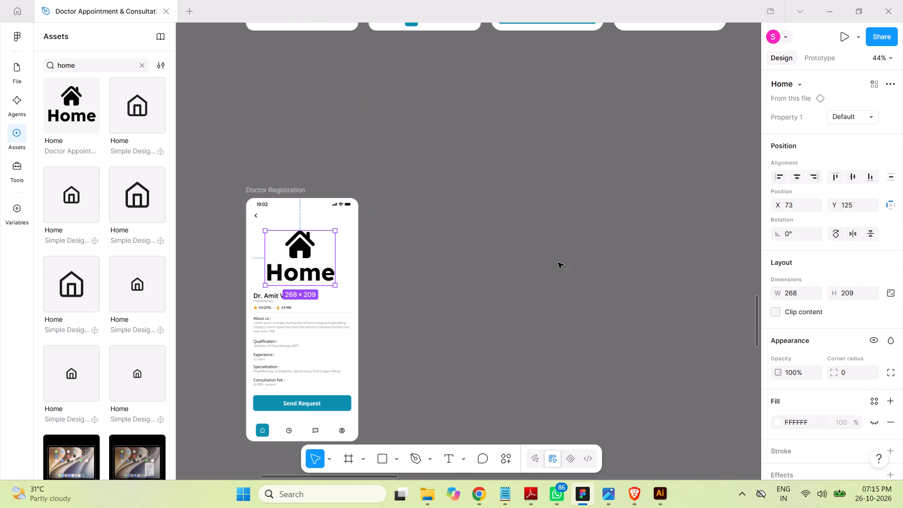
key("Delete")
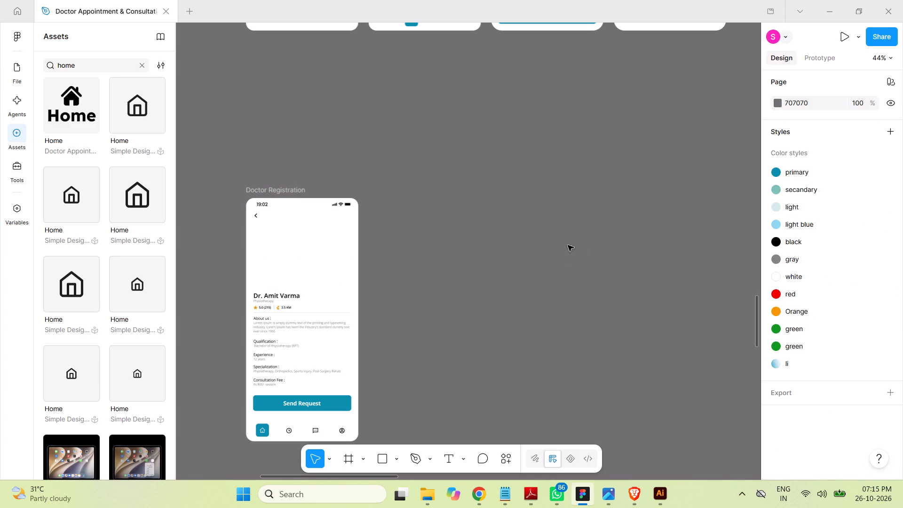
Try resizing the Home component set, undo that, and move the set beside the Frame 171 typography board at about X 178, Y -3504.
scroll(552, 241, "up", 10)
scroll(551, 240, "down", 3)
scroll(551, 240, "up", 1)
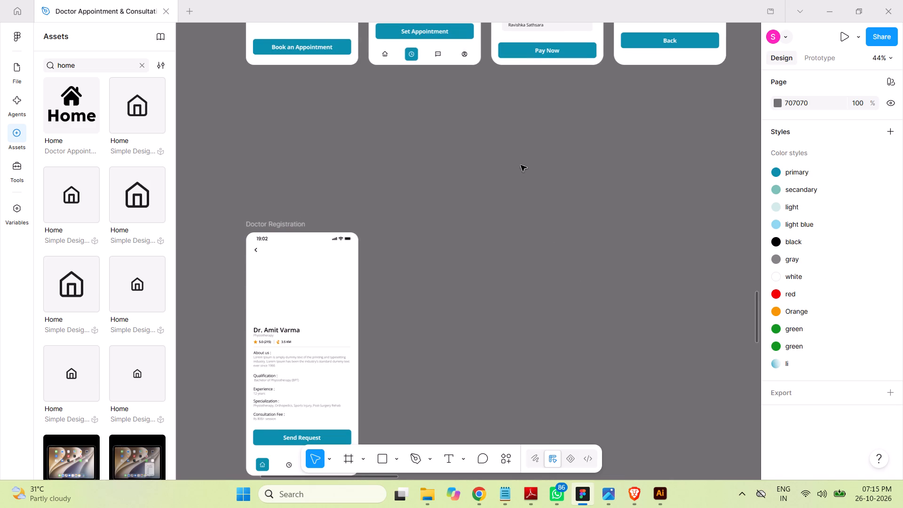
key("space")
key("space")
key("space")
key("space")
key("space")
key("space")
key("space")
key("space")
key("space")
key("space")
key("space")
key("space")
key("space")
key("space")
key("space")
key("space")
key("space")
key("space")
key("space")
key("space")
left_click_drag(549, 146, 491, 348)
left_click_drag(590, 211, 442, 366)
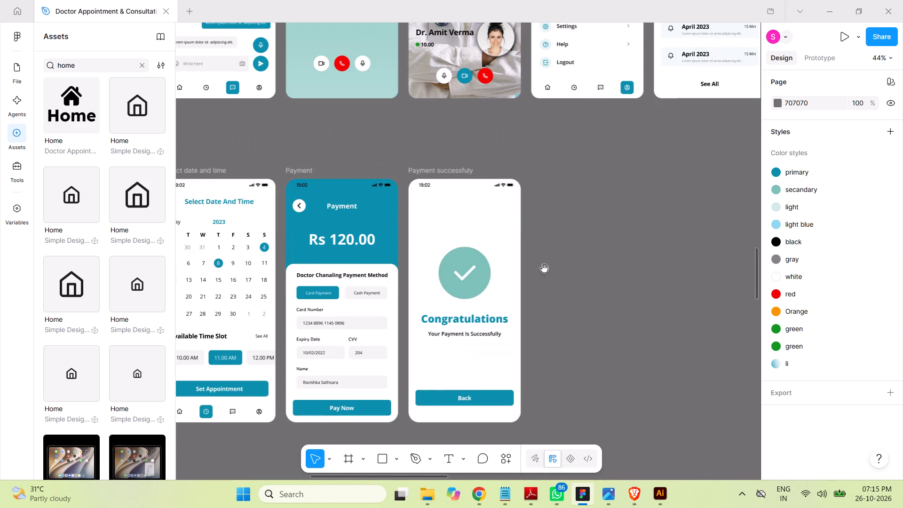
left_click_drag(557, 222, 470, 427)
left_click_drag(534, 224, 491, 423)
left_click_drag(497, 235, 390, 384)
left_click_drag(457, 254, 371, 345)
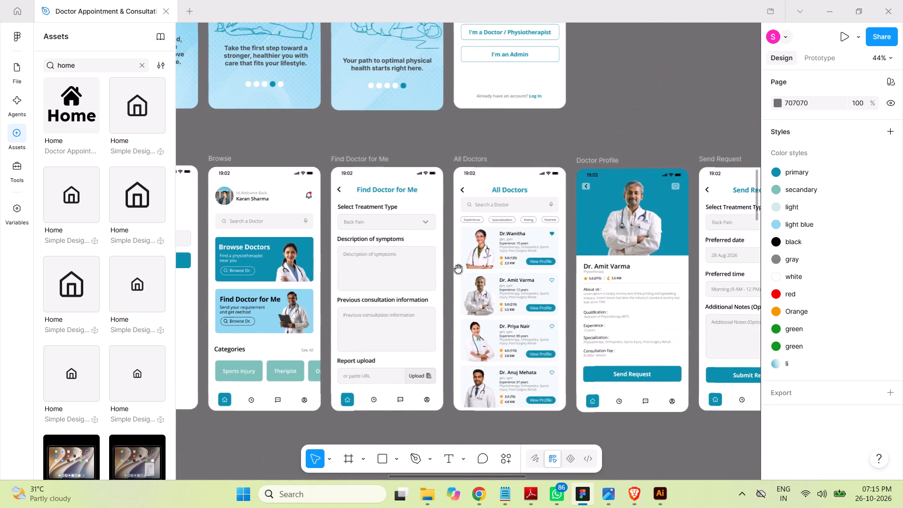
left_click_drag(496, 214, 432, 348)
left_click_drag(511, 208, 448, 382)
left_click_drag(509, 217, 454, 415)
left_click_drag(470, 254, 466, 402)
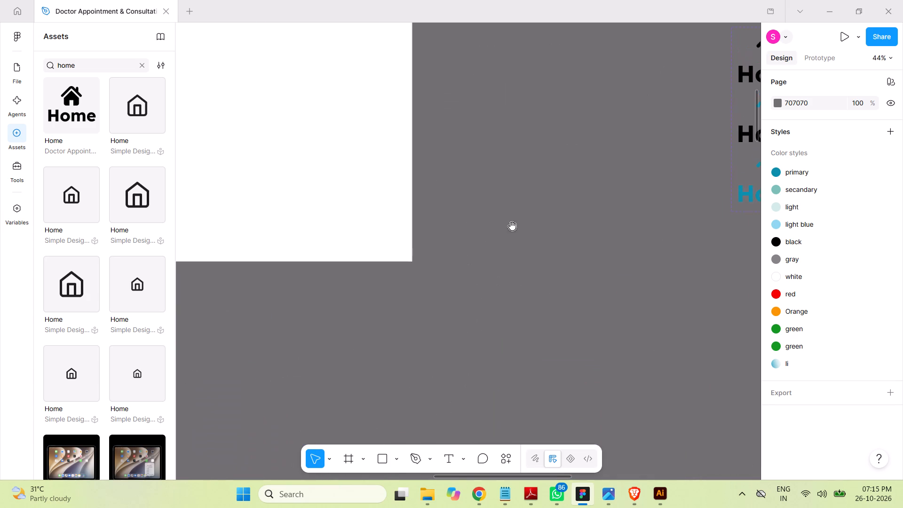
left_click_drag(512, 226, 391, 361)
left_click_drag(468, 298, 367, 296)
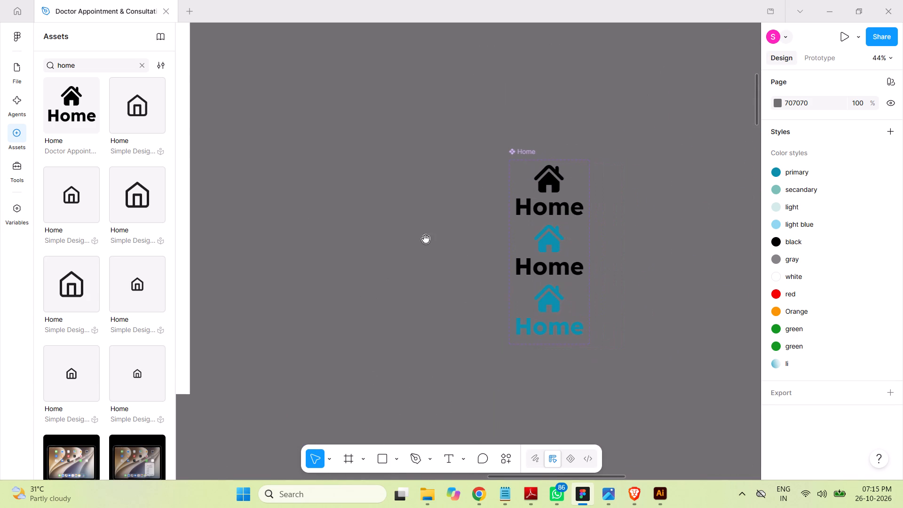
left_click(515, 152)
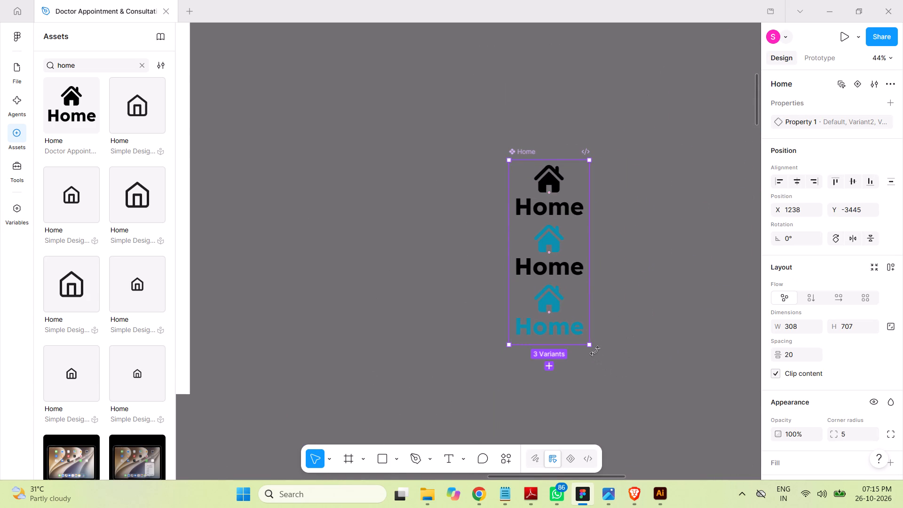
left_click_drag(590, 345, 572, 292, "shift")
key("ctrl+z")
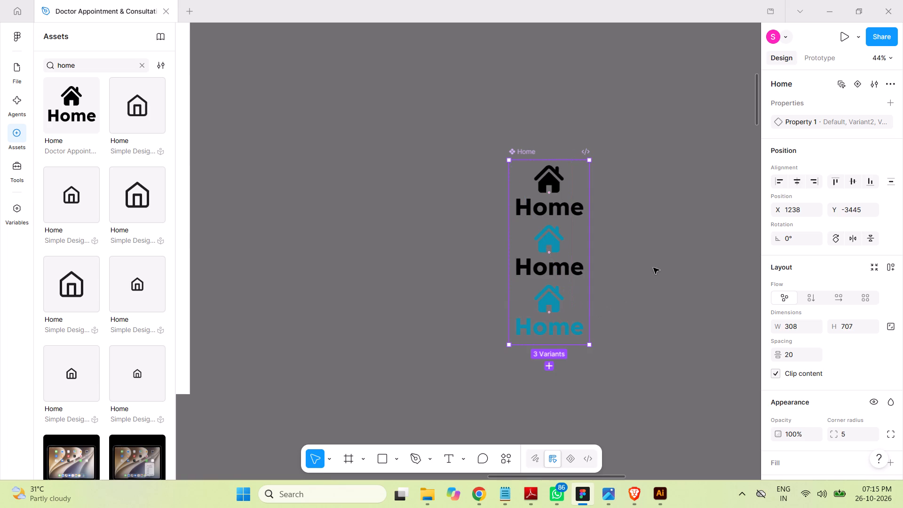
left_click_drag(526, 152, 290, 137)
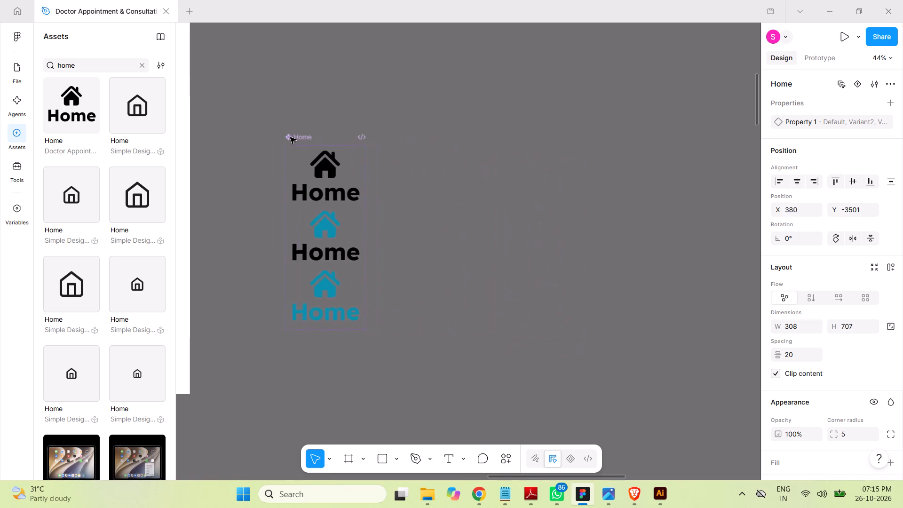
left_click_drag(290, 137, 249, 137)
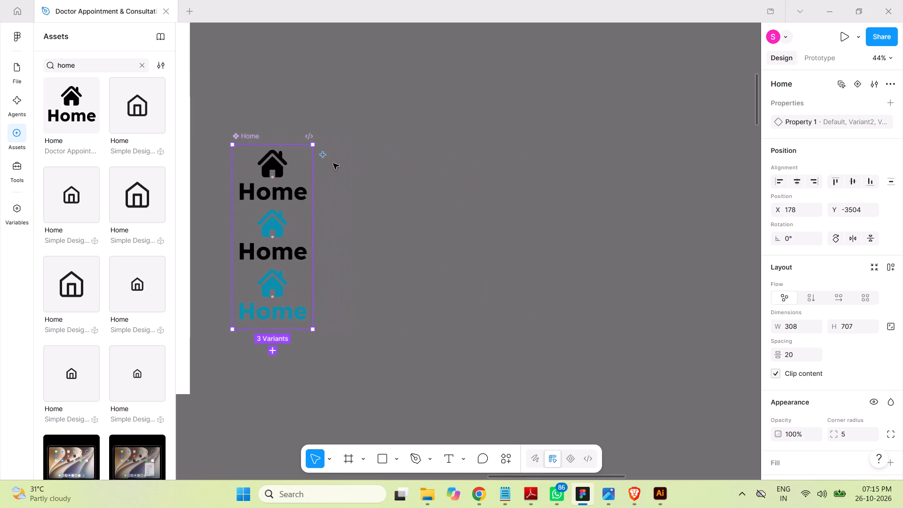
Review the overall arrangement of the style boards, screen rows and Home component set across the whole canvas.
scroll(642, 207, "down", 12)
scroll(615, 211, "up", 2)
scroll(601, 214, "down", 1)
scroll(558, 220, "up", 2)
scroll(558, 220, "down", 1)
scroll(559, 221, "up", 4)
key("ctrl+minus")
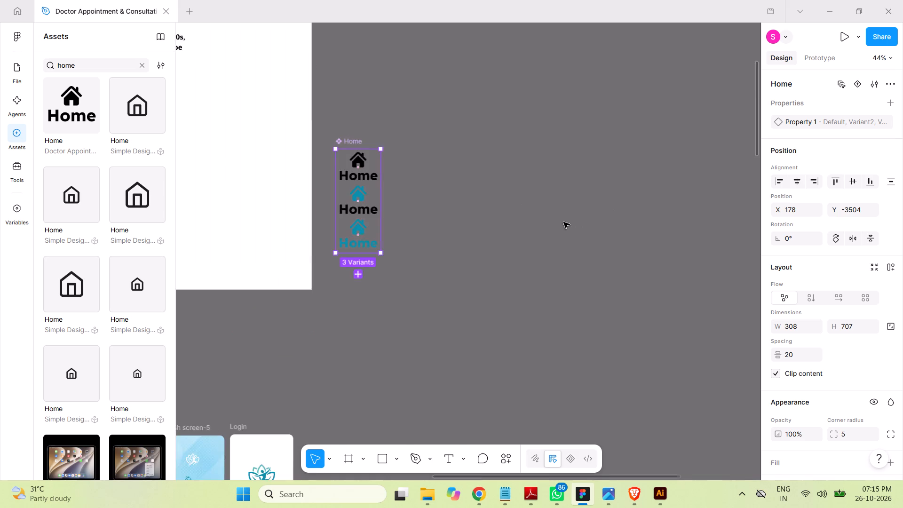
key("ctrl+minus")
key("ctrl+minus")
left_click(532, 242)
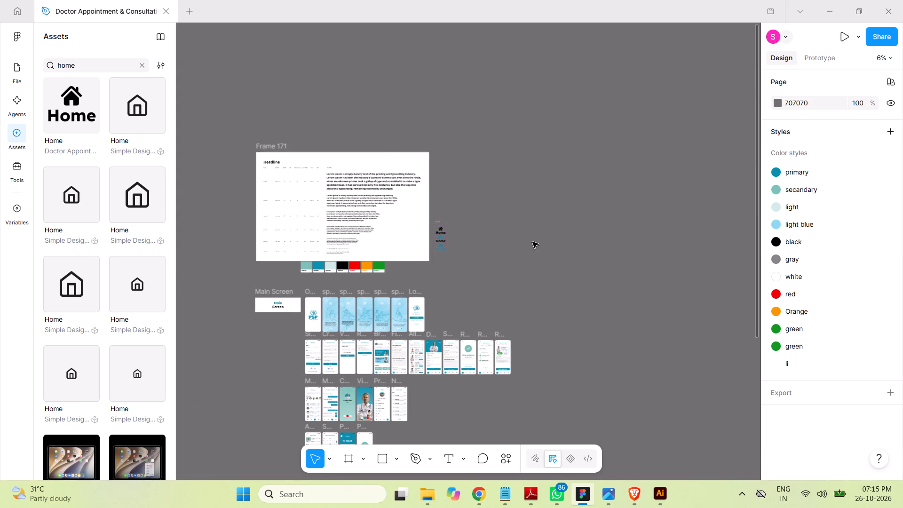
scroll(539, 229, "down", 3)
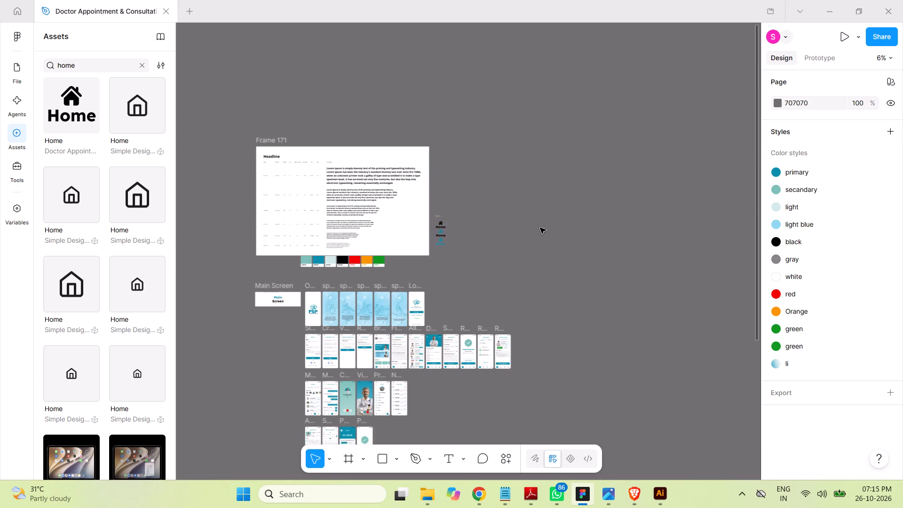
scroll(540, 228, "down", 3)
scroll(541, 227, "up", 2)
scroll(541, 227, "down", 2)
scroll(543, 227, "up", 5)
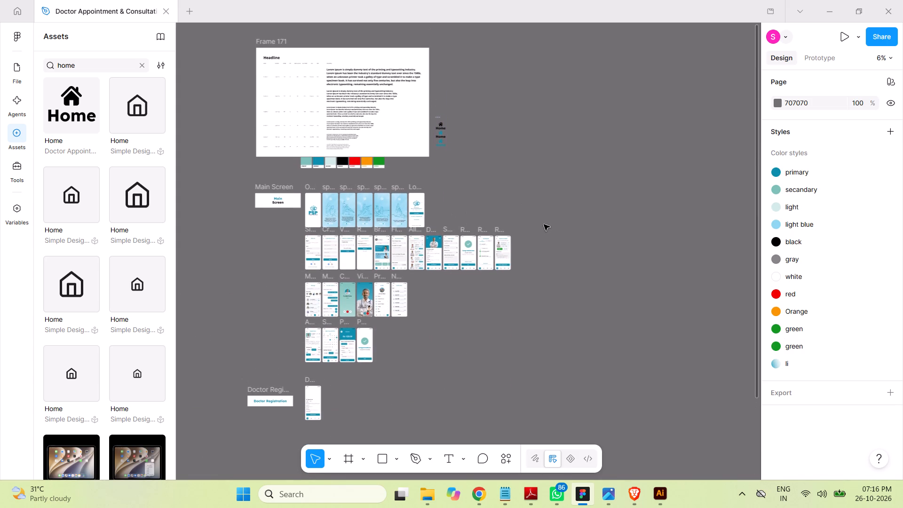
scroll(544, 224, "up", 2)
scroll(544, 224, "down", 1)
scroll(544, 223, "up", 3)
scroll(547, 217, "down", 2)
scroll(547, 217, "up", 3)
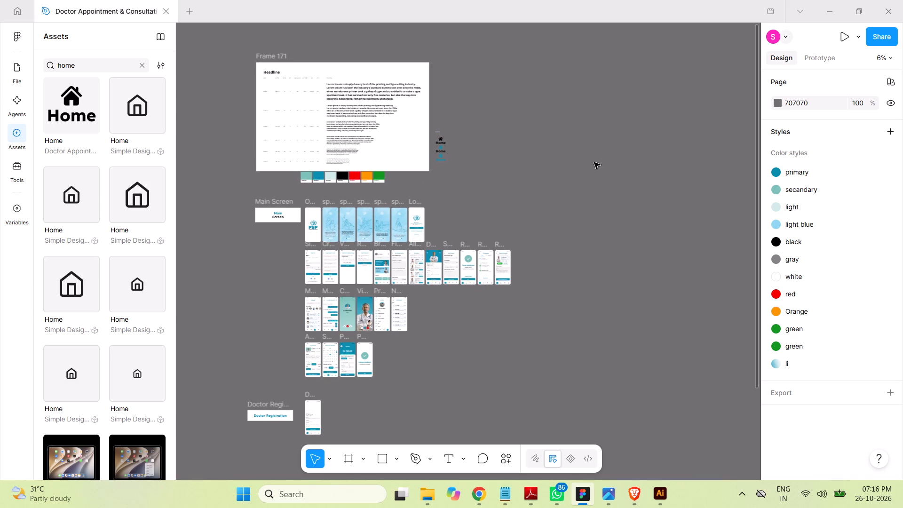
Find and select the Home component set beside the typography board, and show the file's layer list.
key("ctrl+equal")
key("ctrl+equal")
key("ctrl+equal")
scroll(600, 169, "up", 3)
scroll(600, 169, "down", 2)
scroll(600, 169, "up", 3)
scroll(629, 199, "up", 2)
scroll(629, 199, "down", 6)
scroll(629, 199, "up", 2)
scroll(629, 199, "down", 2)
scroll(629, 199, "up", 6)
scroll(629, 199, "down", 3)
scroll(629, 199, "up", 6)
scroll(626, 198, "down", 3)
scroll(626, 198, "up", 1)
scroll(626, 197, "down", 1)
scroll(626, 197, "up", 1)
scroll(626, 197, "down", 1)
scroll(626, 197, "up", 3)
scroll(625, 198, "down", 6)
scroll(625, 198, "up", 1)
scroll(625, 198, "down", 2)
scroll(625, 198, "up", 1)
scroll(625, 198, "down", 1)
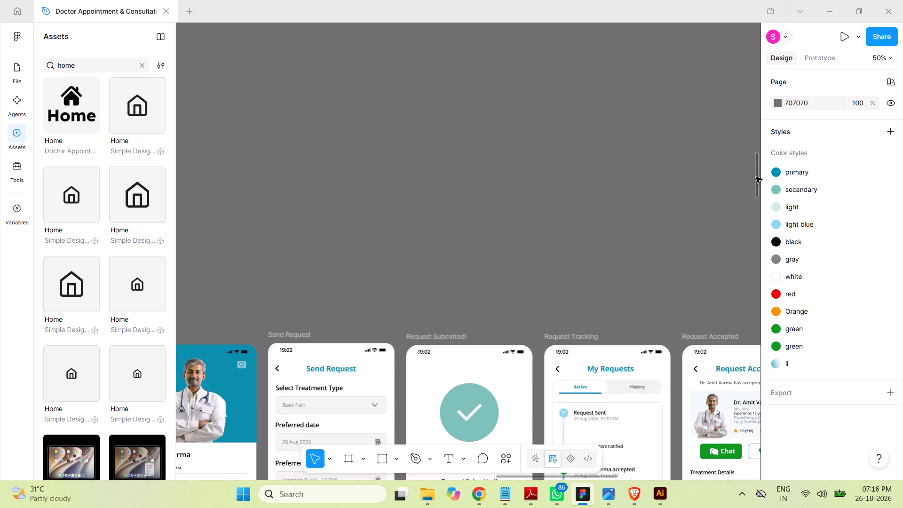
left_click_drag(756, 177, 755, 100)
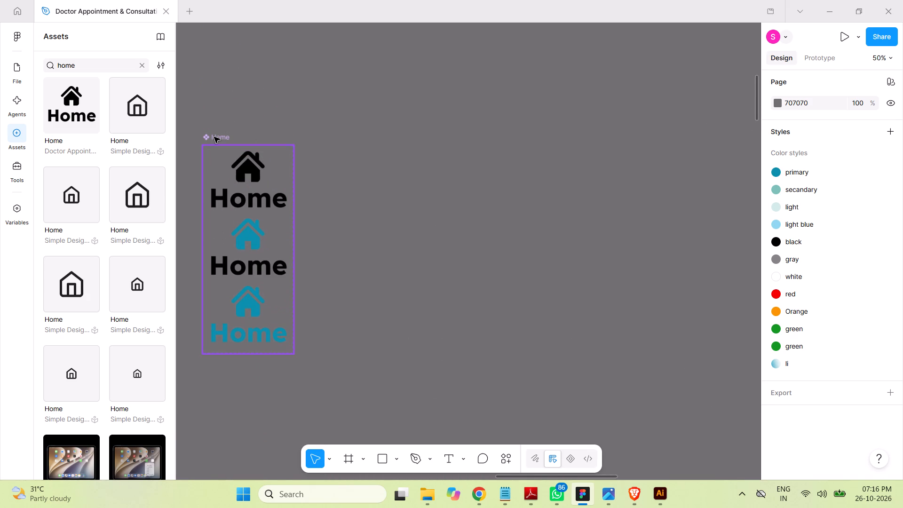
left_click(214, 137)
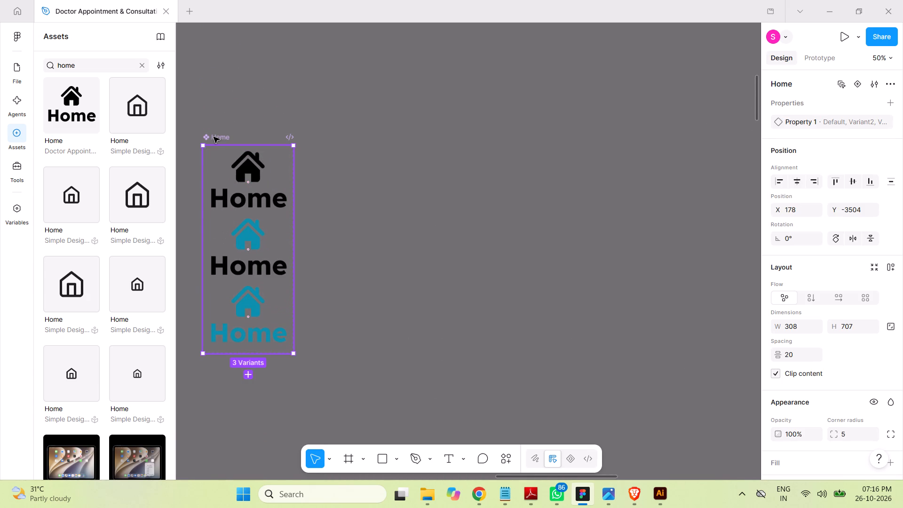
left_click(9, 70)
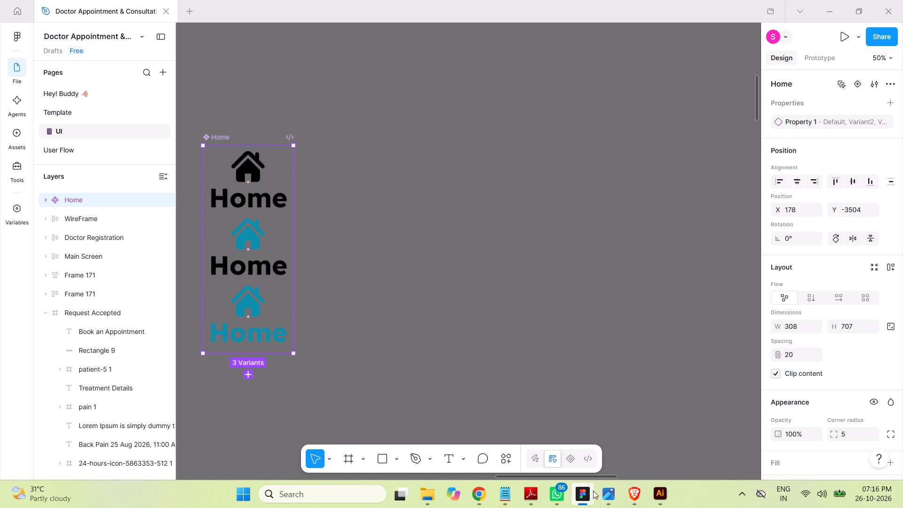
Switch to Notepad and copy the word "Requests" from the footer label list, then minimize the note.
left_click(508, 498)
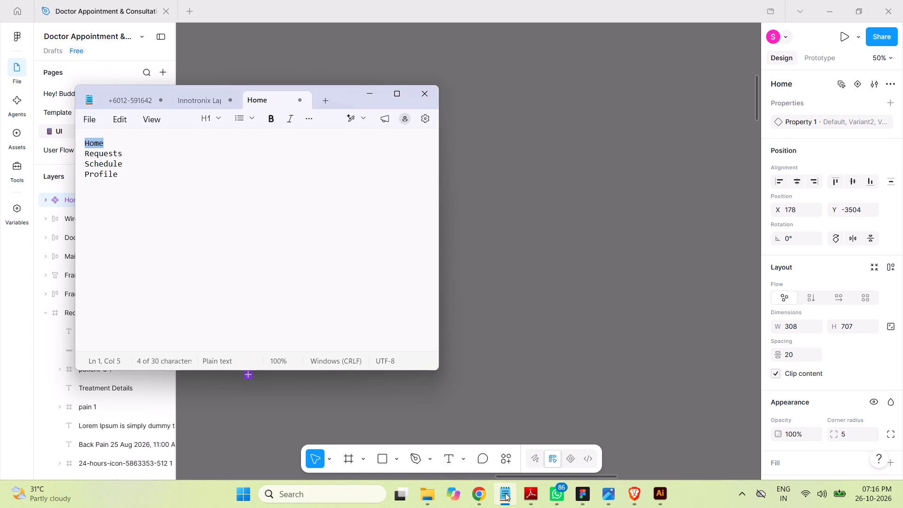
left_click_drag(125, 155, 75, 156)
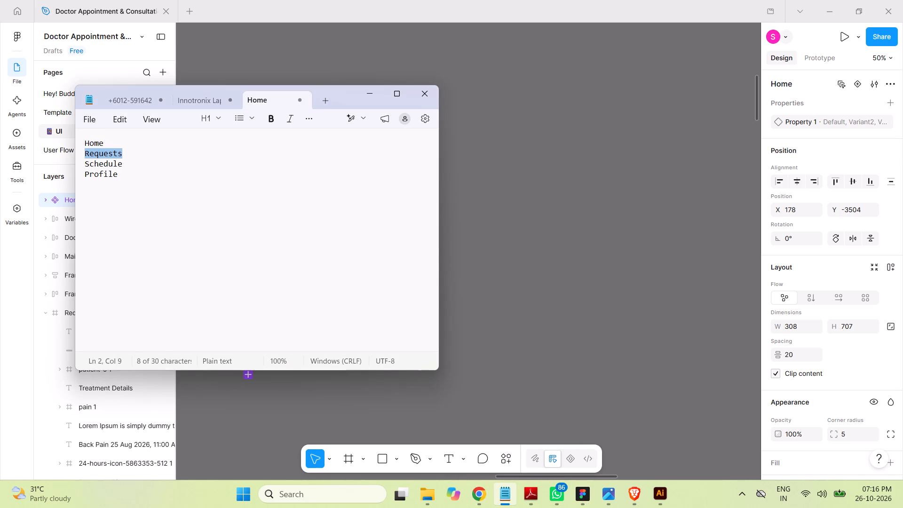
key("ctrl+c")
left_click(367, 94)
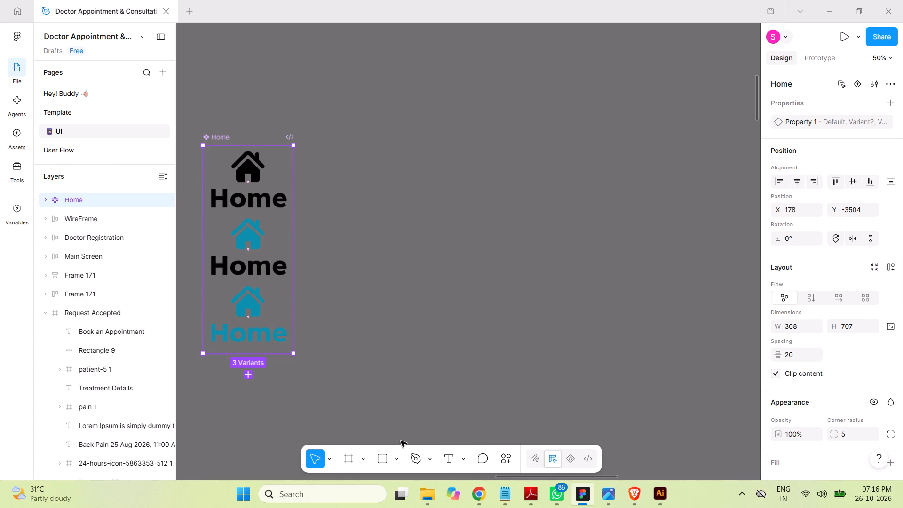
Add the copied "Requests" label as text beside the Home component set, at about X 693, Y -3376.
left_click(450, 459)
left_click(444, 244)
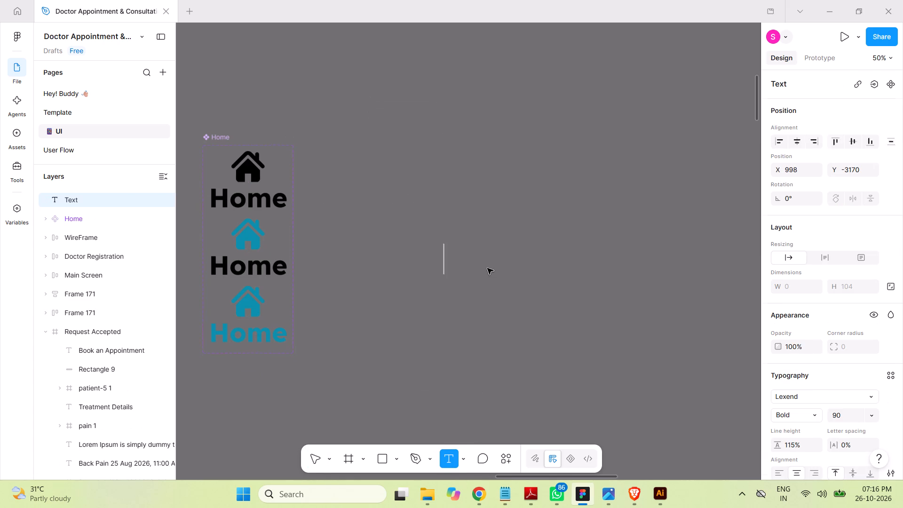
key("ctrl+v")
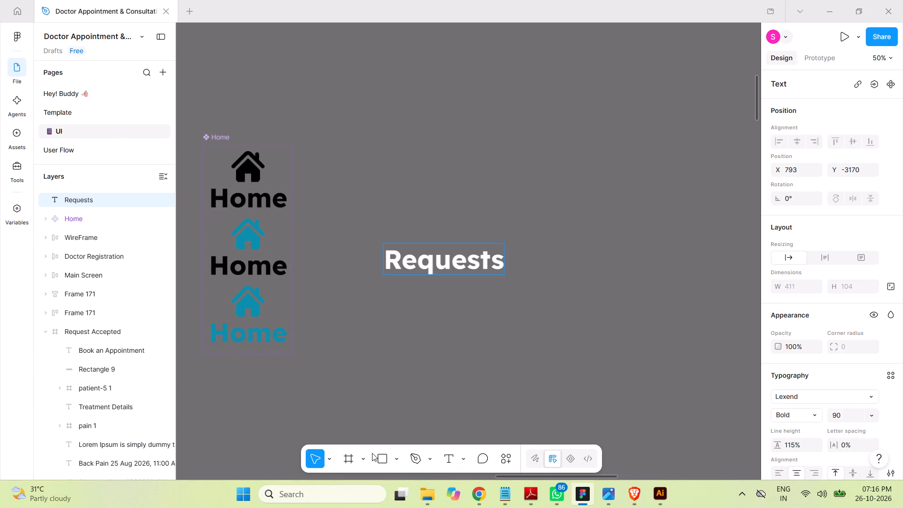
left_click(314, 458)
left_click(422, 375)
left_click_drag(446, 269, 444, 262)
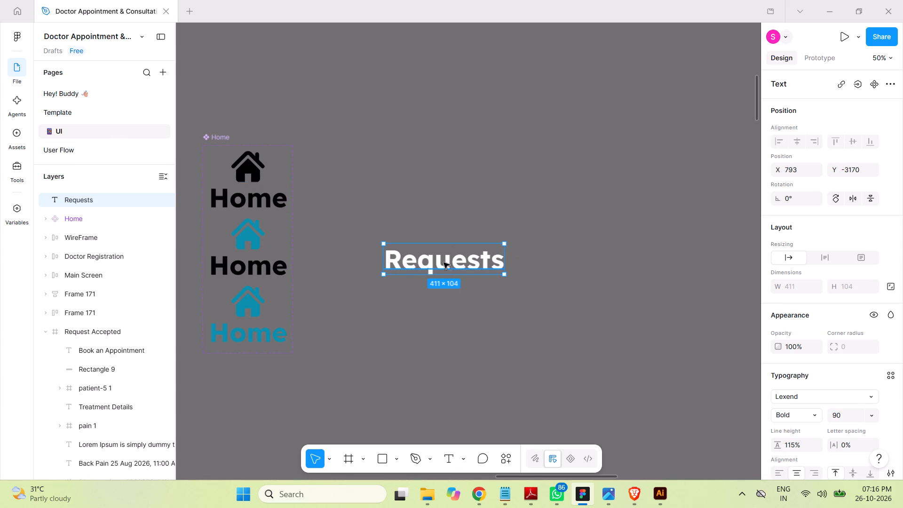
left_click_drag(444, 262, 417, 209)
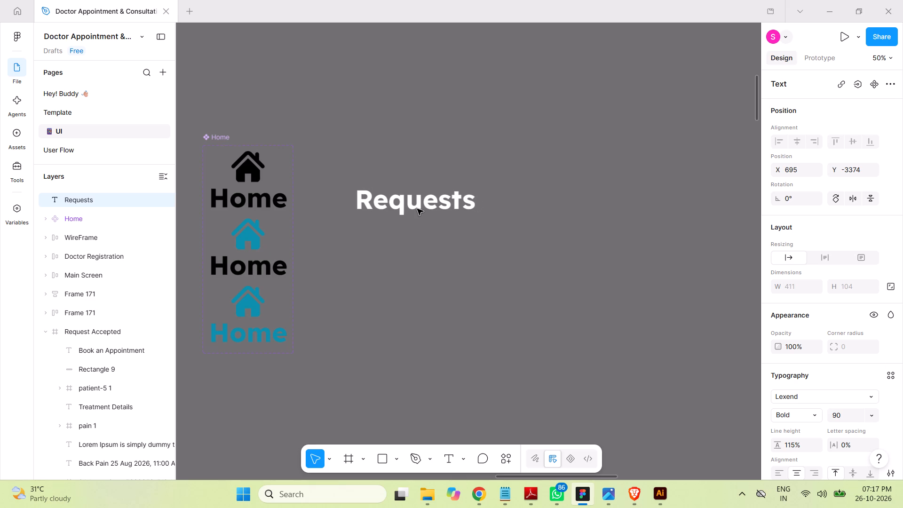
left_click_drag(417, 209, 416, 212)
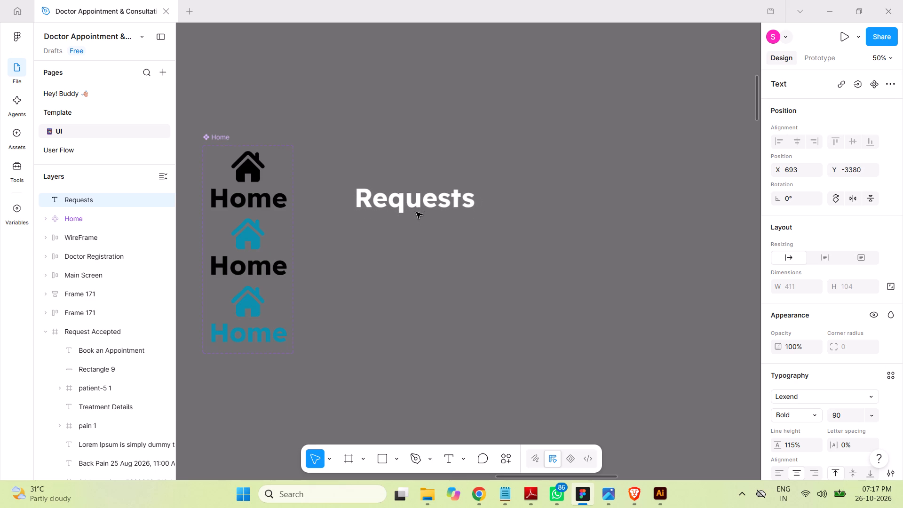
left_click_drag(416, 212, 417, 208)
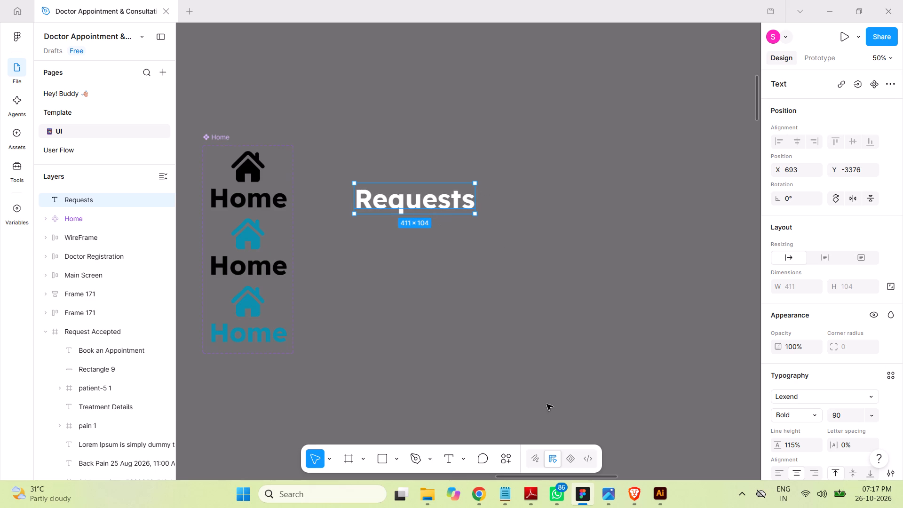
Set the Requests text fill to black 000000.
scroll(807, 291, "down", 8)
scroll(815, 290, "up", 2)
scroll(816, 290, "down", 5)
scroll(820, 292, "up", 2)
scroll(820, 292, "down", 1)
scroll(822, 294, "up", 1)
scroll(832, 326, "down", 12)
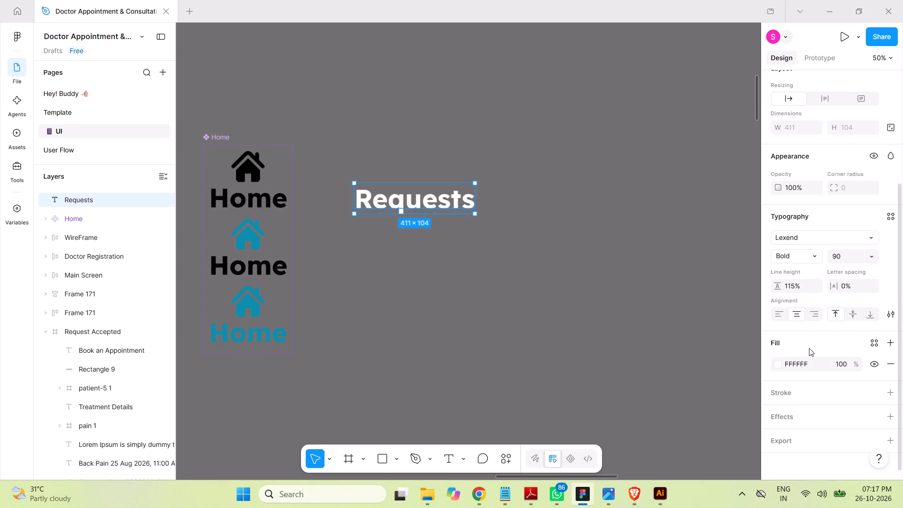
left_click(779, 365)
left_click(633, 442)
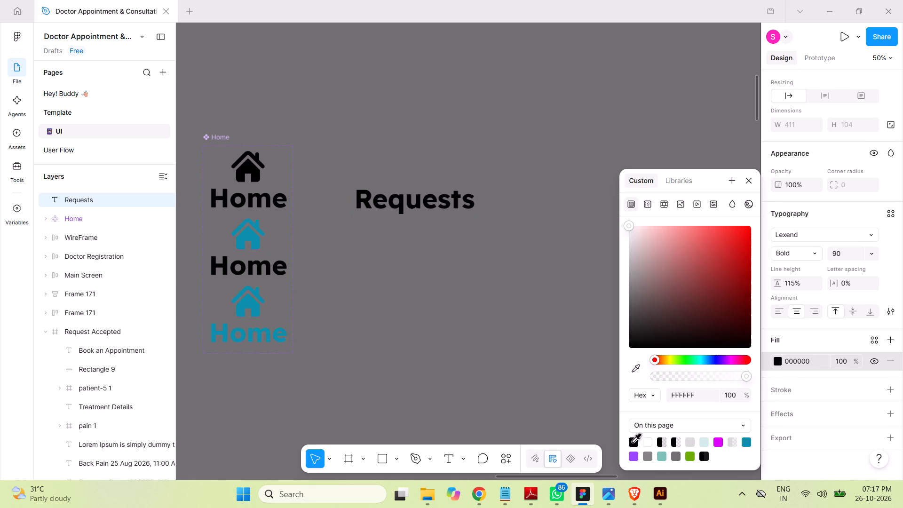
left_click(517, 269)
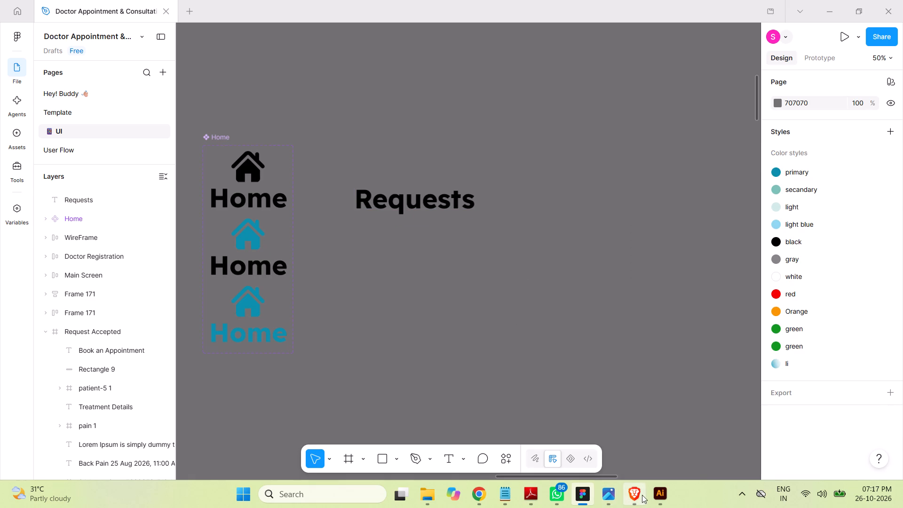
Switch to the Brave browser and search Flaticon for "Requests" icons.
left_click(641, 493)
double_click(102, 117)
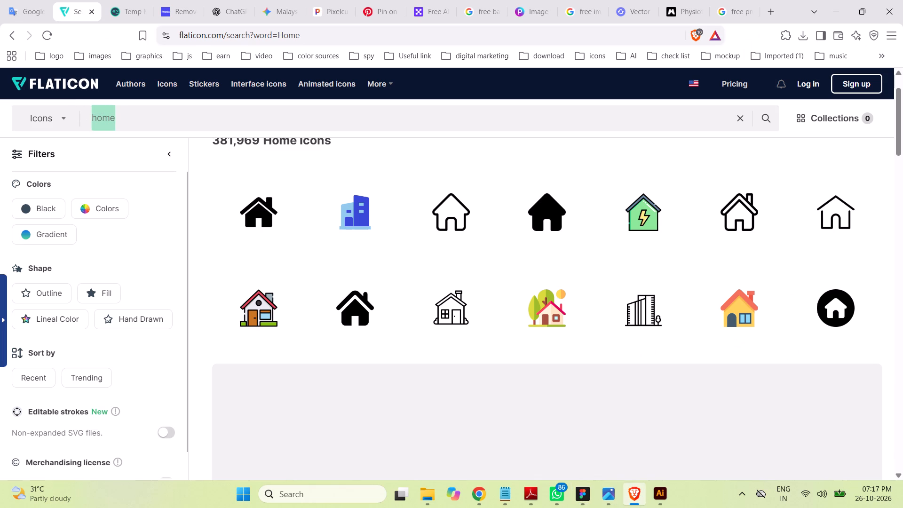
key("ctrl+v")
key("Return")
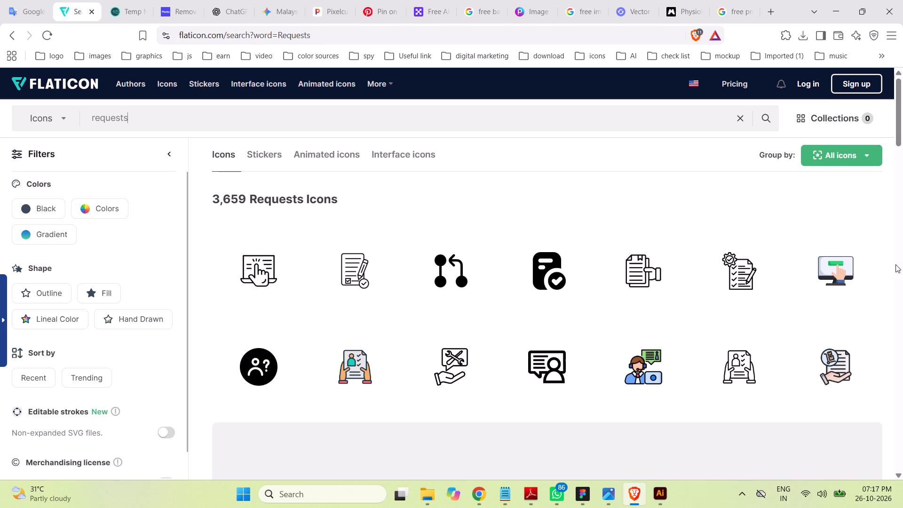
Browse the Requests icons and download the solid black document icon with a check-mark badge as a PNG.
scroll(877, 283, "down", 9)
scroll(854, 284, "up", 3)
scroll(854, 284, "down", 1)
scroll(854, 284, "up", 2)
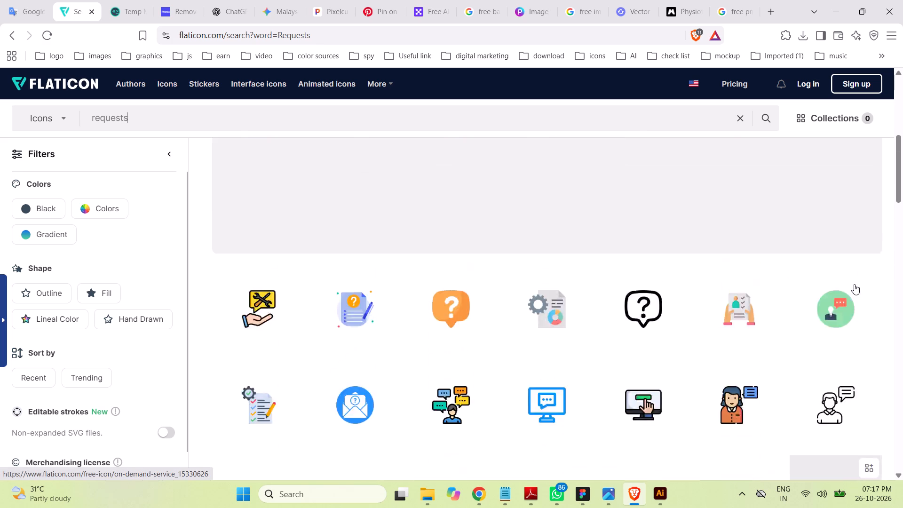
scroll(854, 284, "up", 4)
scroll(856, 281, "down", 1)
scroll(855, 279, "up", 1)
scroll(855, 279, "down", 1)
scroll(855, 279, "up", 3)
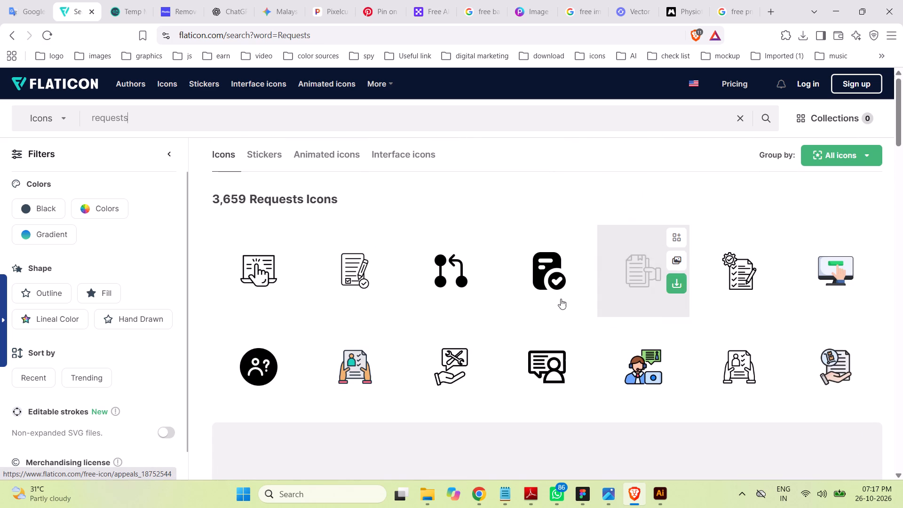
left_click(579, 283)
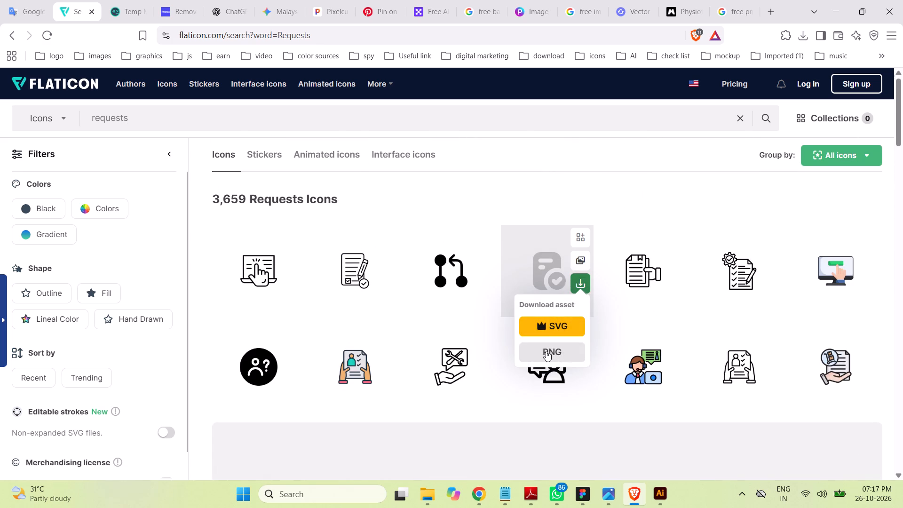
left_click(546, 351)
left_click(568, 263)
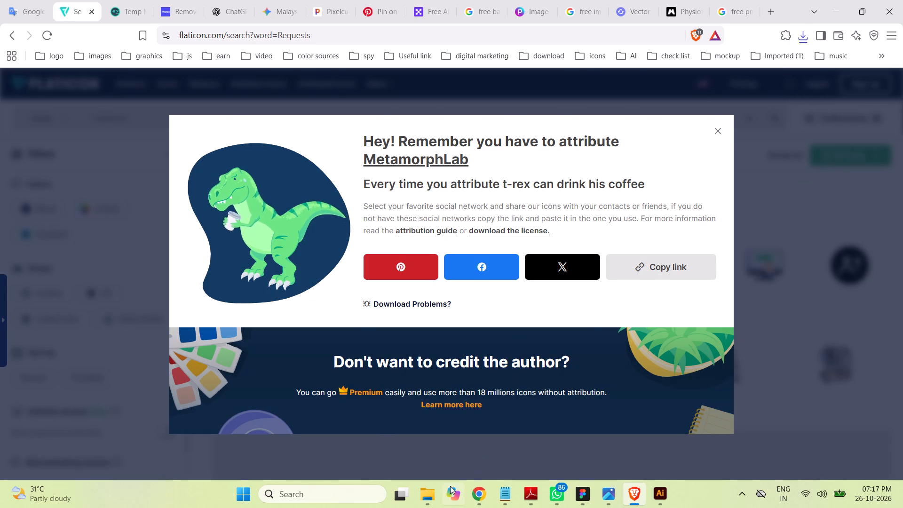
In File Explorer, move request-for-proposal.png from Downloads into the icons folder.
left_click(426, 497)
left_click(65, 8)
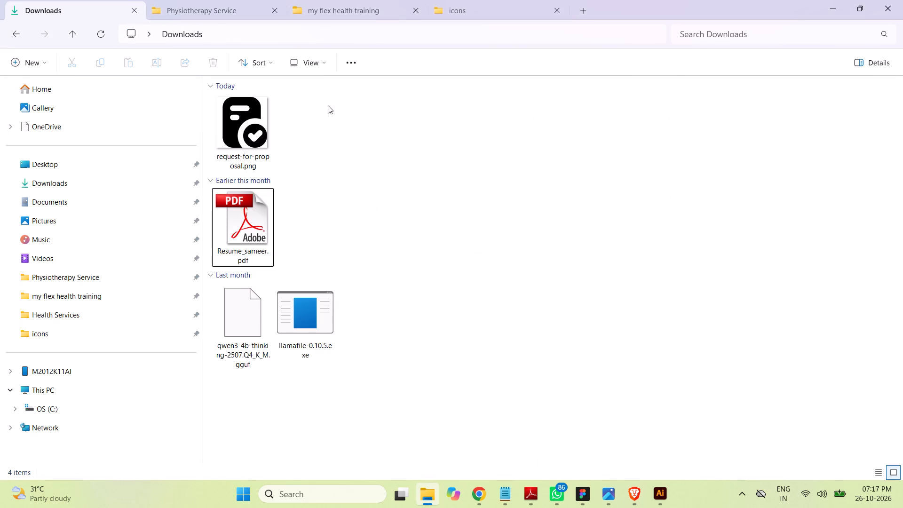
left_click(253, 136)
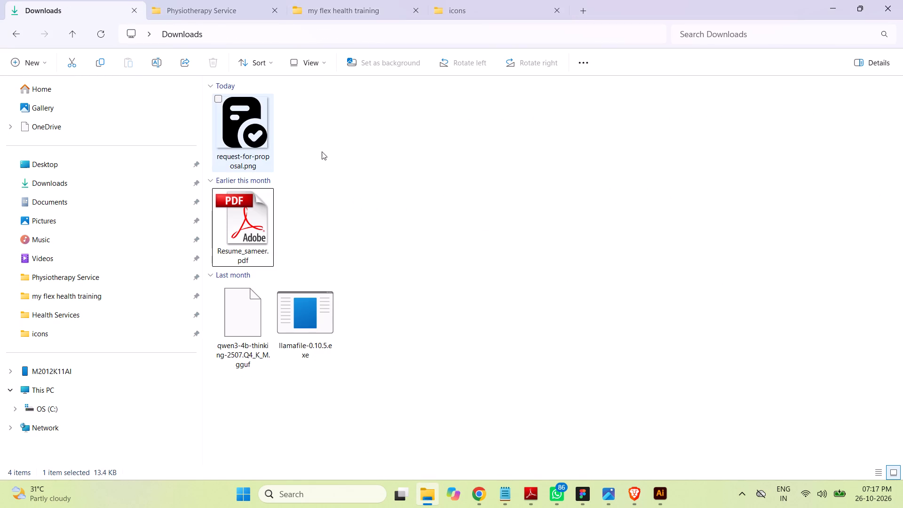
key("ctrl+x")
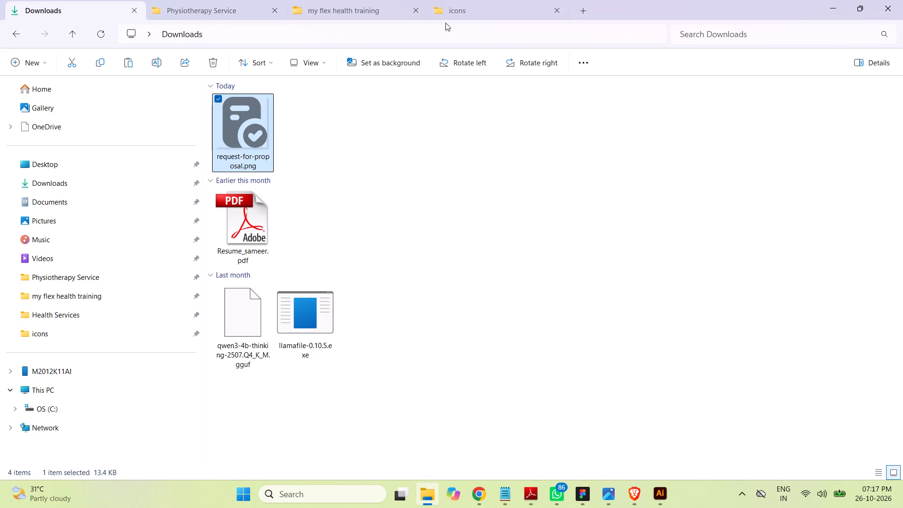
left_click(469, 12)
left_click(852, 427)
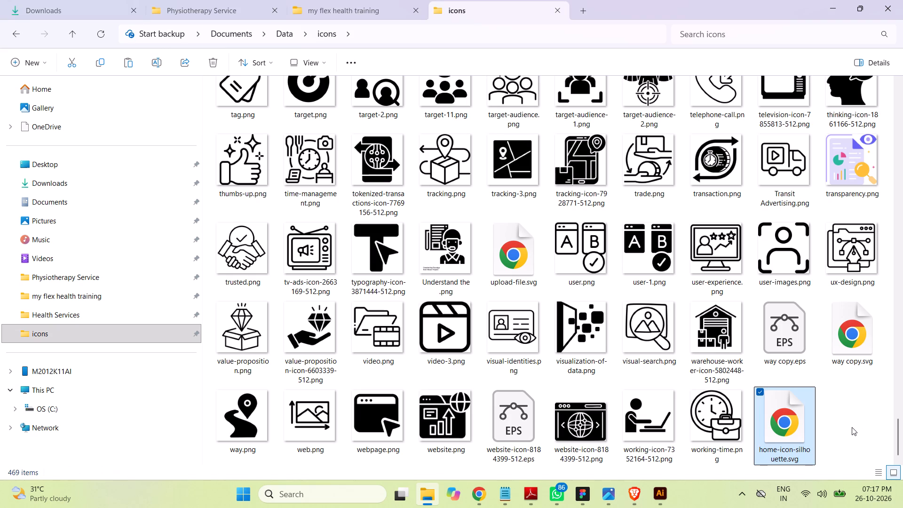
key("ctrl+v")
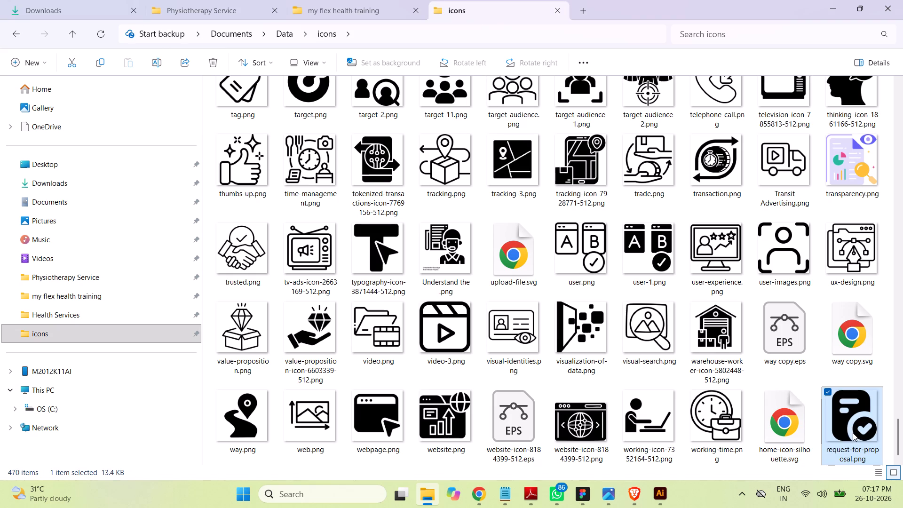
Open request-for-proposal.png from the icons folder as its own document in Adobe Illustrator.
left_click_drag(852, 433, 560, 293)
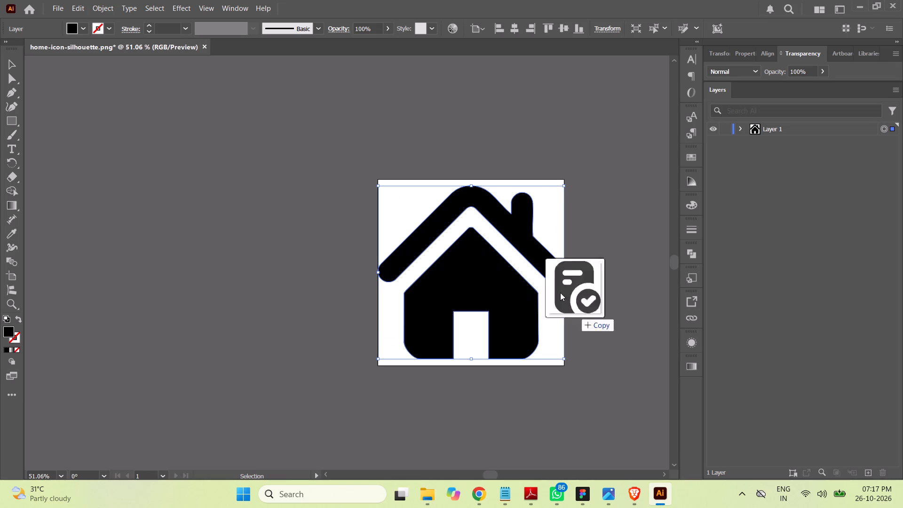
left_click_drag(560, 293, 287, 41)
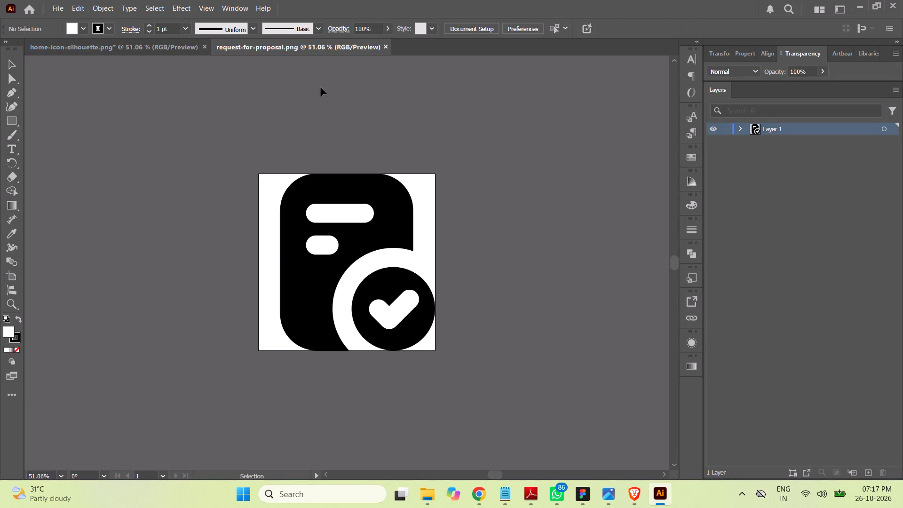
Close the home-icon-silhouette.png document without saving its changes.
left_click(151, 49)
left_click(205, 46)
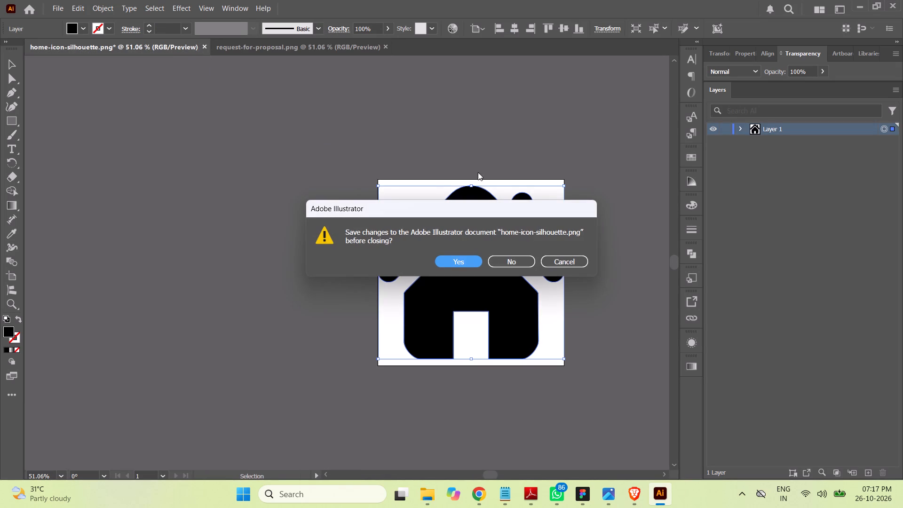
left_click(517, 264)
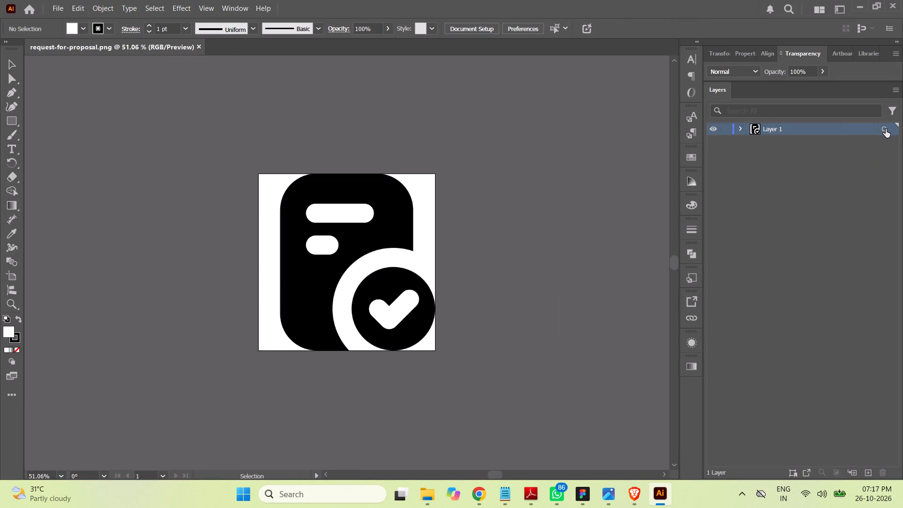
Image-trace the request icon with the Default preset, expand the tracing into vector paths, and unfold Layer 1.
left_click(886, 129)
left_click(342, 30)
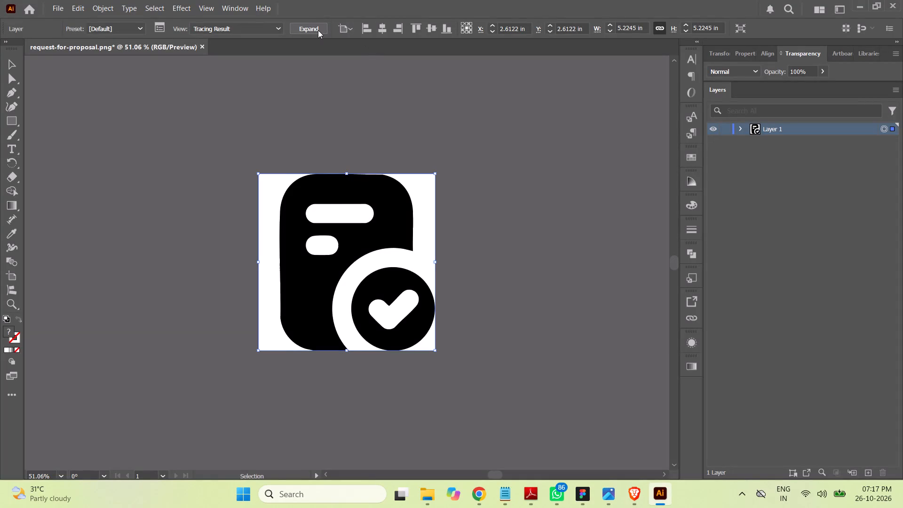
left_click(313, 30)
left_click(738, 127)
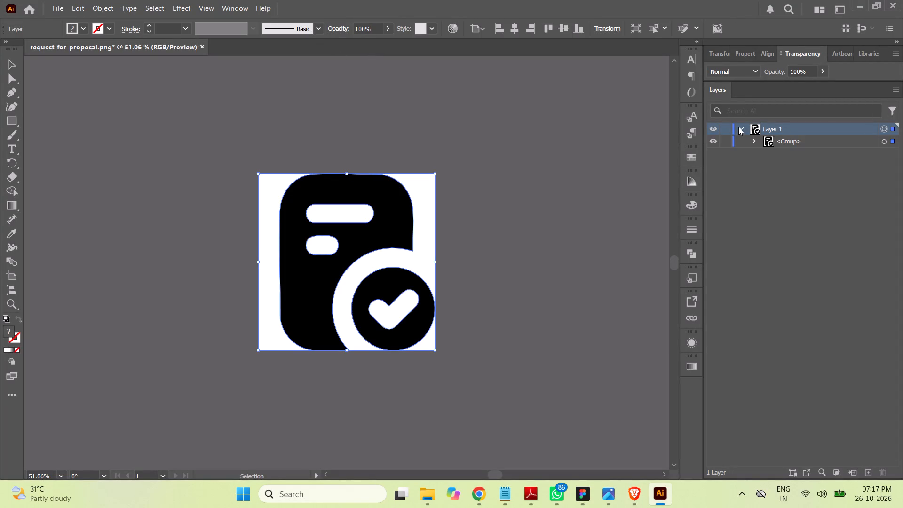
Delete the four white background paths from the traced group, keeping only the two black compound paths.
left_click(753, 138)
left_click(817, 154)
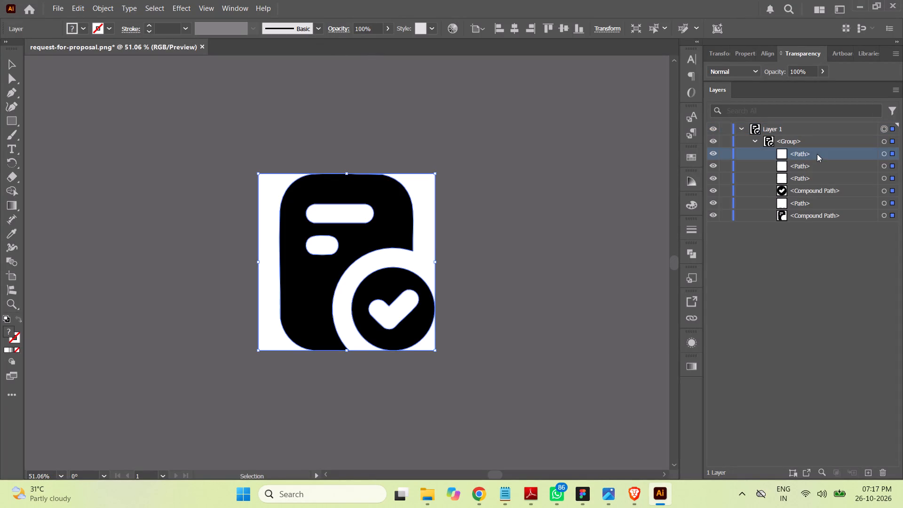
left_click(818, 177, "shift")
left_click(817, 202, "ctrl")
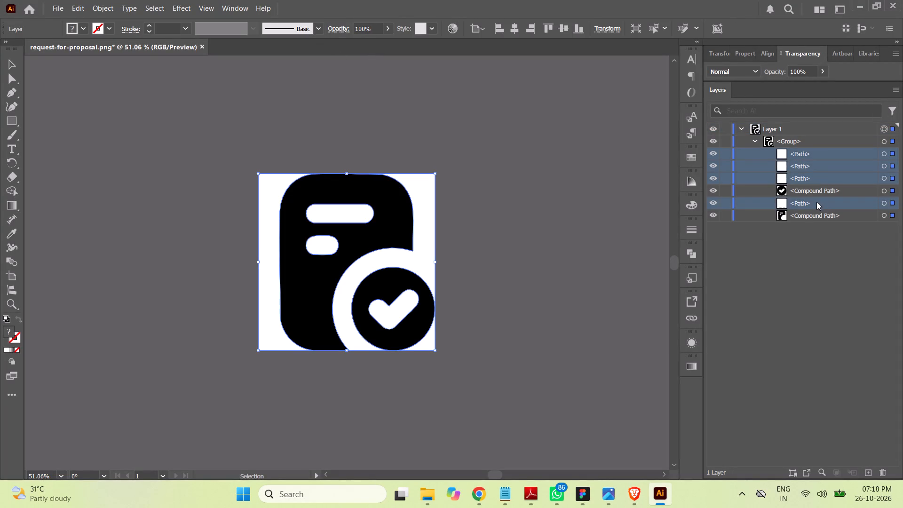
left_click(883, 468)
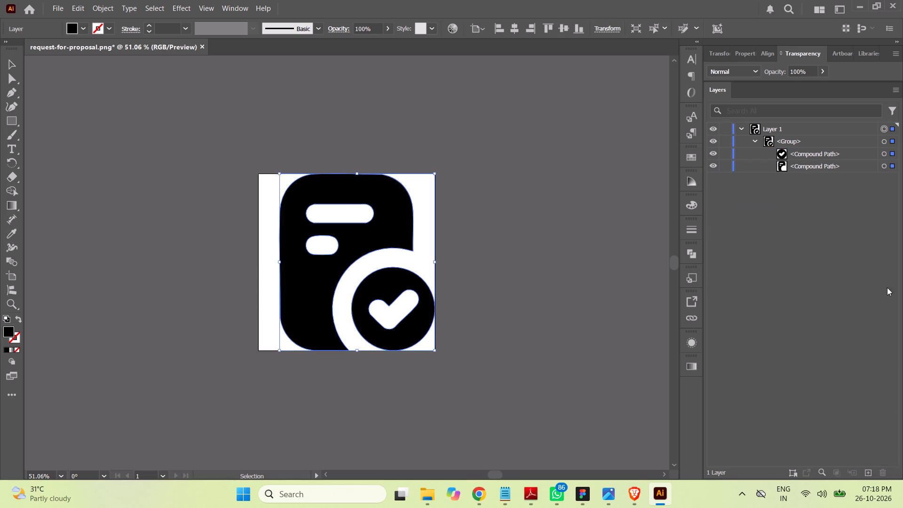
Collapse and target Layer 1, and export the icon as request-for-proposal.svg to the icons folder with the offered SVG options.
left_click(752, 140)
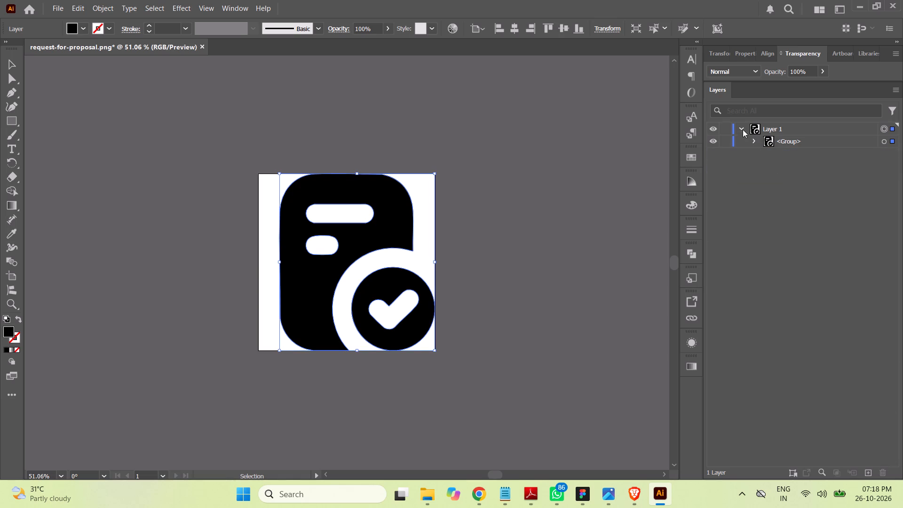
left_click(743, 129)
left_click(883, 129)
left_click(57, 8)
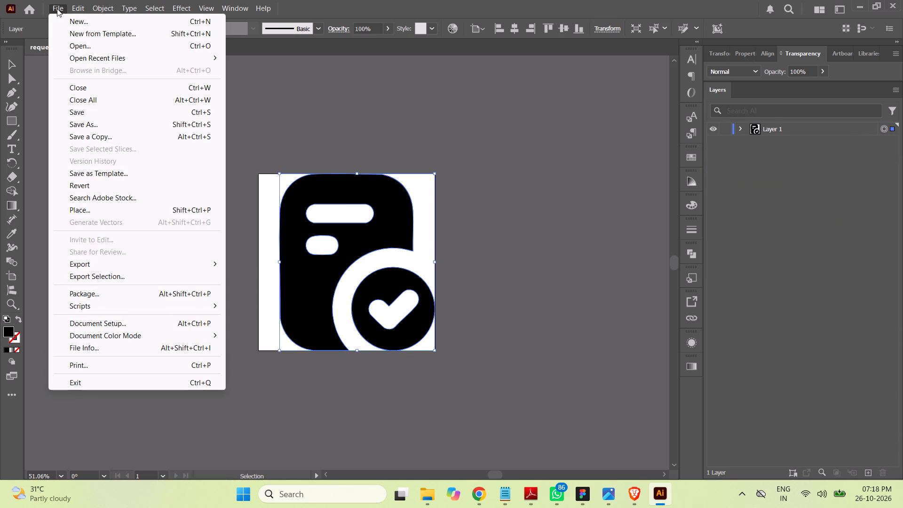
left_click(251, 278)
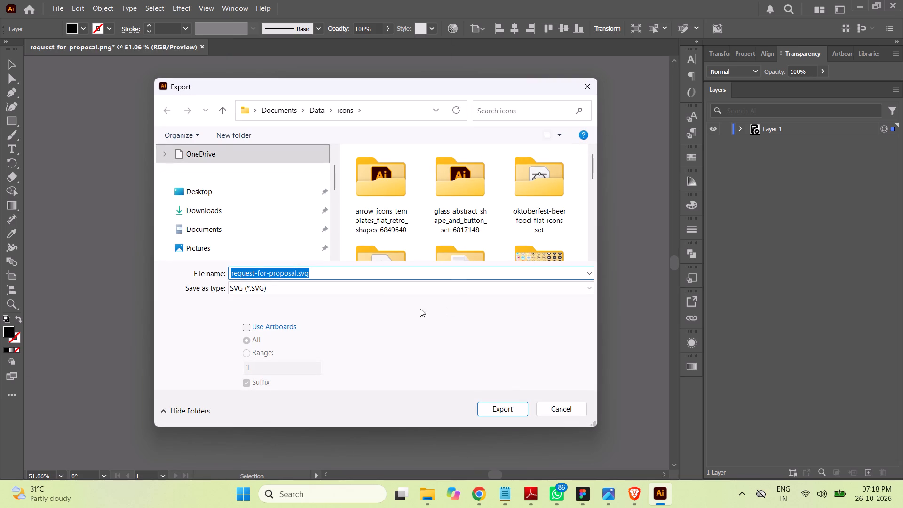
left_click(497, 406)
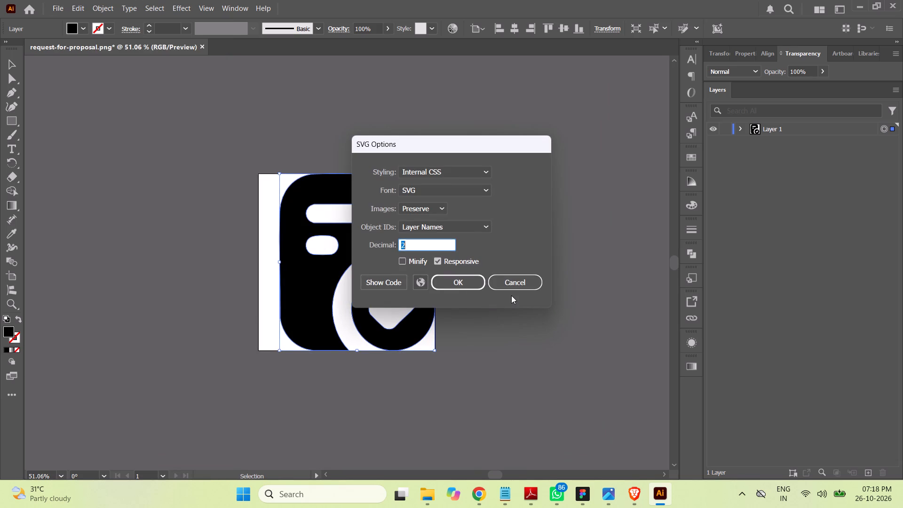
left_click(472, 281)
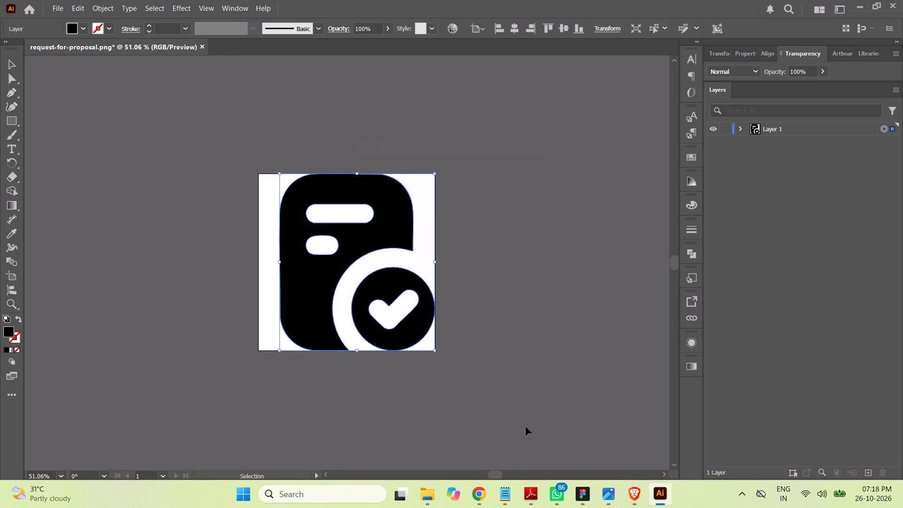
Bring request-for-proposal.svg from the icons folder in File Explorer onto the Figma canvas near the Requests text.
left_click(431, 496)
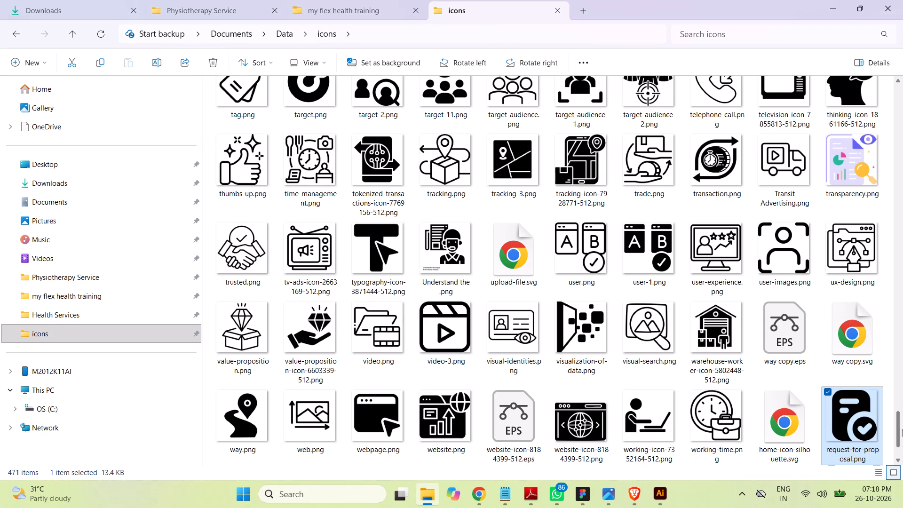
left_click_drag(898, 438, 899, 461)
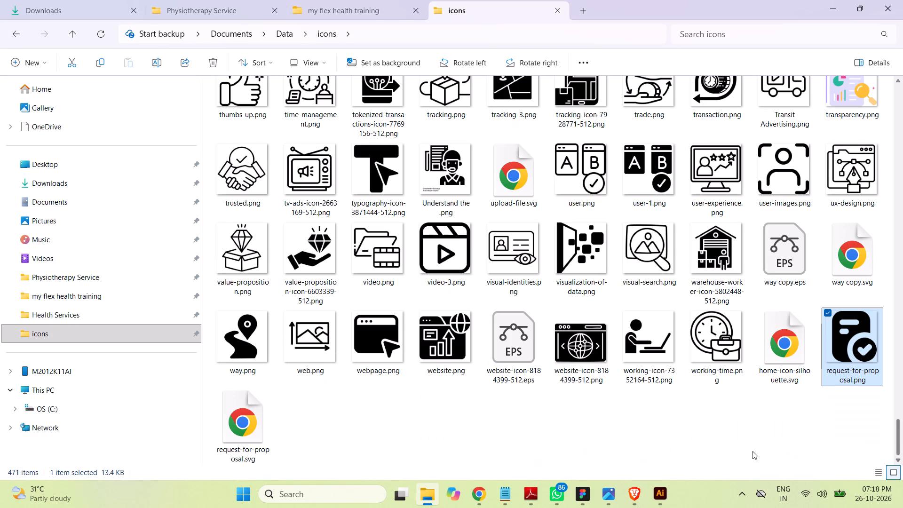
left_click_drag(240, 428, 485, 193)
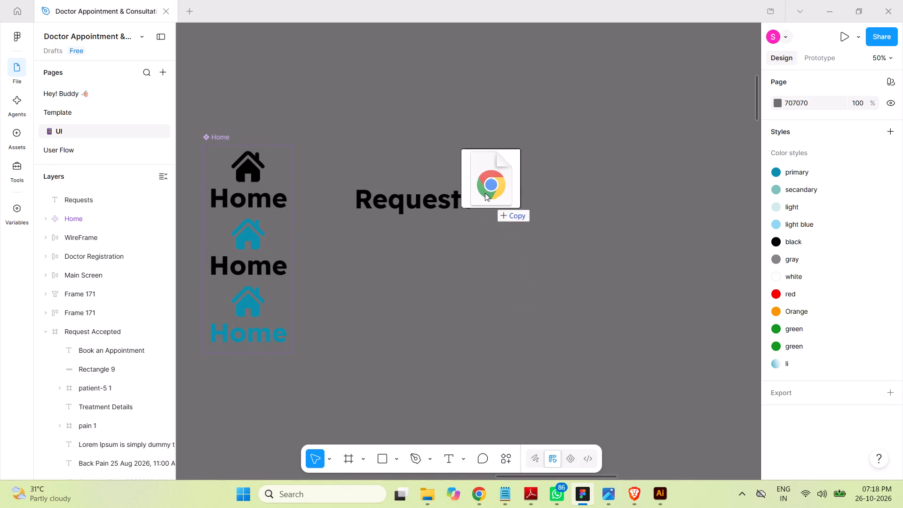
left_click_drag(485, 193, 481, 178)
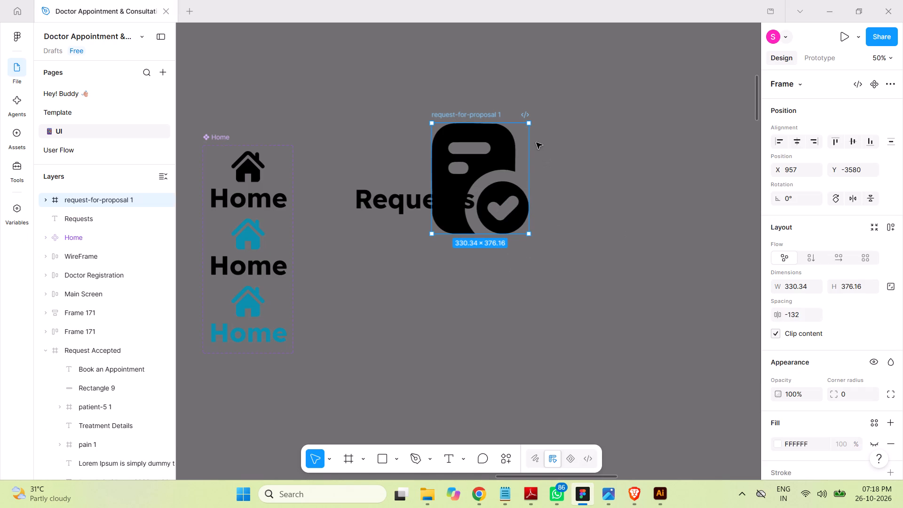
Scale the imported request icon down proportionally to about 99 × 113.
left_click_drag(531, 122, 508, 153, "shift")
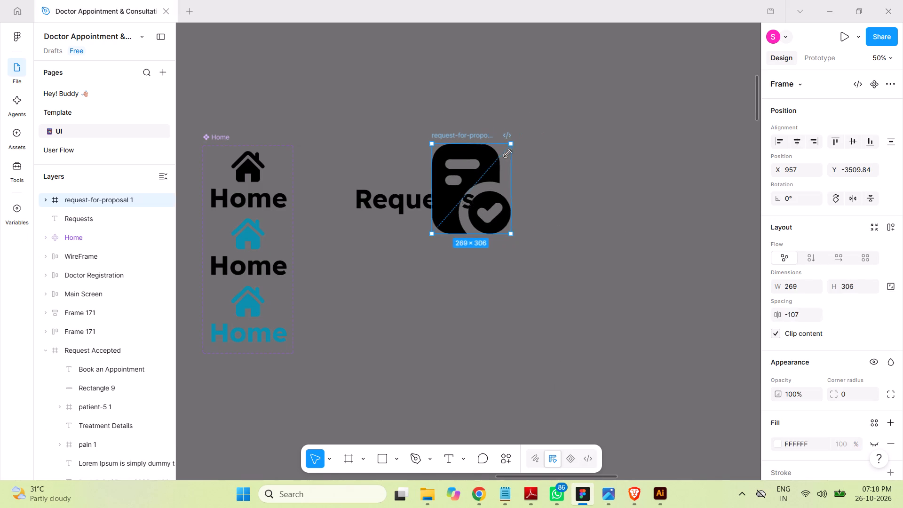
left_click_drag(508, 153, 474, 224, "shift")
left_click_drag(432, 236, 444, 219, "shift")
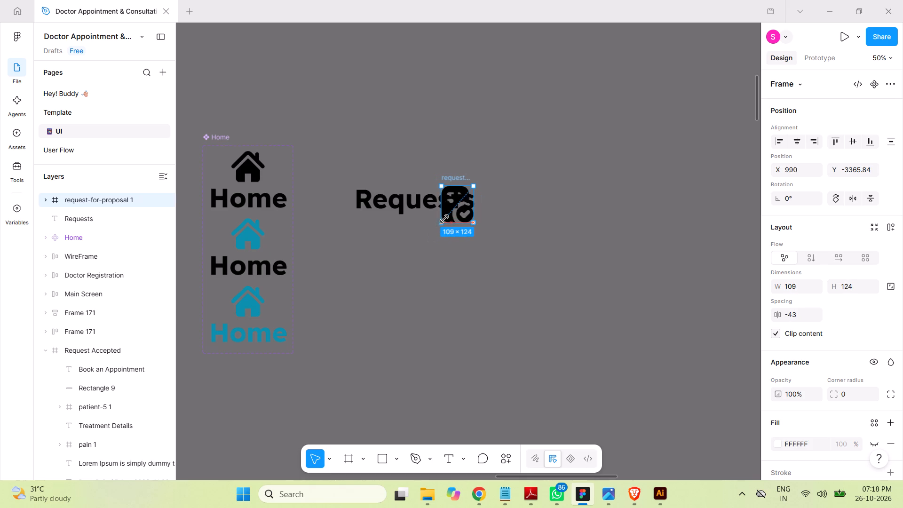
left_click_drag(444, 219, 444, 218, "shift")
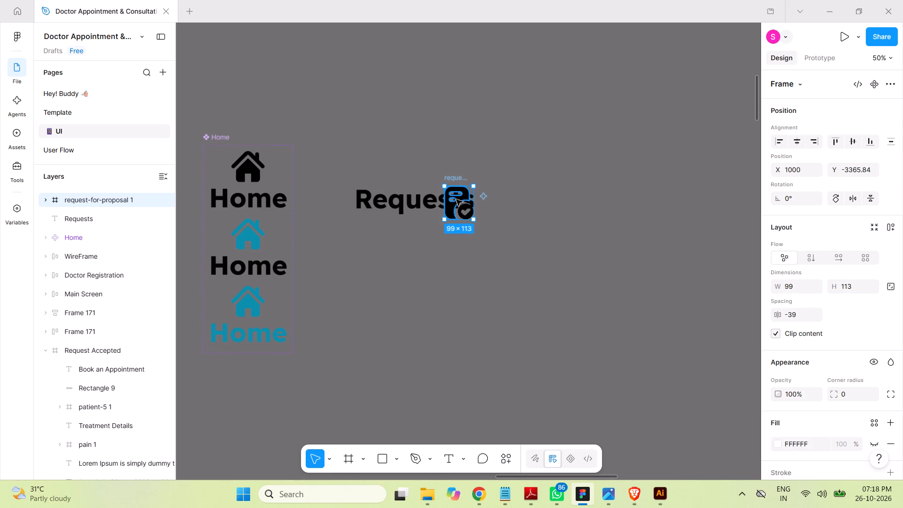
Place the request icon directly above the Requests text and align the two on their horizontal centres.
left_click_drag(456, 199, 411, 167)
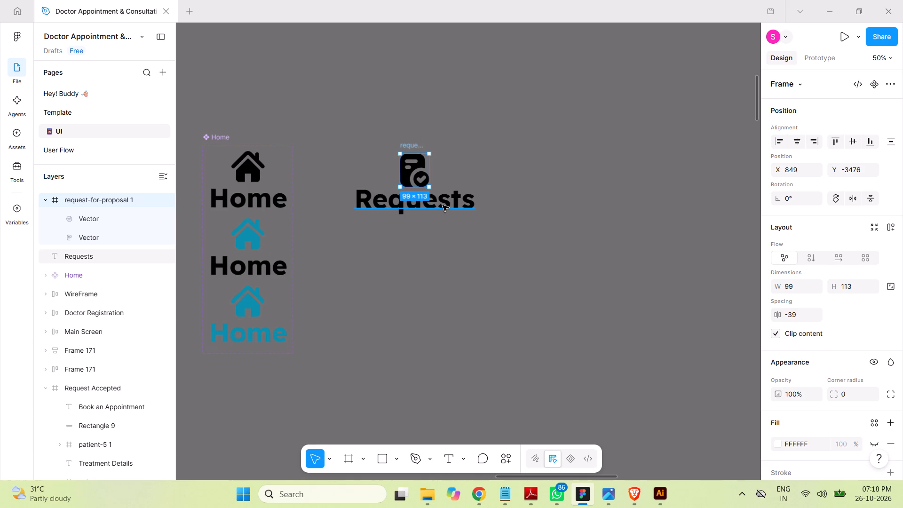
left_click(443, 205, "shift")
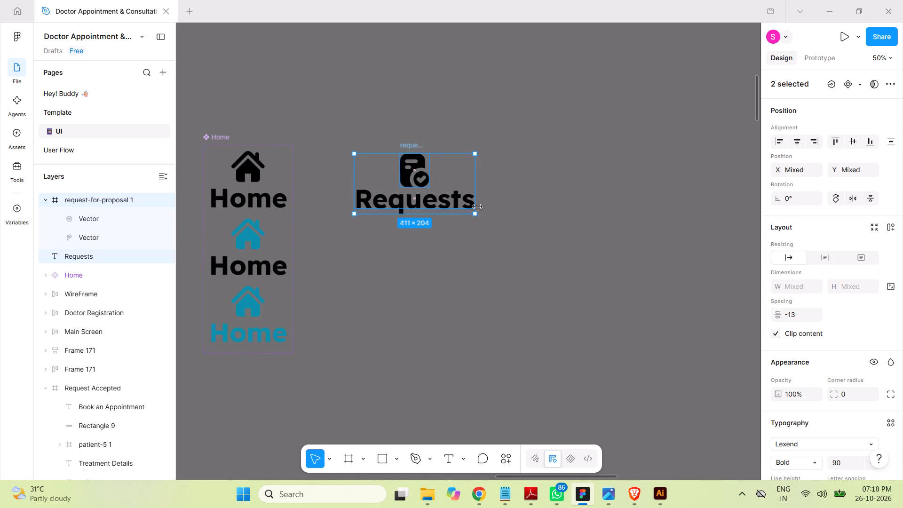
left_click(798, 143)
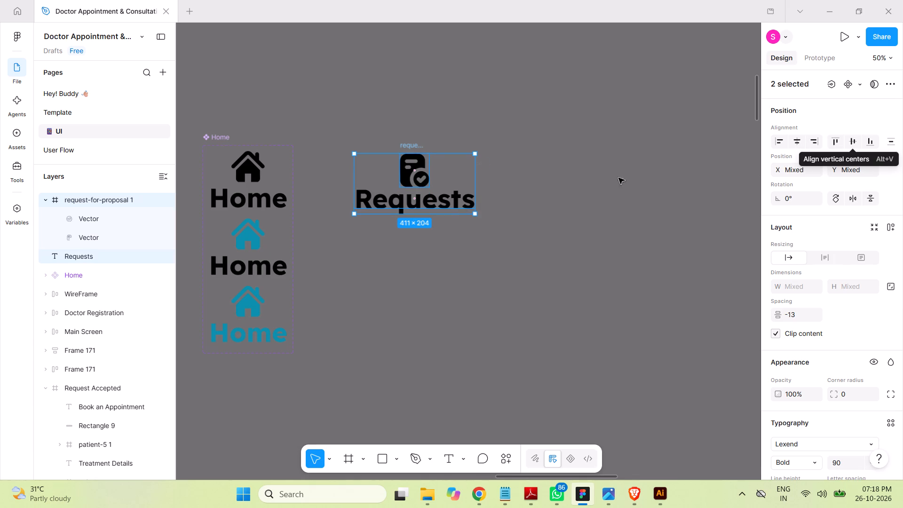
left_click(530, 165)
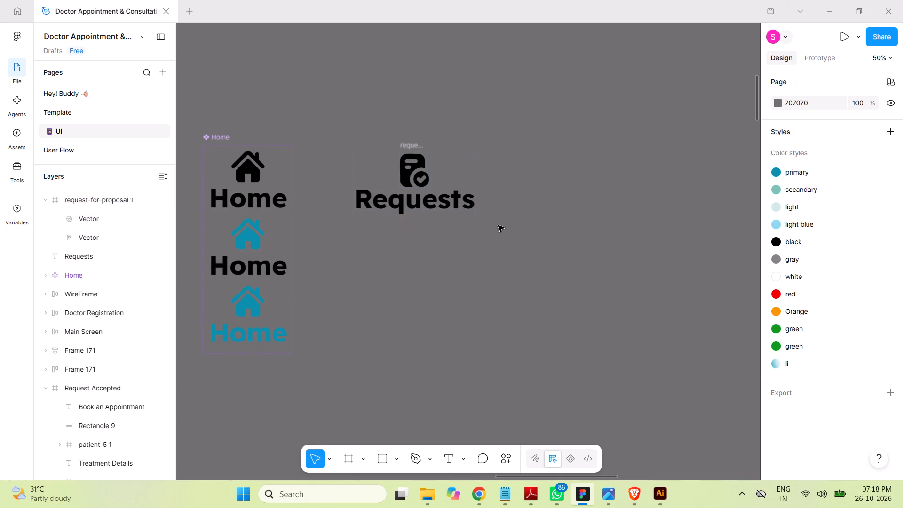
Create a component from the request icon and the Requests text together.
left_click_drag(498, 225, 340, 136)
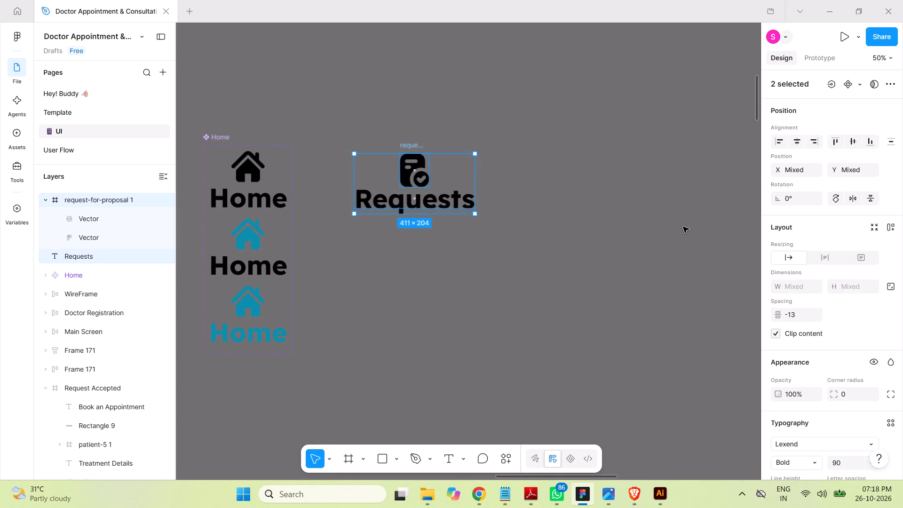
left_click(46, 201)
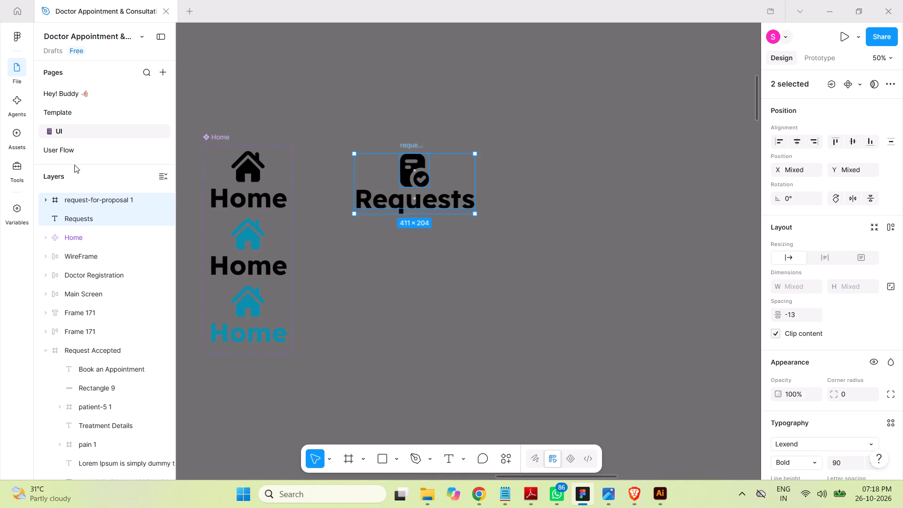
right_click(420, 166)
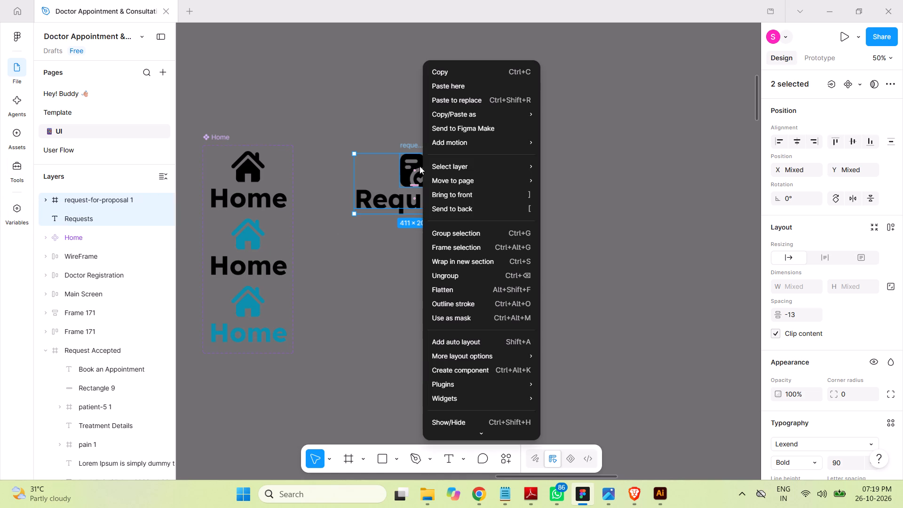
left_click(475, 373)
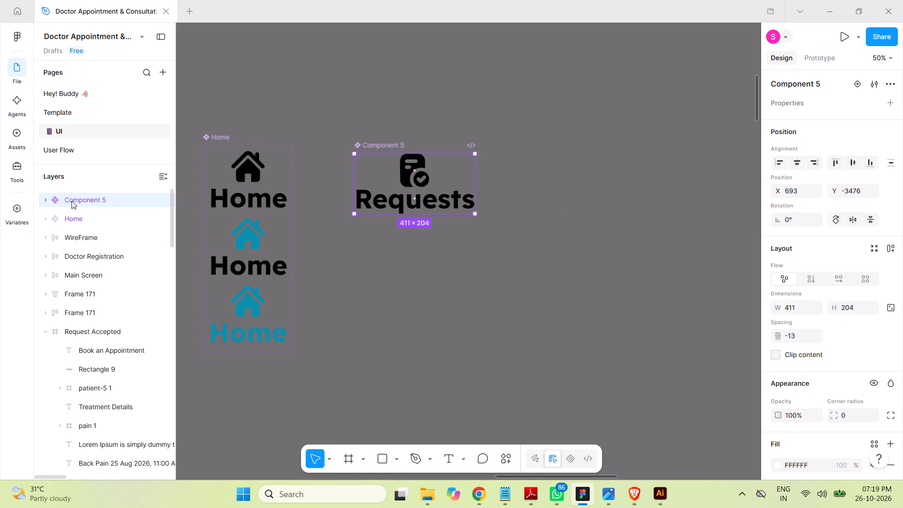
Rename the new component as Requests.
double_click(76, 200)
key("ctrl+v")
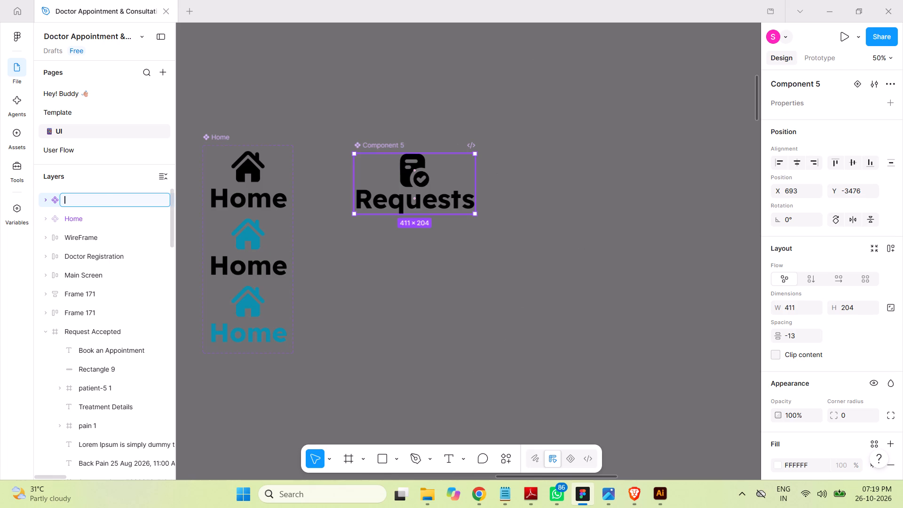
key("shift+r")
type("equ")
type("est")
key("s")
left_click(510, 233)
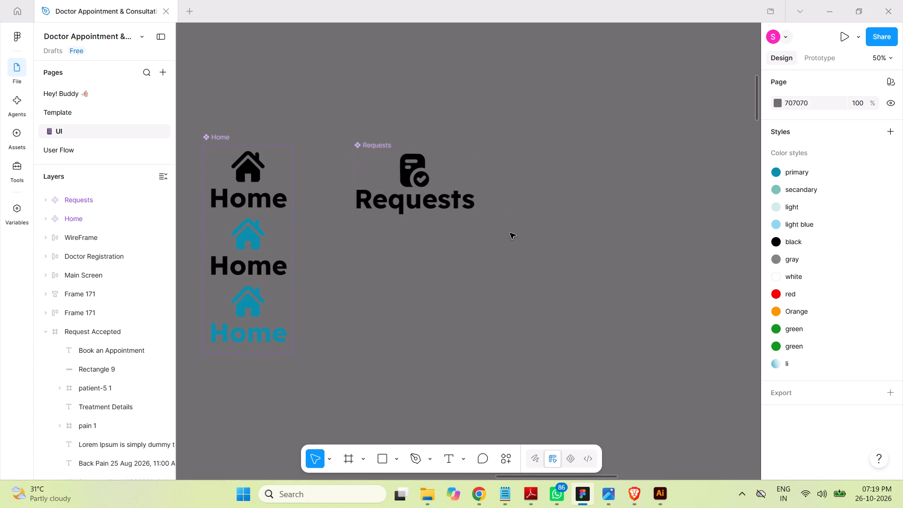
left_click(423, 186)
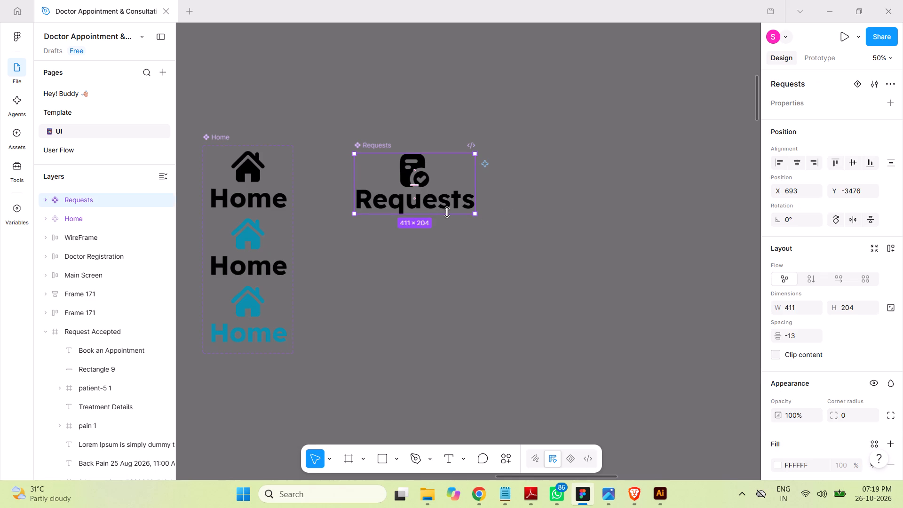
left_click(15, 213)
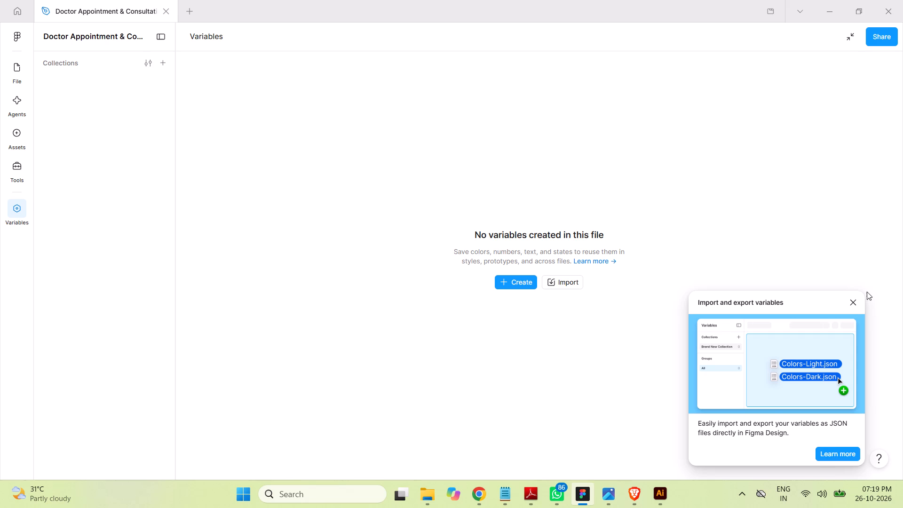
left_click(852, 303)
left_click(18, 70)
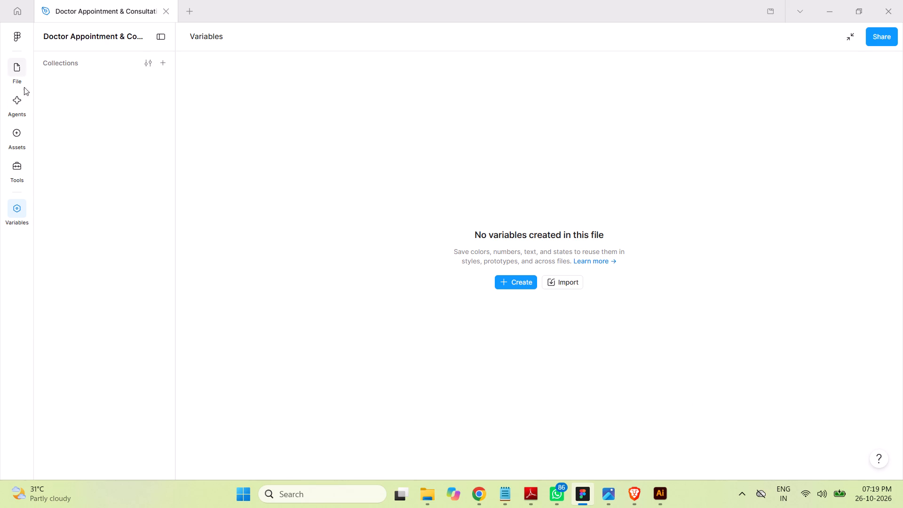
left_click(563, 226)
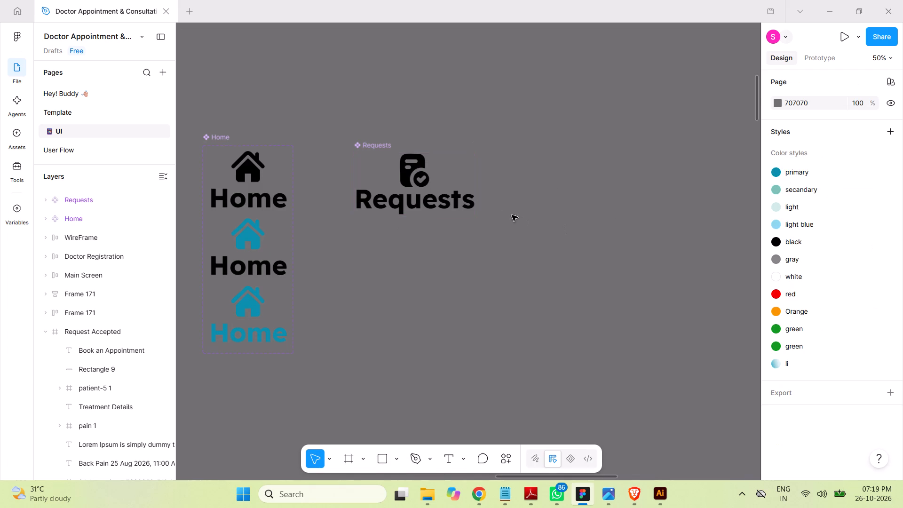
Add a second and a third variant to the Requests component.
left_click(411, 180)
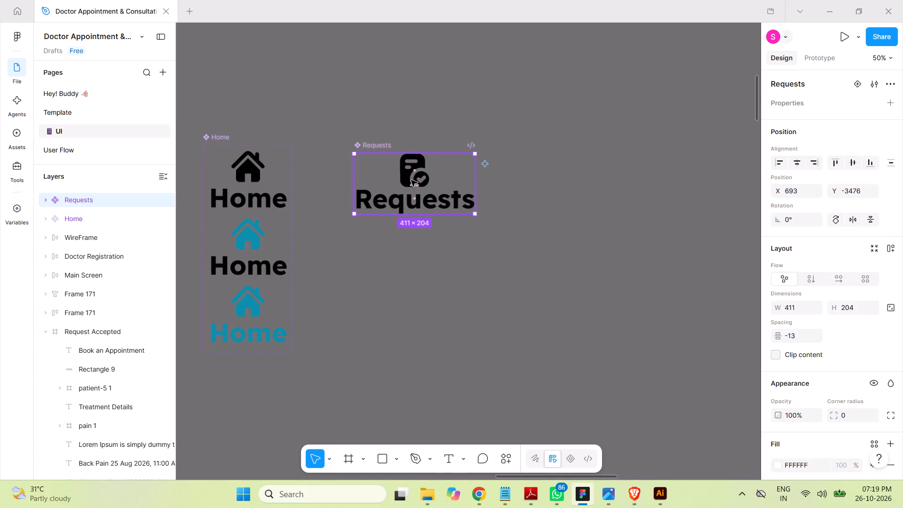
right_click(411, 180)
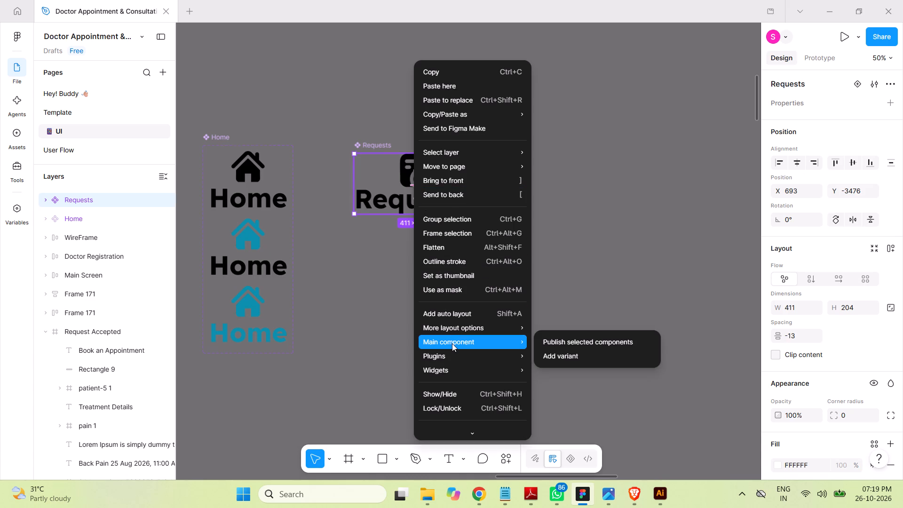
left_click(559, 357)
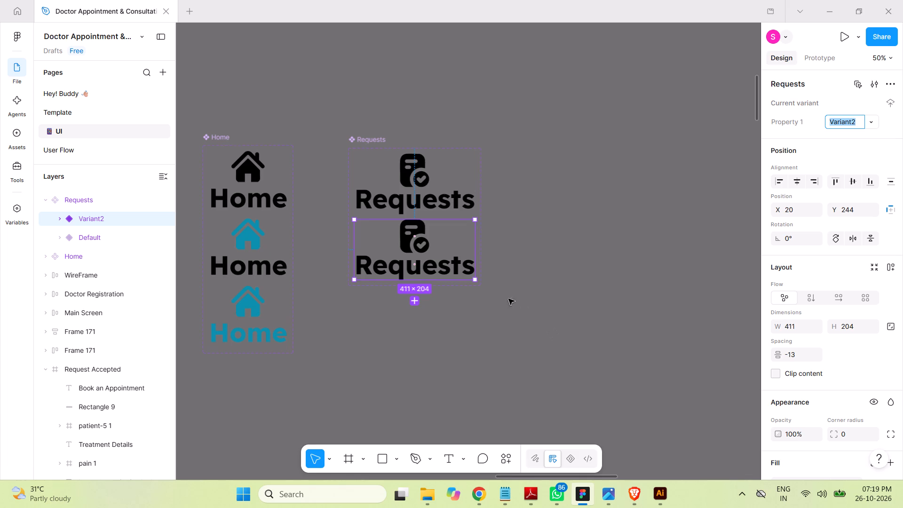
right_click(422, 247)
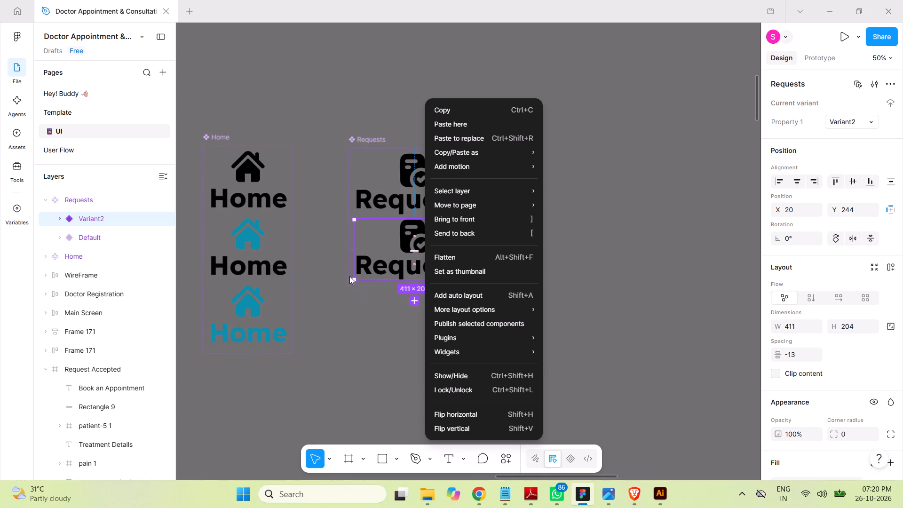
left_click(623, 227)
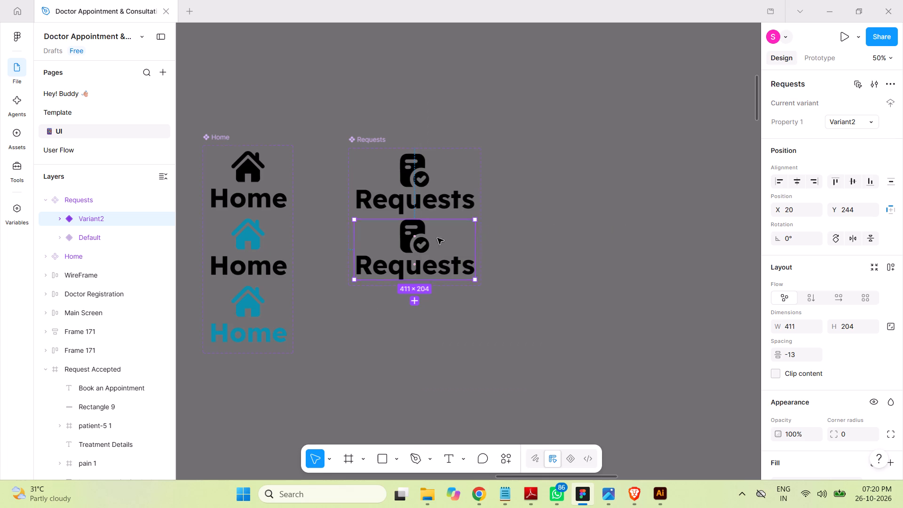
left_click(415, 237)
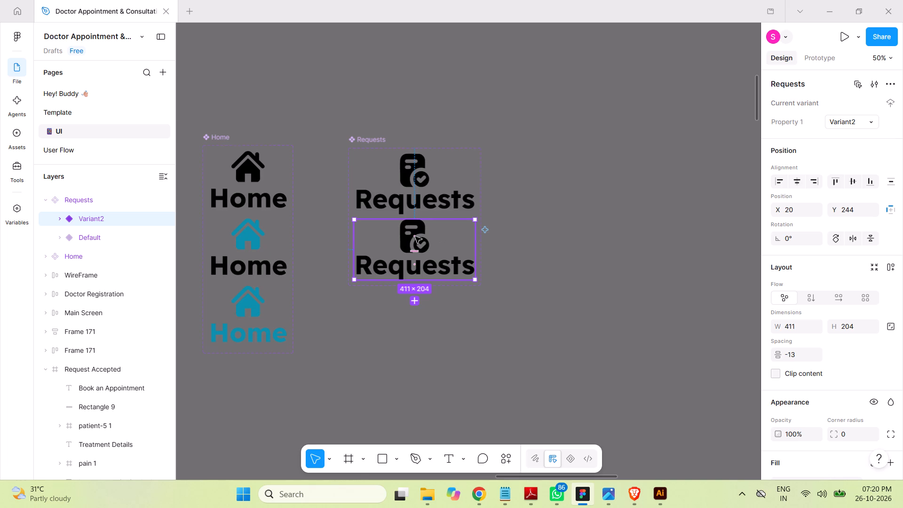
left_click(414, 303)
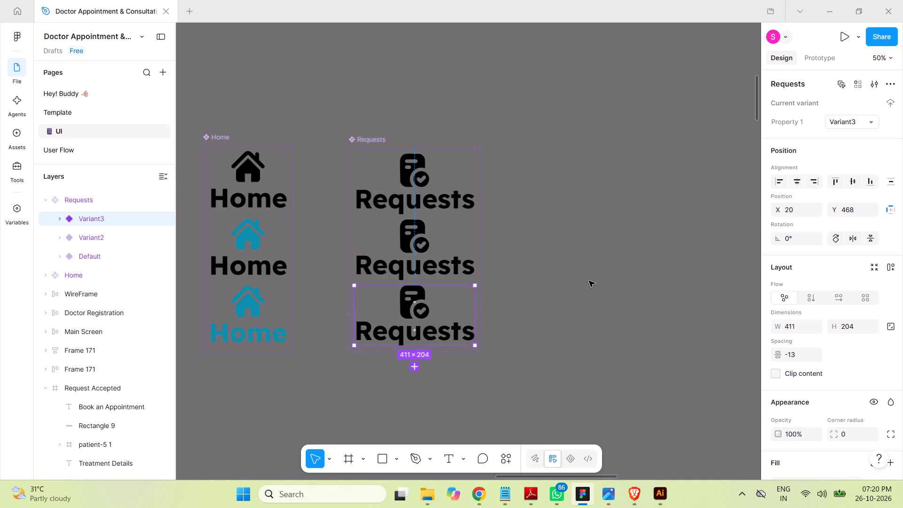
Apply the primary colour style to both the icon and the text of the third Requests variant.
scroll(824, 254, "up", 1)
scroll(824, 254, "down", 7)
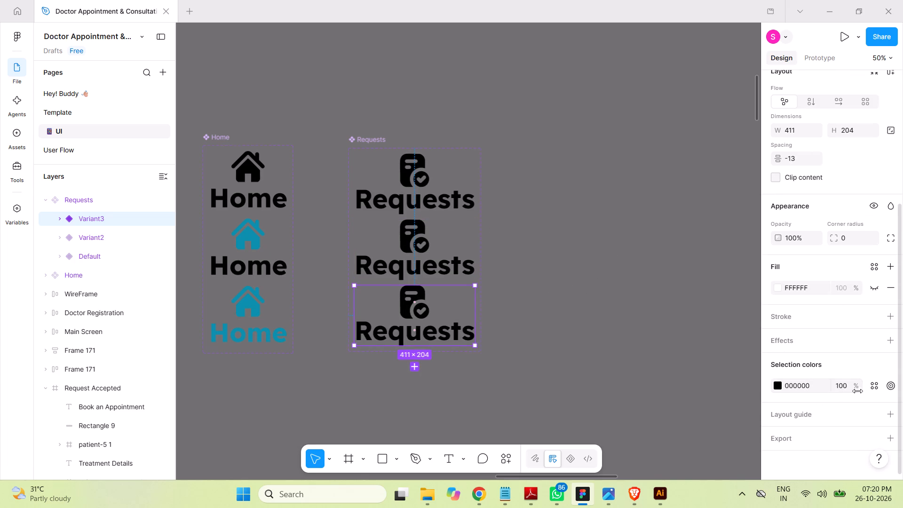
left_click(874, 385)
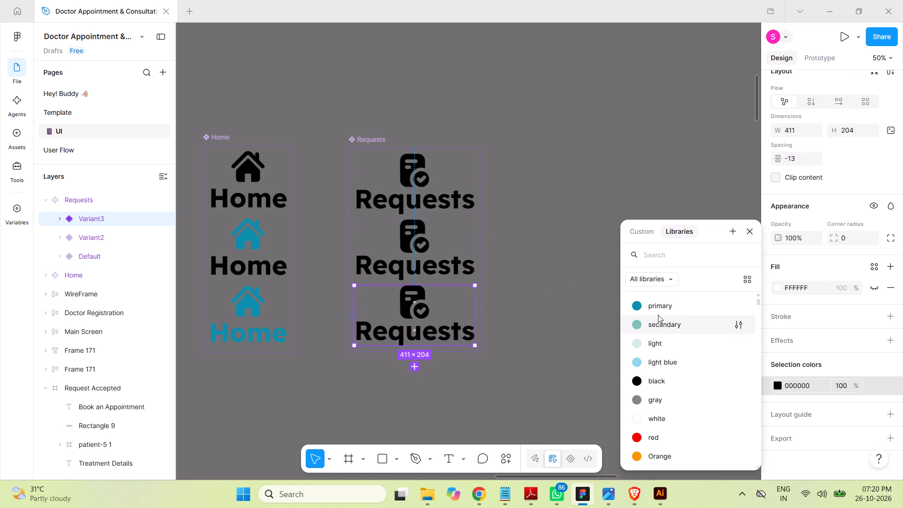
left_click(659, 307)
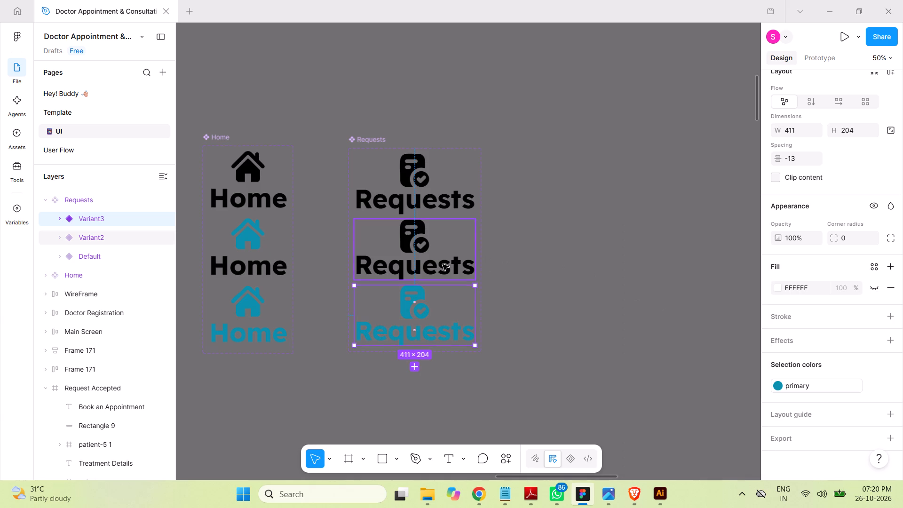
Apply the primary colour style to only the request icon in the second Requests variant.
left_click(441, 264)
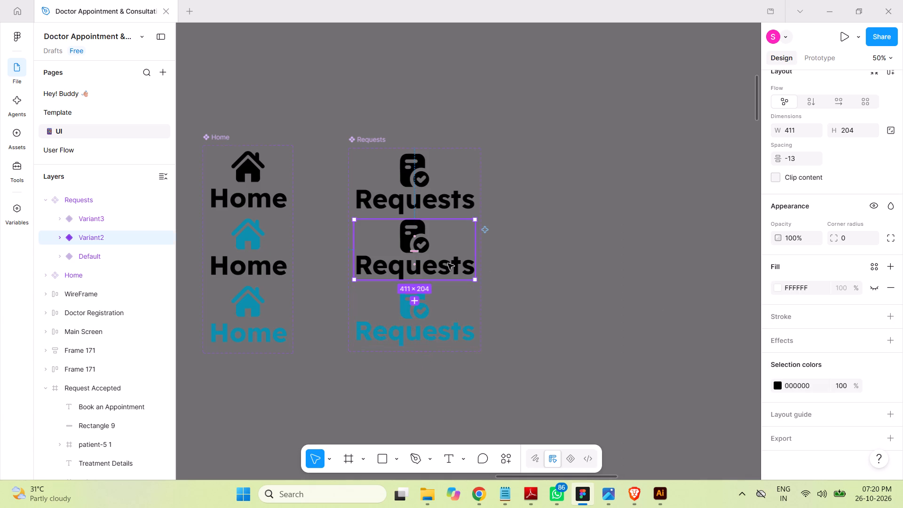
left_click(59, 236)
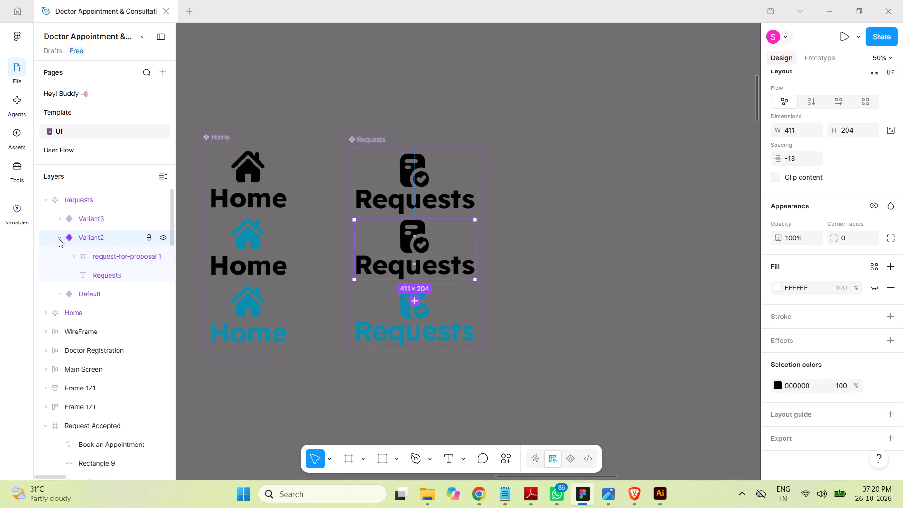
left_click(100, 258)
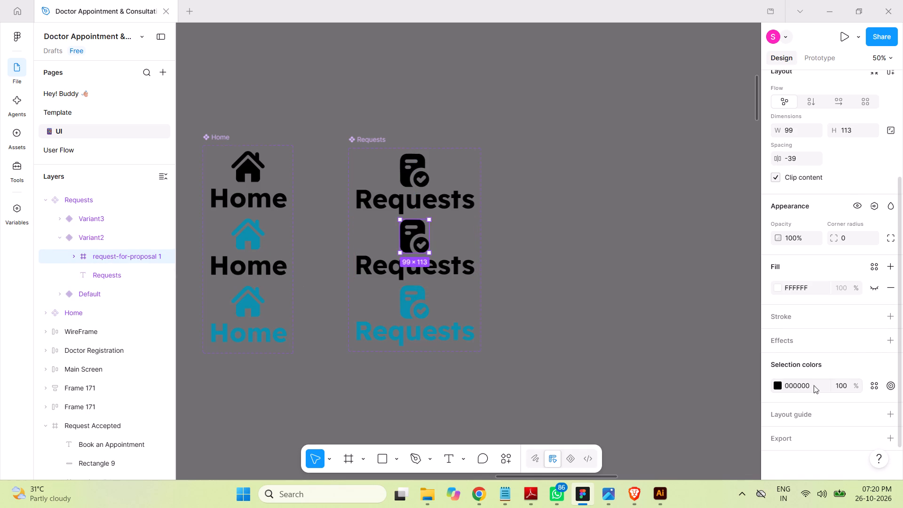
left_click(873, 387)
left_click(658, 305)
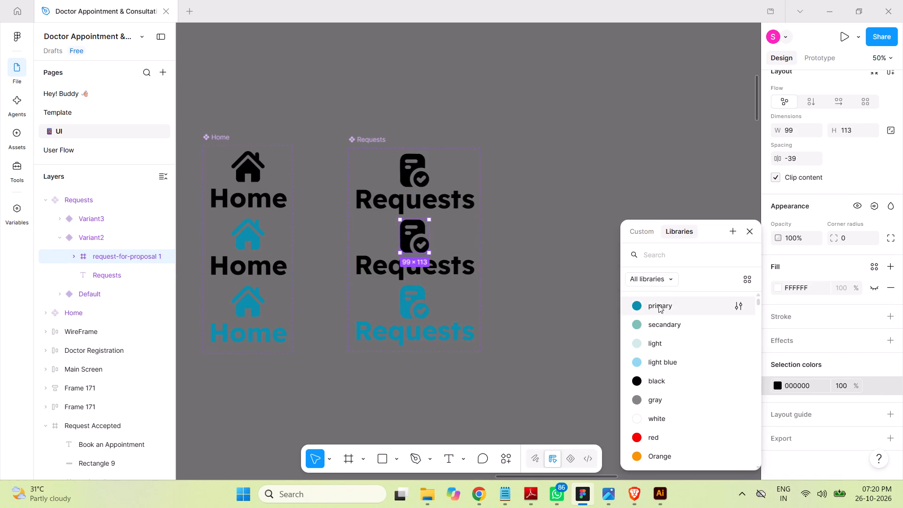
left_click(570, 264)
Add a prototype interaction from the default Requests variant that changes to the second variant while hovering.
left_click(430, 192)
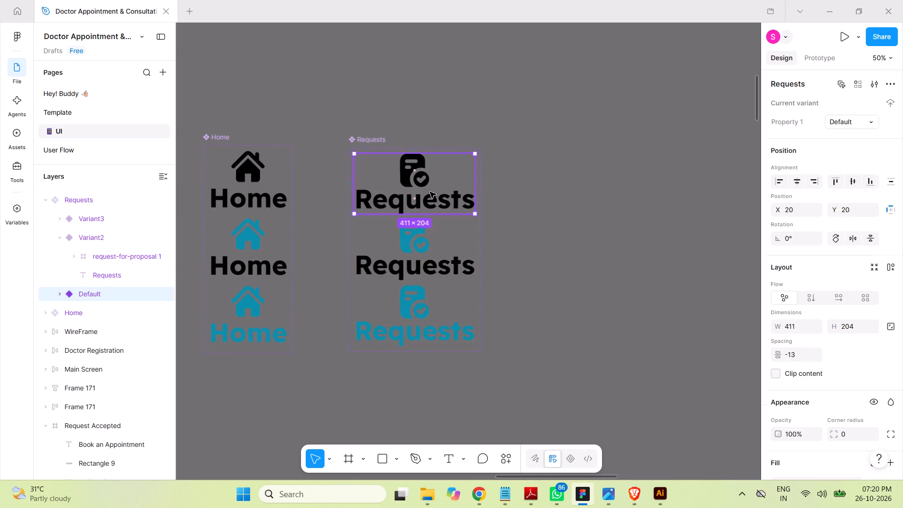
left_click(824, 60)
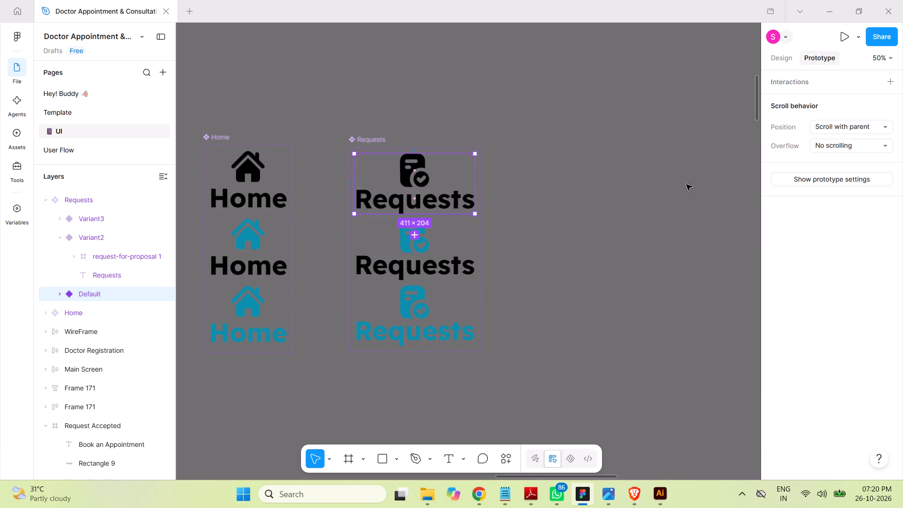
left_click_drag(477, 185, 478, 187)
left_click_drag(478, 187, 465, 253)
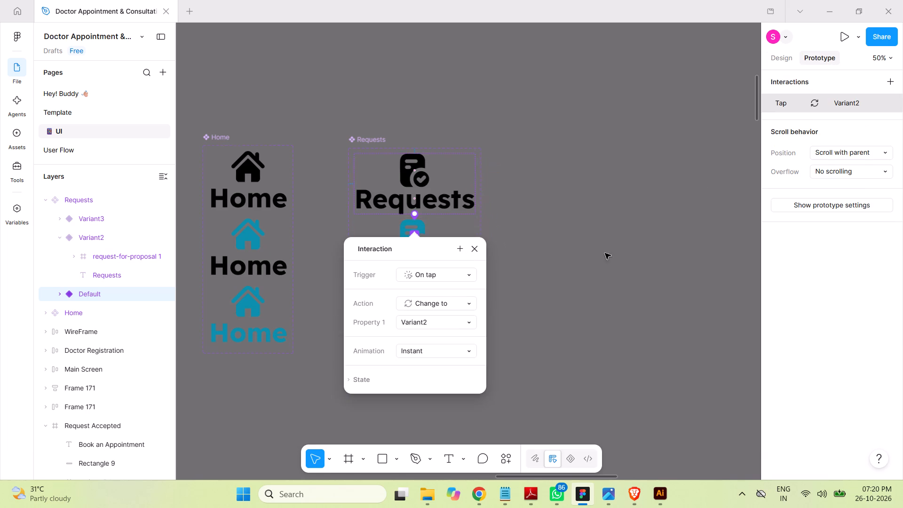
left_click(436, 277)
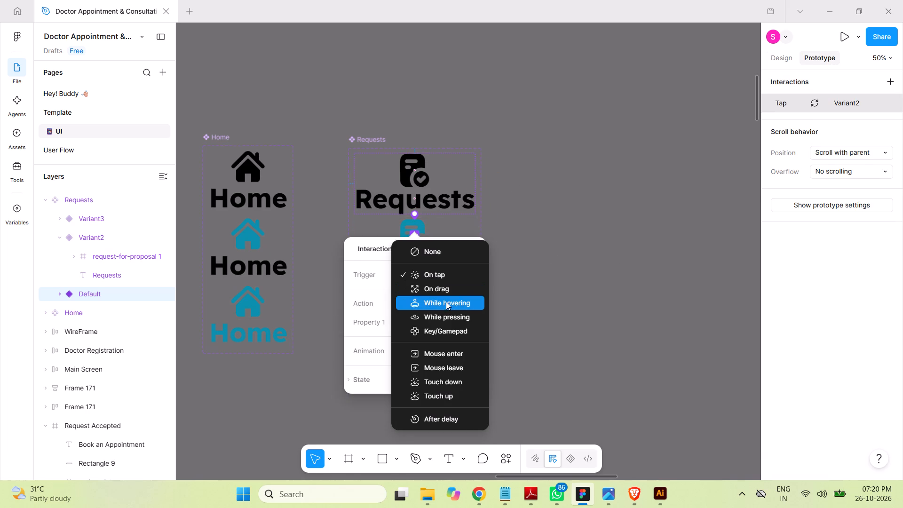
left_click(446, 302)
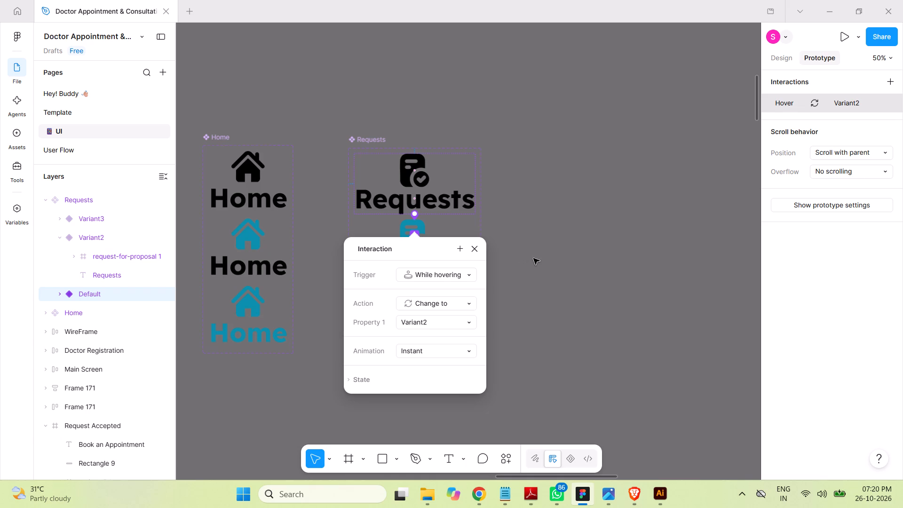
left_click(536, 257)
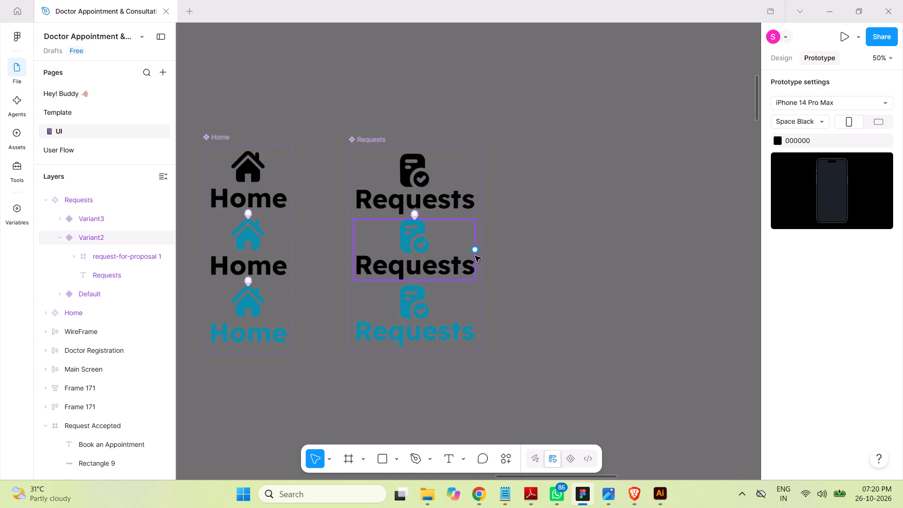
Add an On tap interaction changing the second Requests variant to the third, save, and collapse the component's layers.
left_click_drag(476, 252, 445, 318)
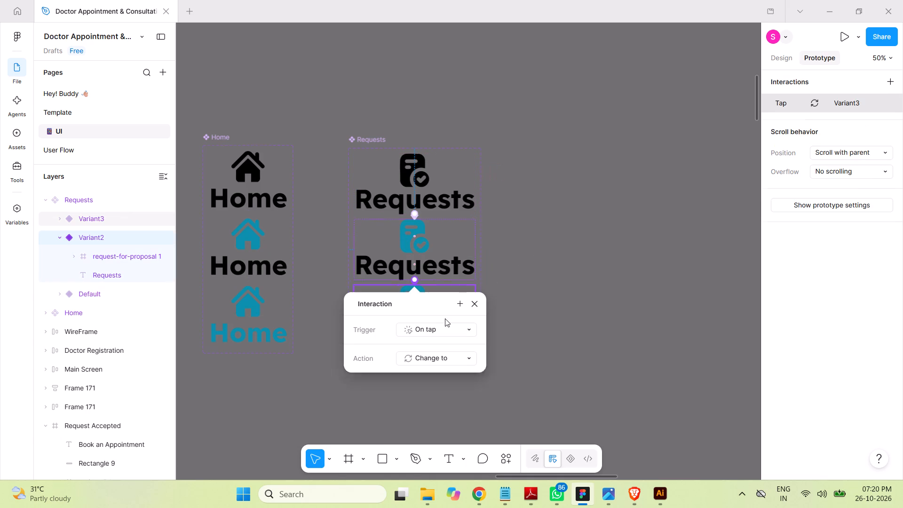
left_click(543, 333)
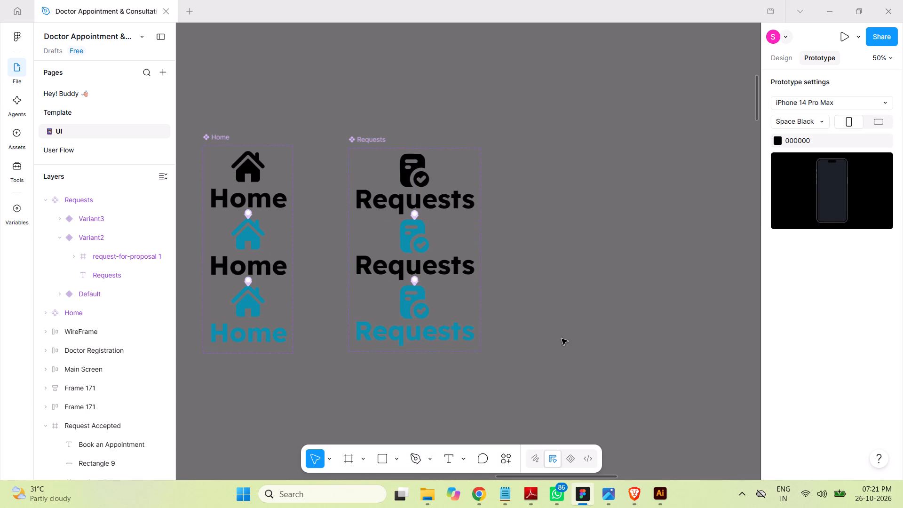
key("ctrl+s")
left_click(58, 241)
left_click(49, 202)
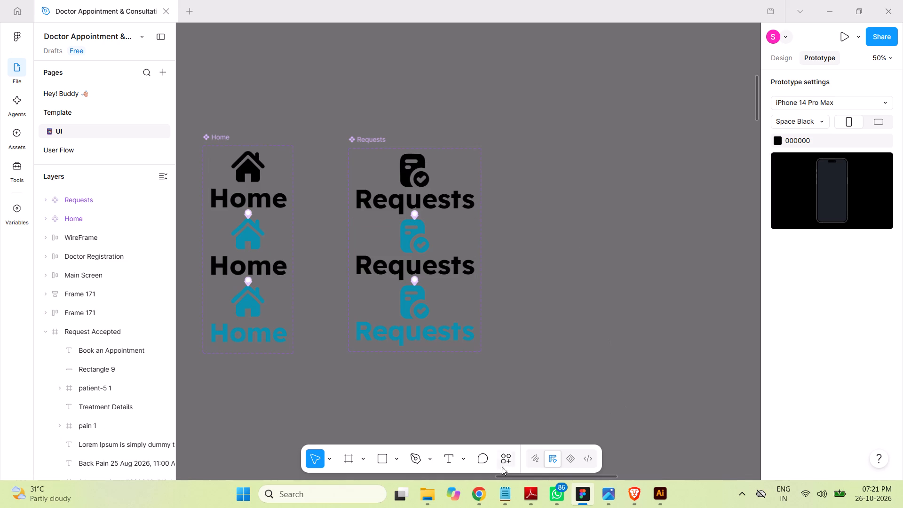
Copy the word Schedule from the Notepad list and place it in Figma as a new text beside the Requests component.
left_click(506, 492)
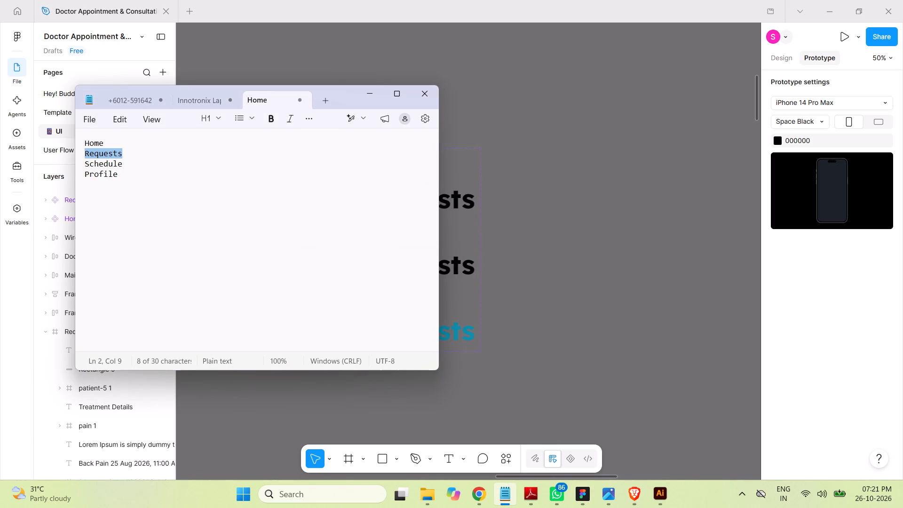
left_click_drag(127, 163, 79, 159)
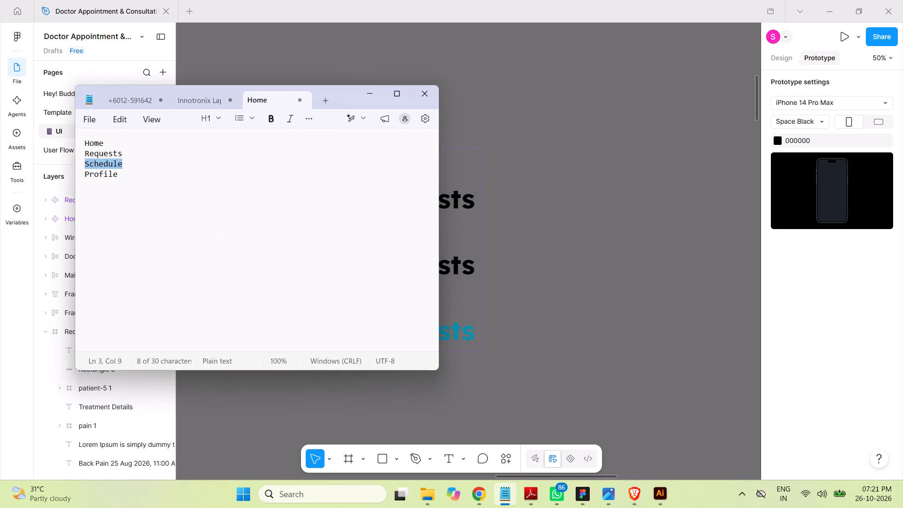
key("ctrl+c")
left_click(634, 197)
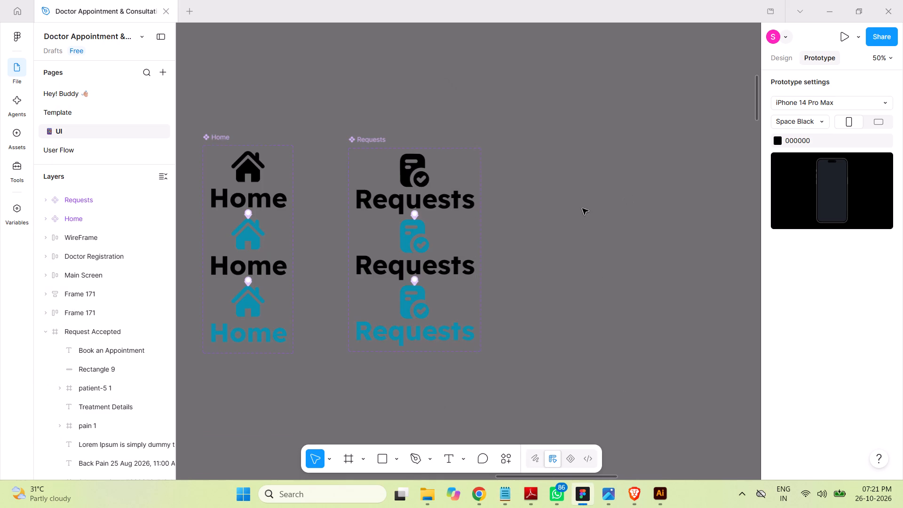
left_click(451, 456)
left_click(609, 204)
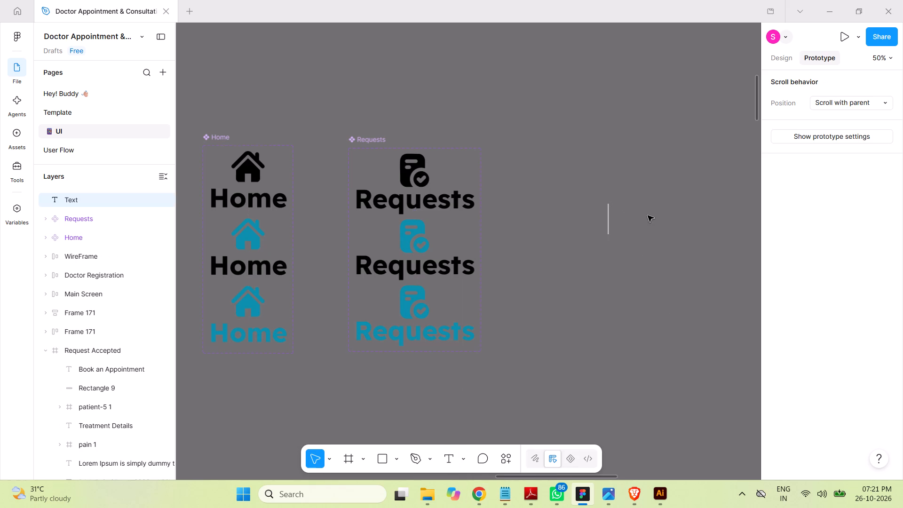
key("ctrl+v")
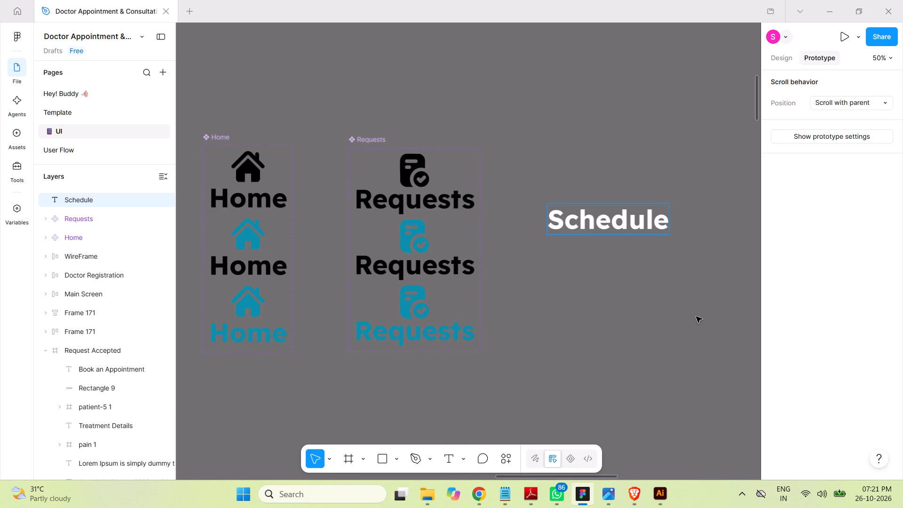
left_click(696, 317)
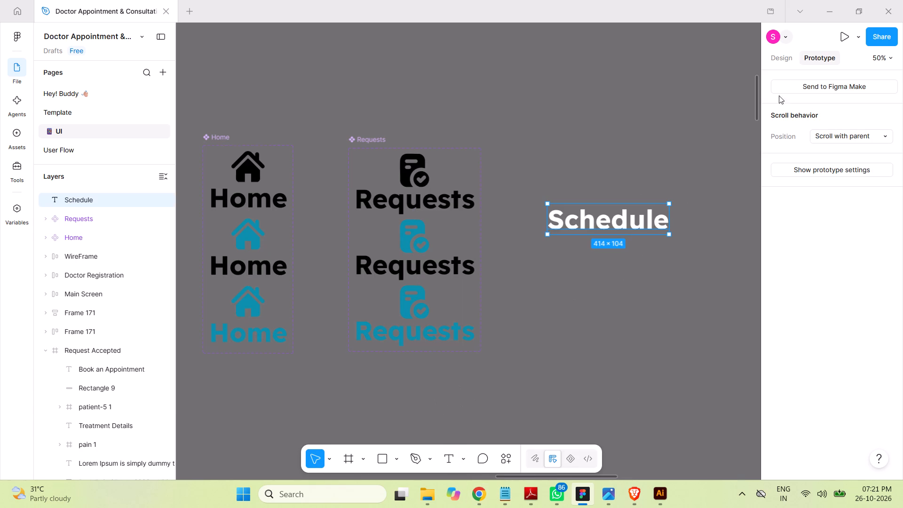
Set the Schedule text's fill to black 000000 and move it up level with the first Requests label.
left_click(782, 57)
scroll(843, 330, "down", 1)
scroll(844, 330, "up", 4)
scroll(847, 329, "down", 1)
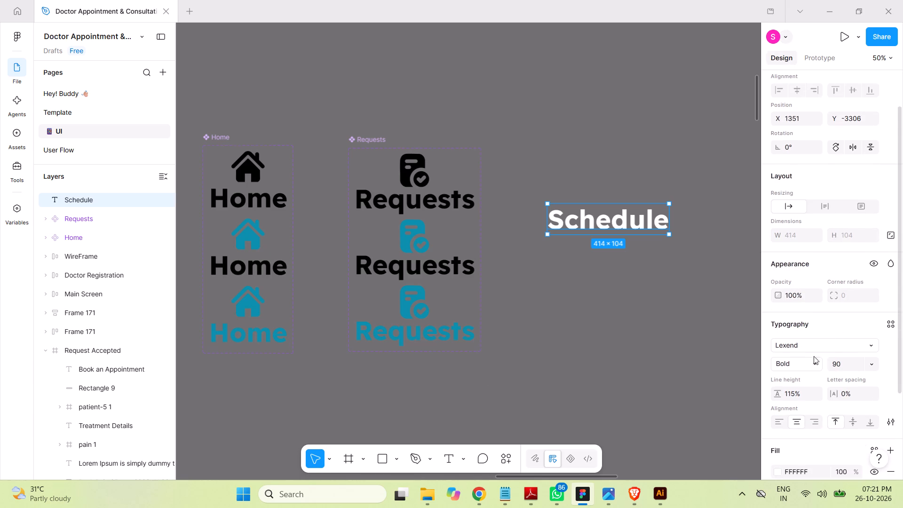
scroll(898, 323, "down", 4)
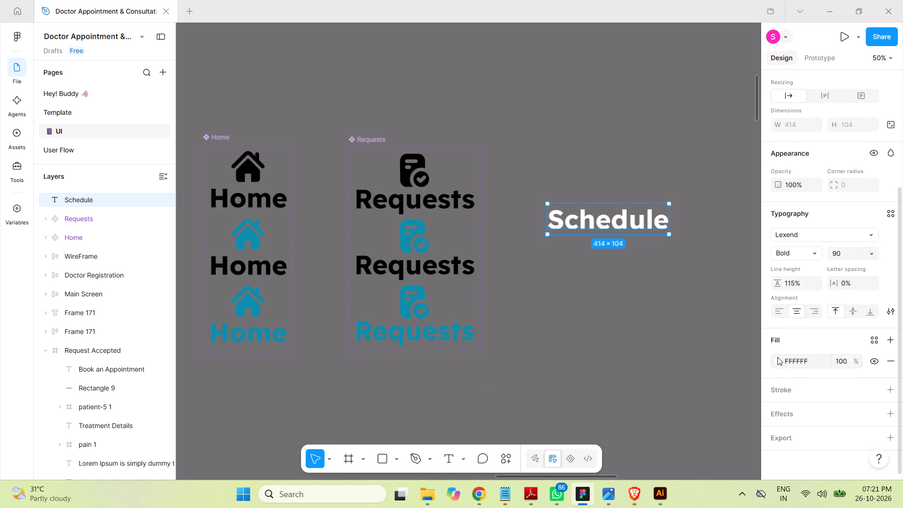
left_click(779, 361)
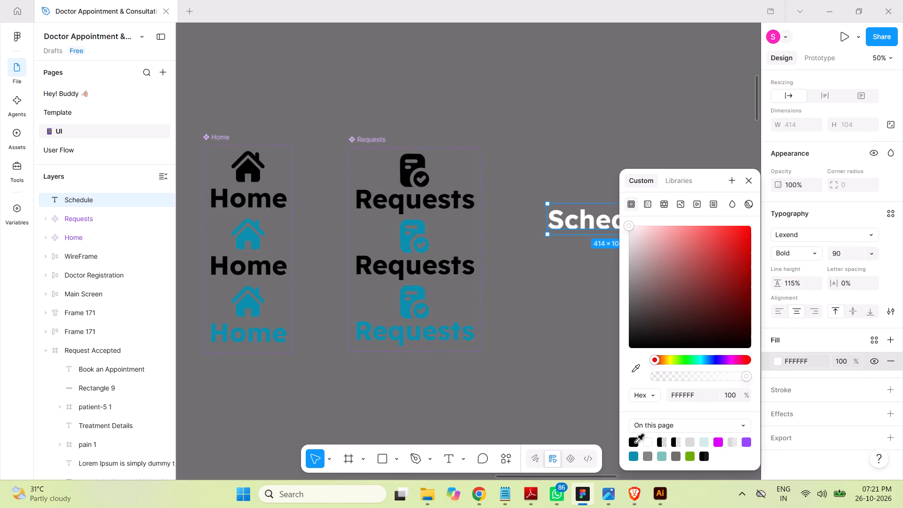
left_click(635, 443)
left_click(586, 224)
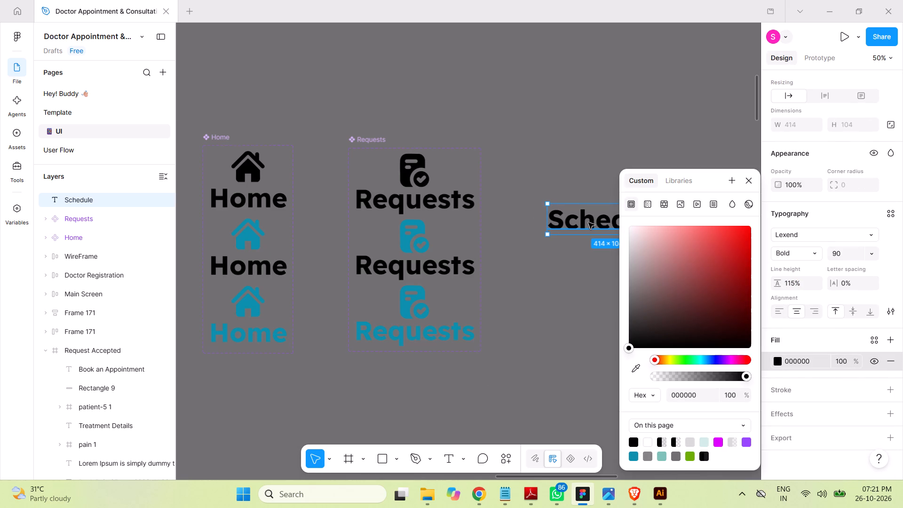
left_click_drag(589, 219, 584, 199)
left_click(578, 265)
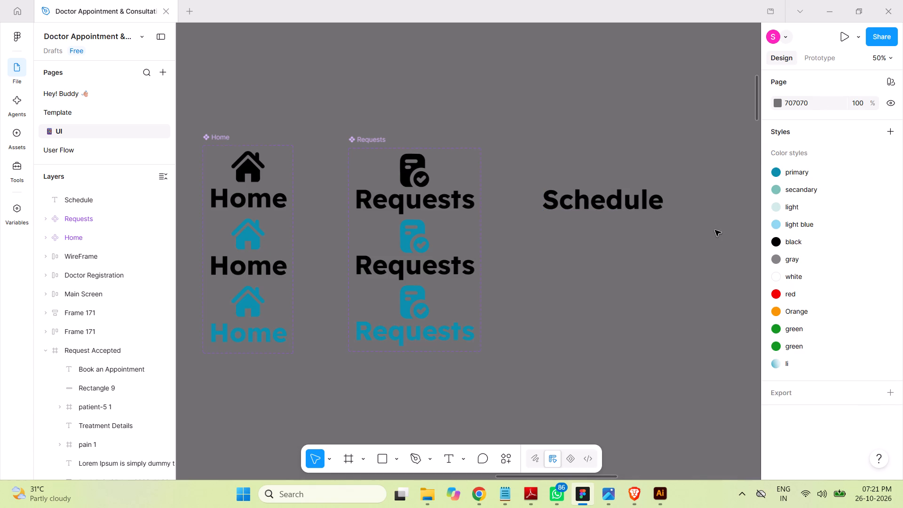
Switch to Brave, search Flaticon for Schedule icons, and download the solid calendar-with-clock icon free as a PNG.
left_click(634, 488)
left_click(719, 127)
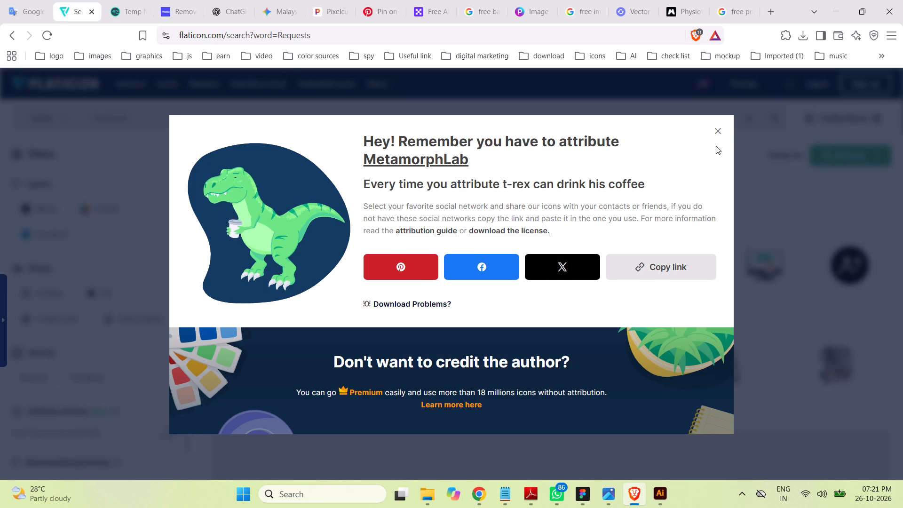
double_click(112, 120)
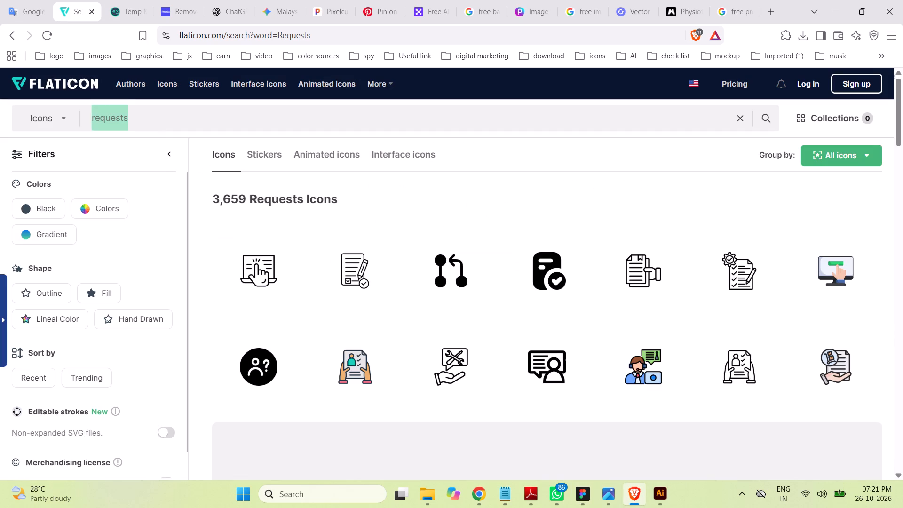
key("ctrl+v")
key("Return")
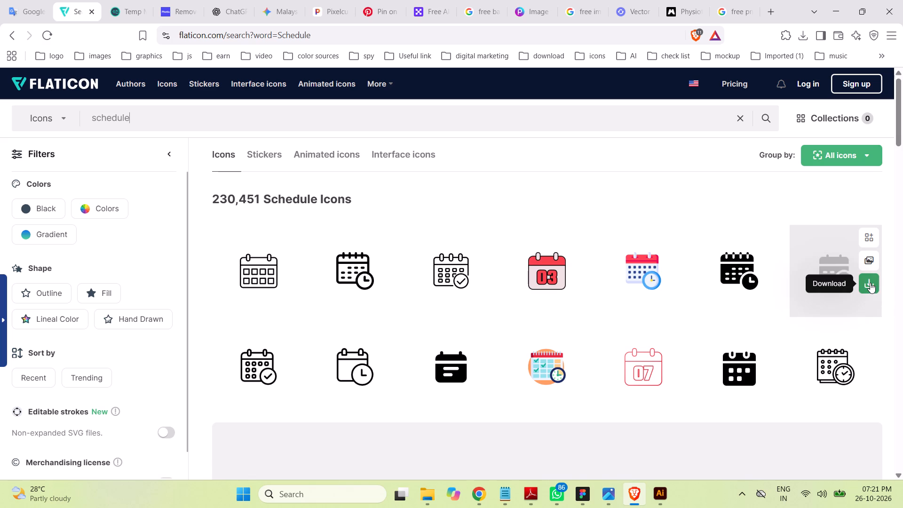
left_click(870, 283)
left_click(848, 353)
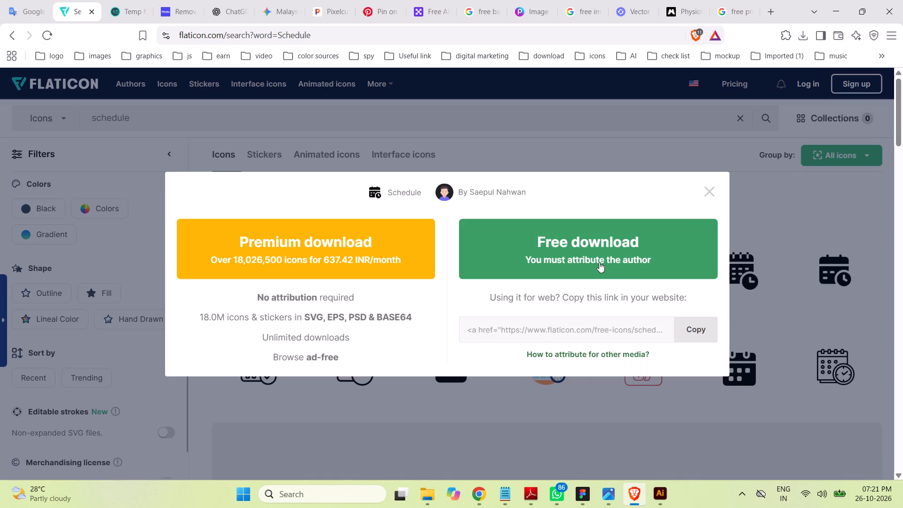
left_click(594, 257)
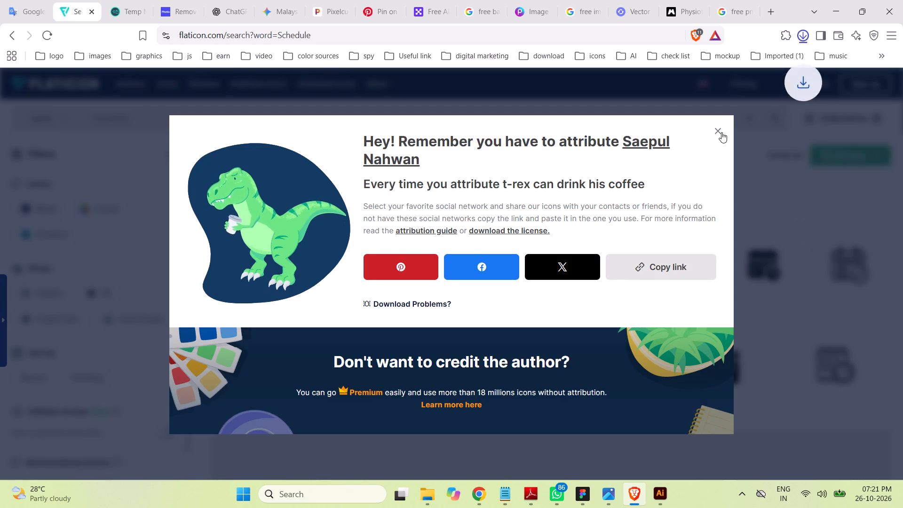
left_click(720, 131)
In File Explorer, move schedule.png from Downloads into the icons folder.
left_click(432, 492)
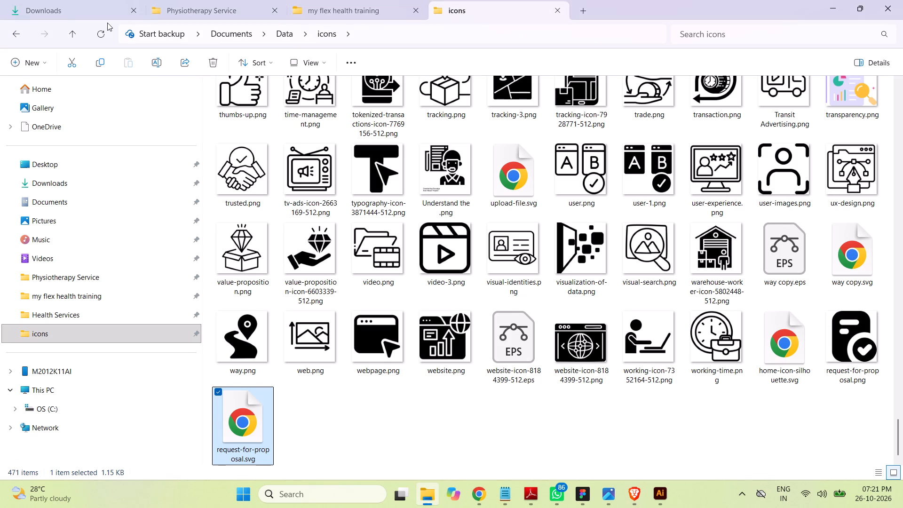
left_click(74, 0)
left_click(69, 7)
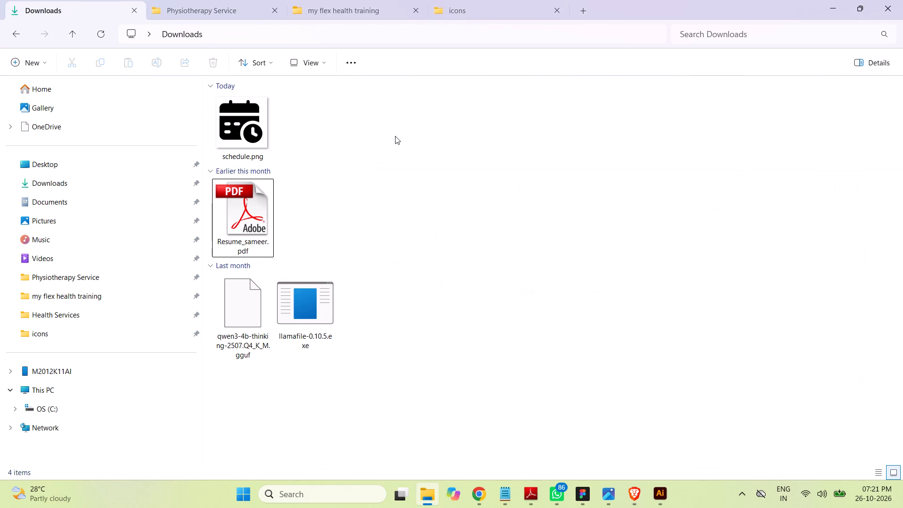
left_click(395, 136)
left_click(252, 136)
key("ctrl+x")
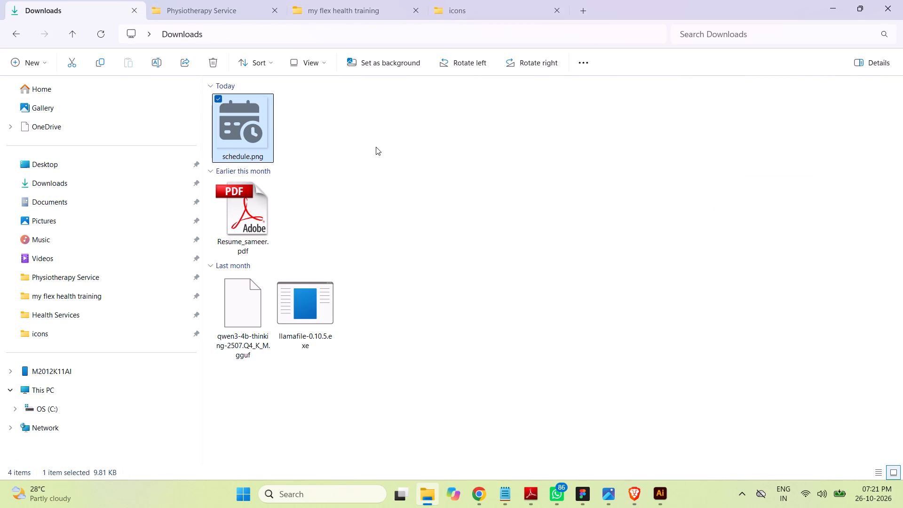
left_click(456, 7)
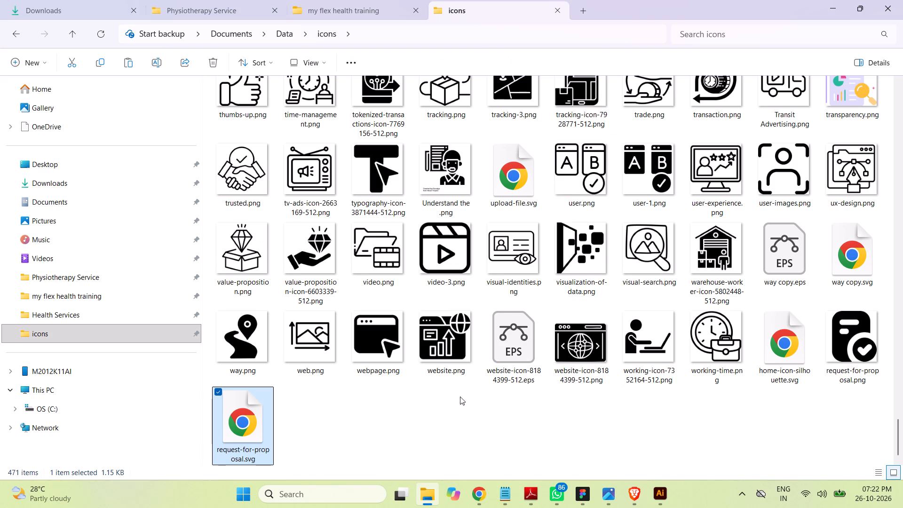
left_click(441, 403)
key("ctrl+v")
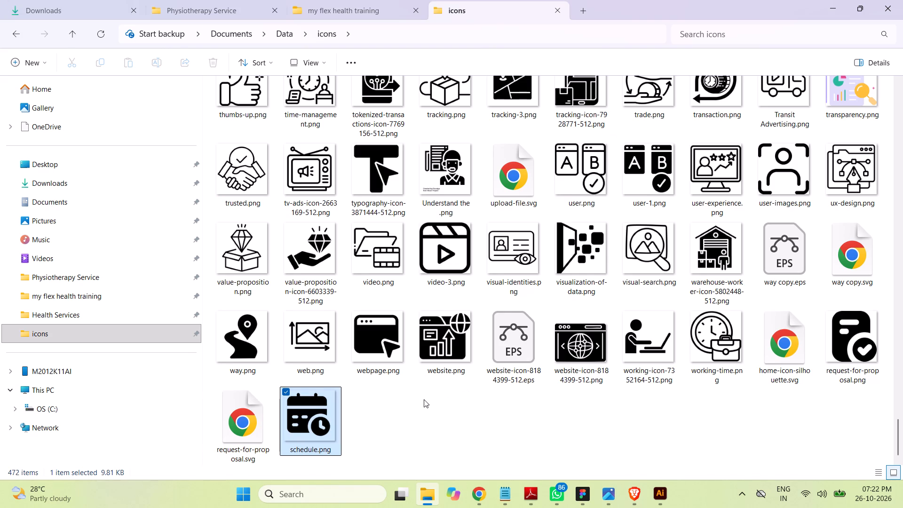
Open schedule.png in Illustrator and close the request-for-proposal document without saving it.
left_click_drag(325, 428, 673, 496)
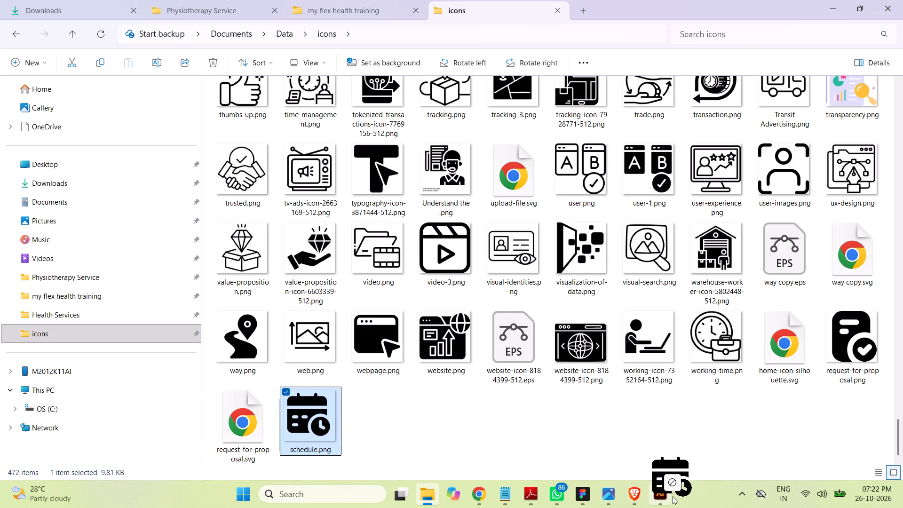
left_click_drag(673, 496, 296, 47)
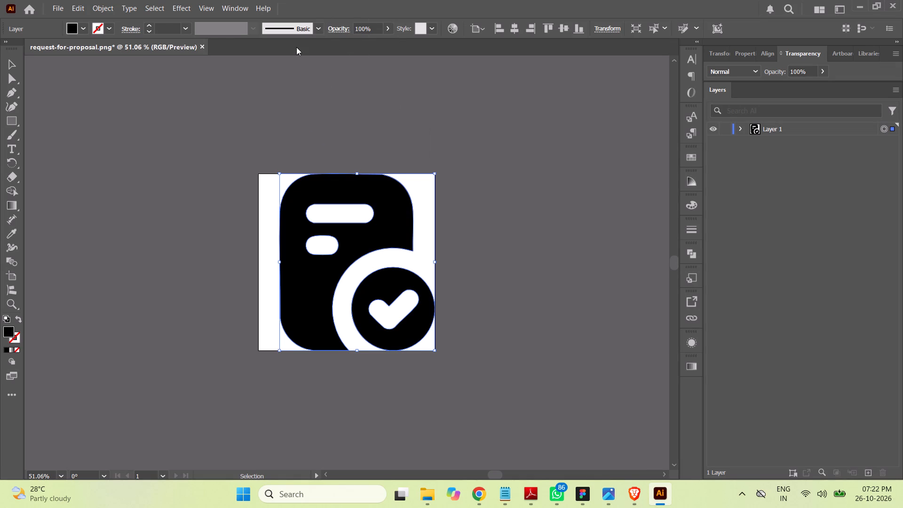
left_click(178, 46)
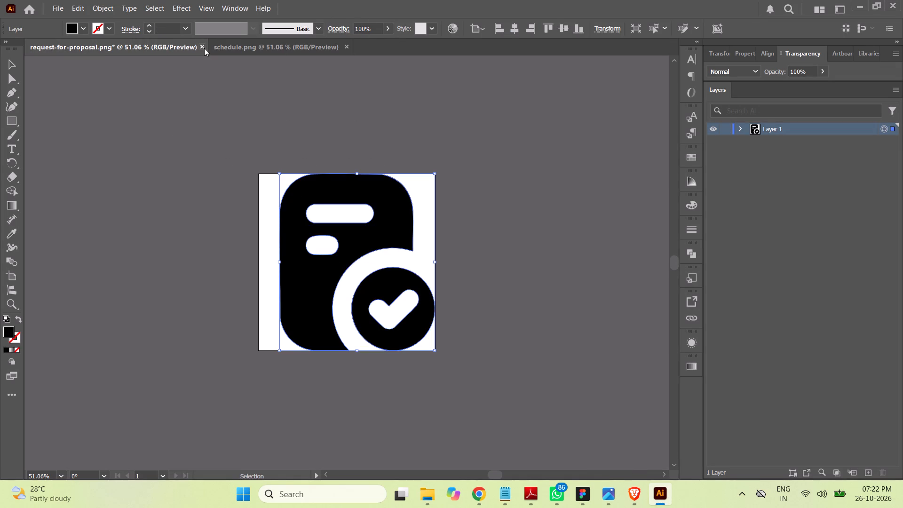
left_click(204, 48)
left_click(497, 260)
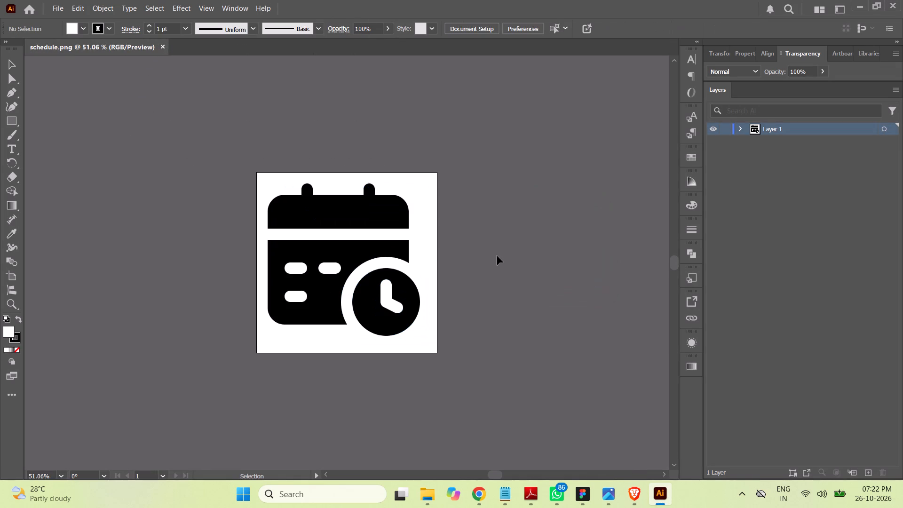
Apply Image Trace to the schedule image and expand it into editable paths.
left_click(885, 130)
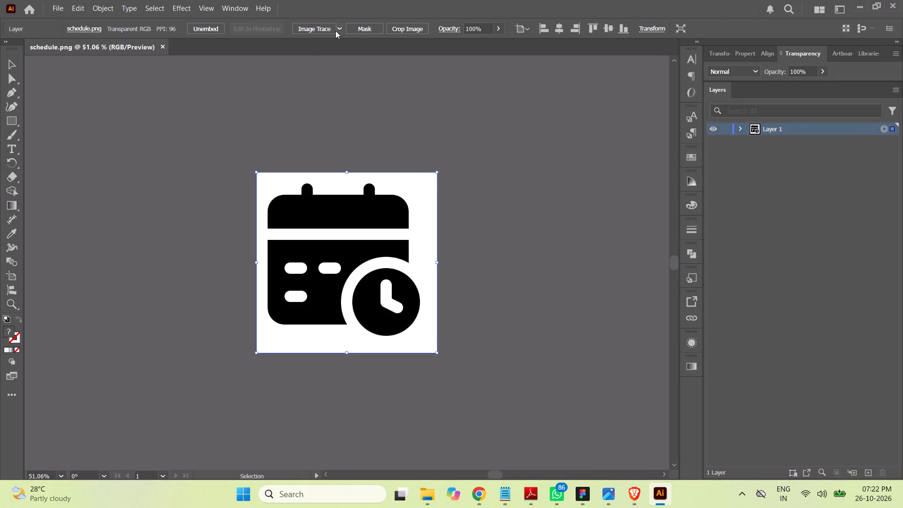
left_click(315, 30)
left_click(310, 30)
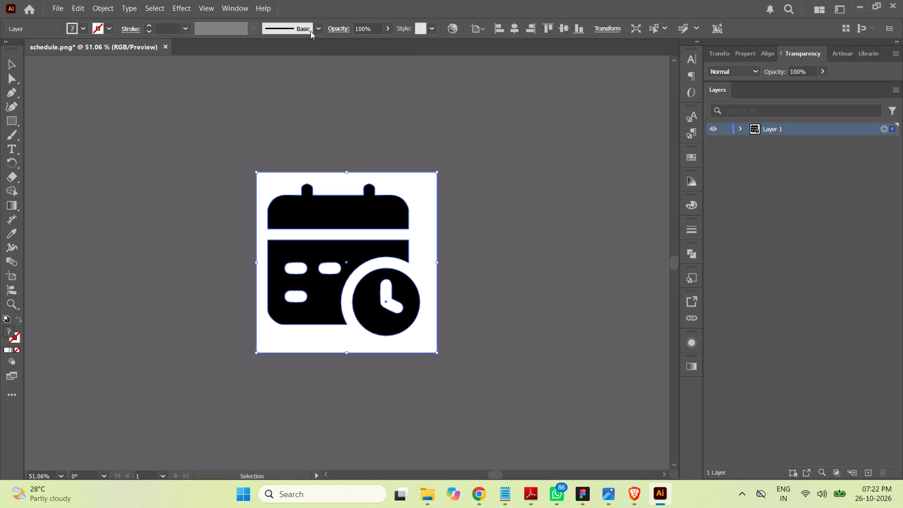
Delete the four white paths and the white background compound path from the traced group, and collapse the layer.
left_click(741, 128)
left_click(754, 143)
left_click(812, 150)
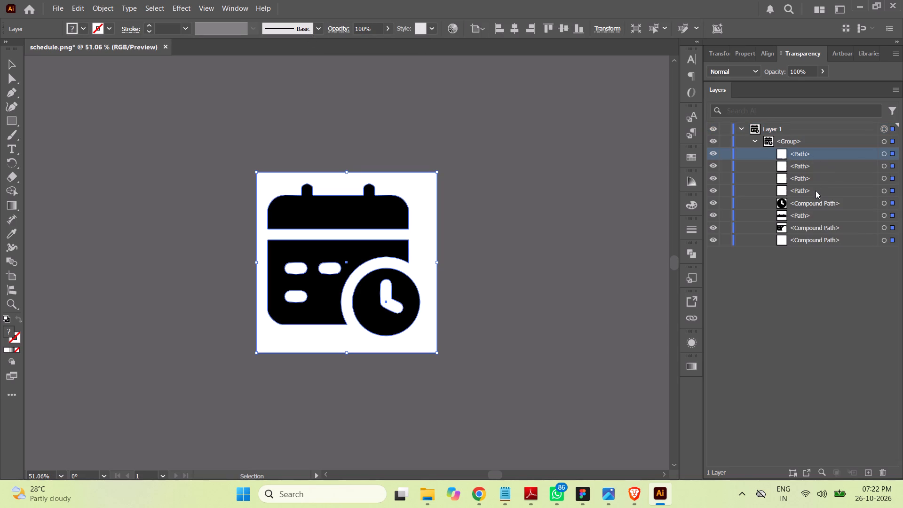
left_click(811, 190, "shift")
left_click(826, 241, "ctrl")
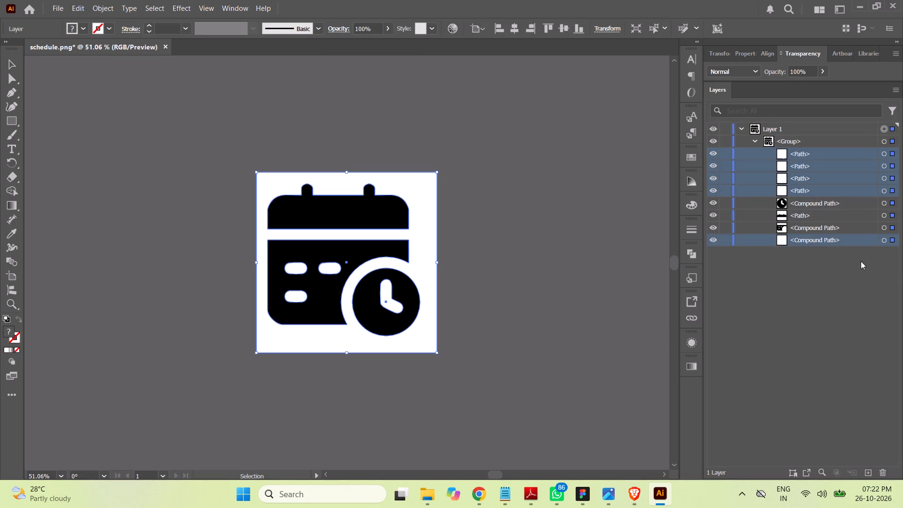
left_click(882, 472)
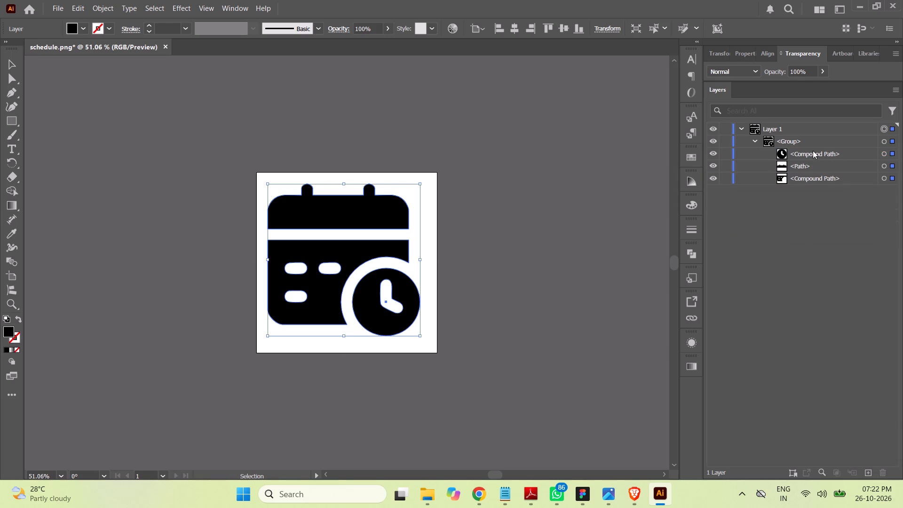
left_click(756, 142)
left_click(743, 129)
Export the black calendar artwork as schedule.svg to the icons folder.
left_click(882, 127)
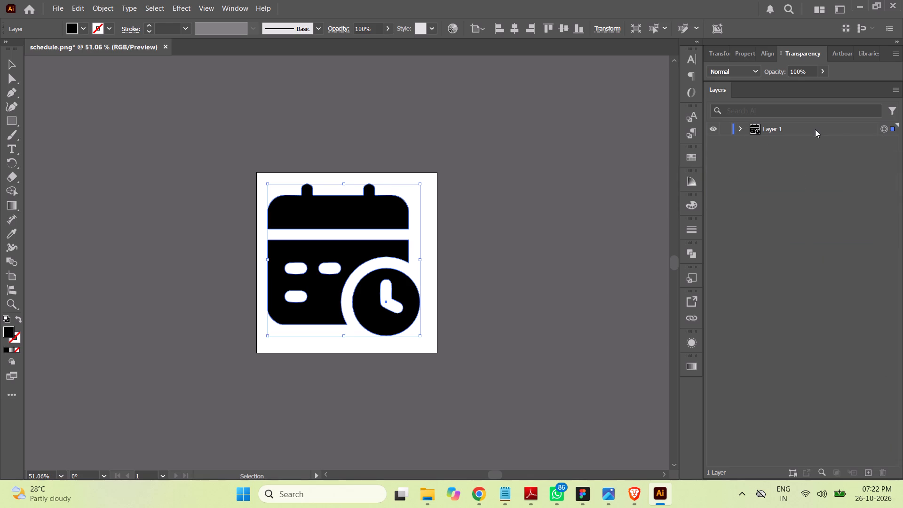
left_click(815, 129)
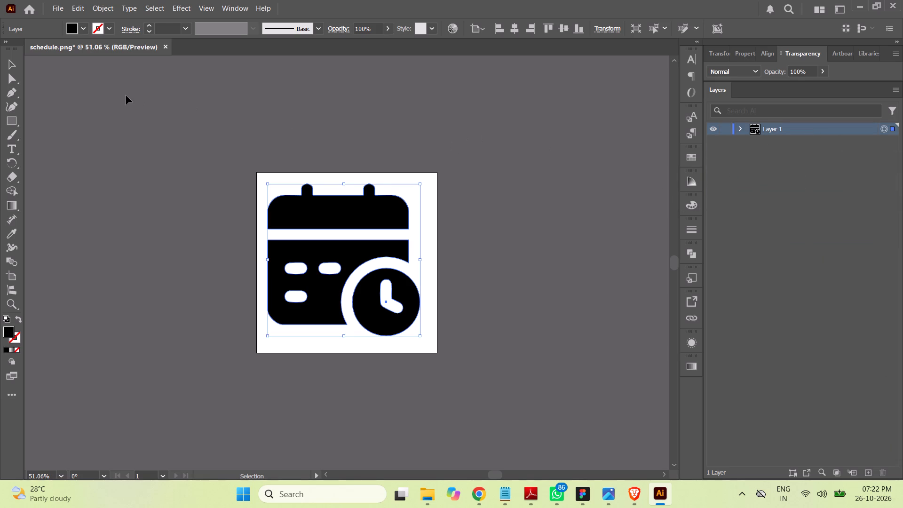
left_click(59, 8)
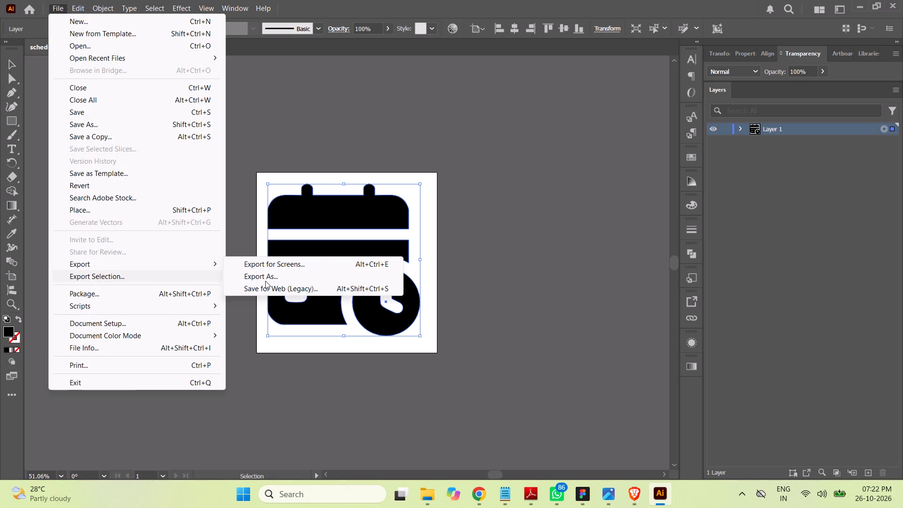
left_click(266, 278)
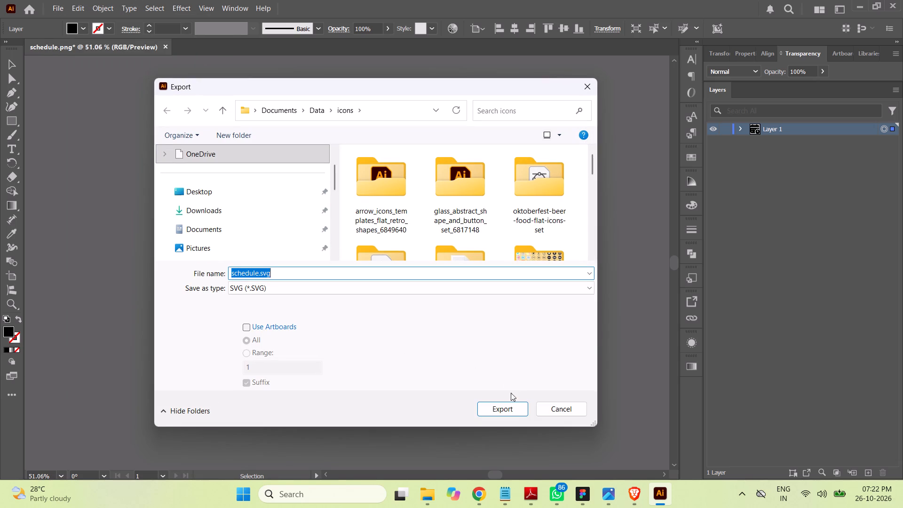
left_click(511, 410)
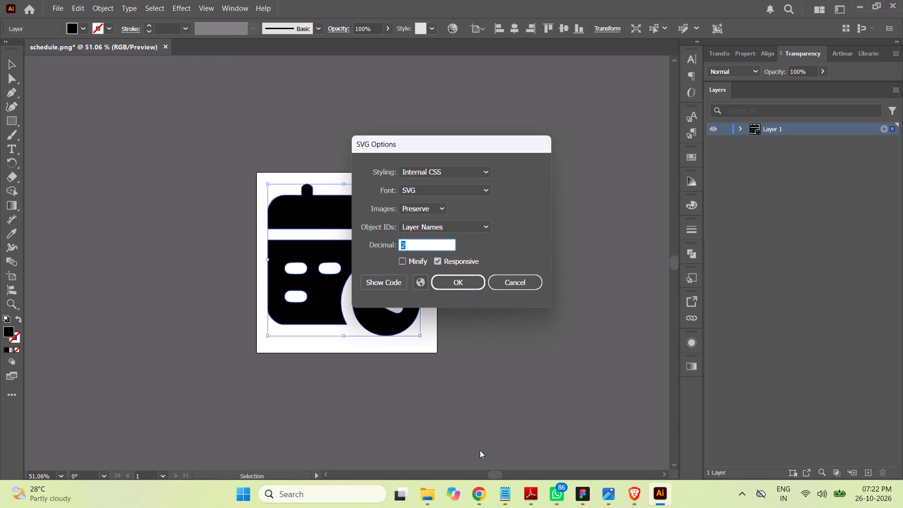
Look for the schedule SVG among the files in the icons folder in File Explorer.
left_click(428, 497)
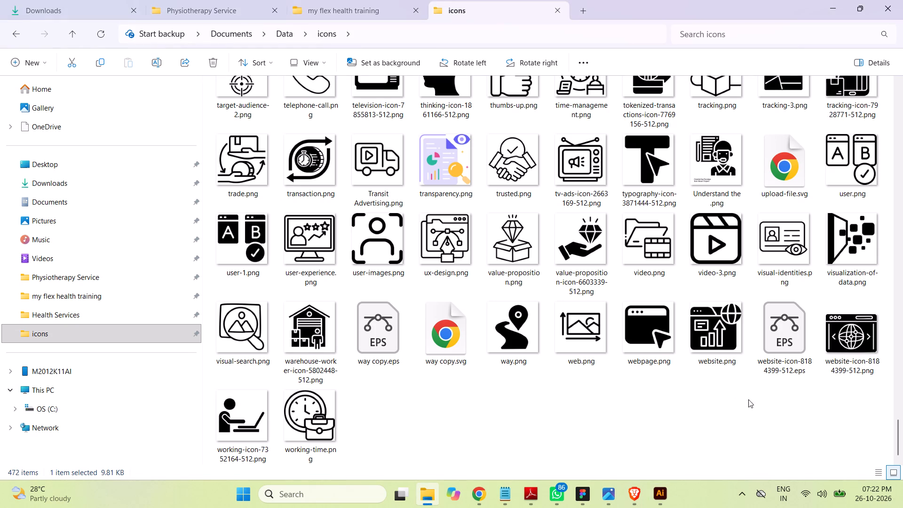
left_click(75, 1)
left_click(459, 4)
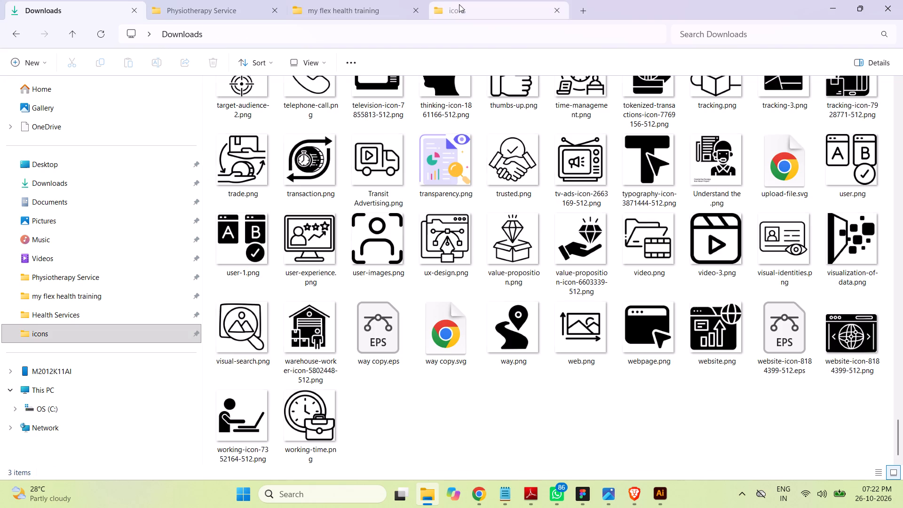
left_click(707, 347)
key("s")
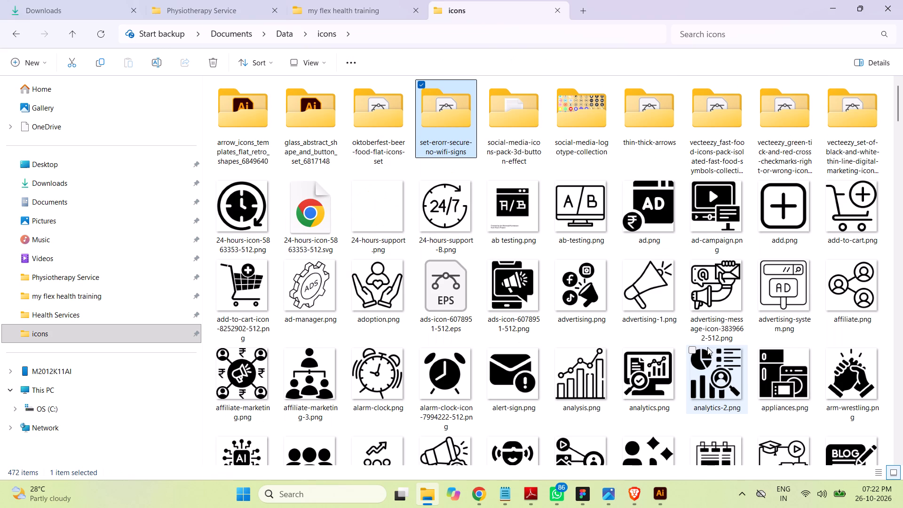
type("ss")
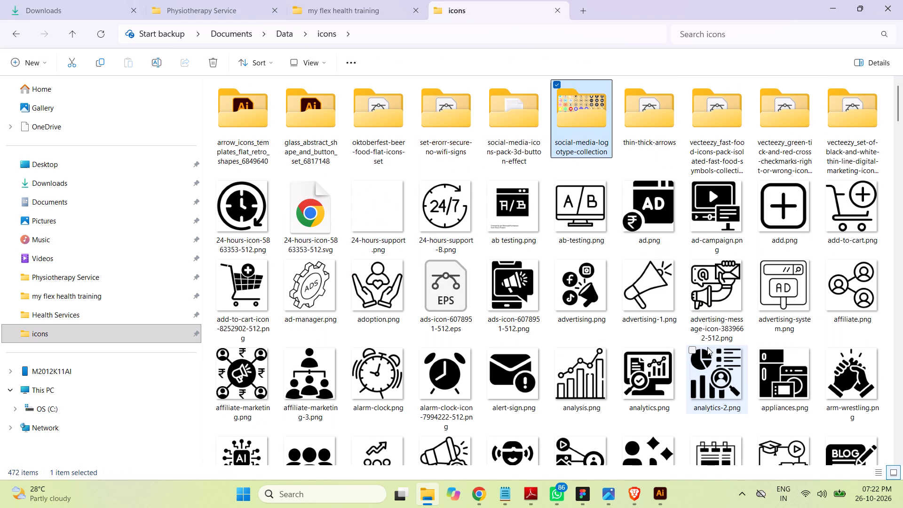
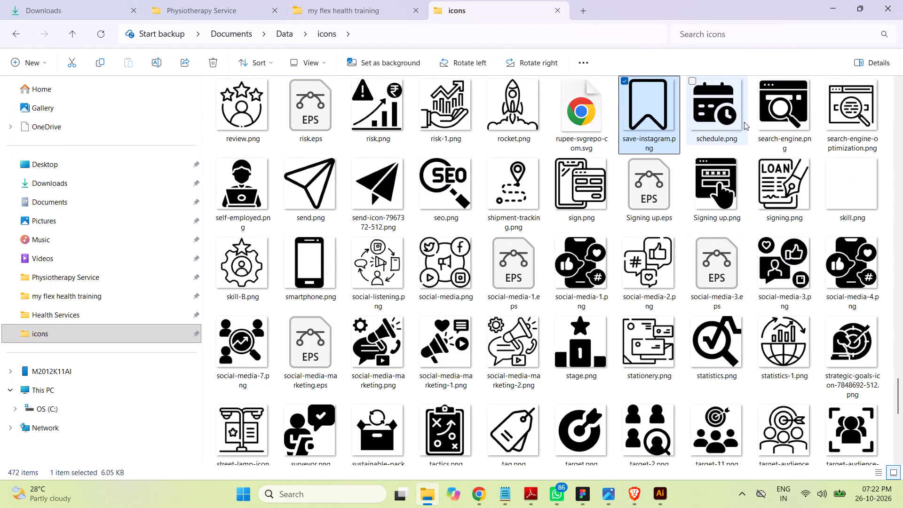
Switch back to Illustrator and complete the pending SVG export of the schedule artwork.
left_click(733, 124)
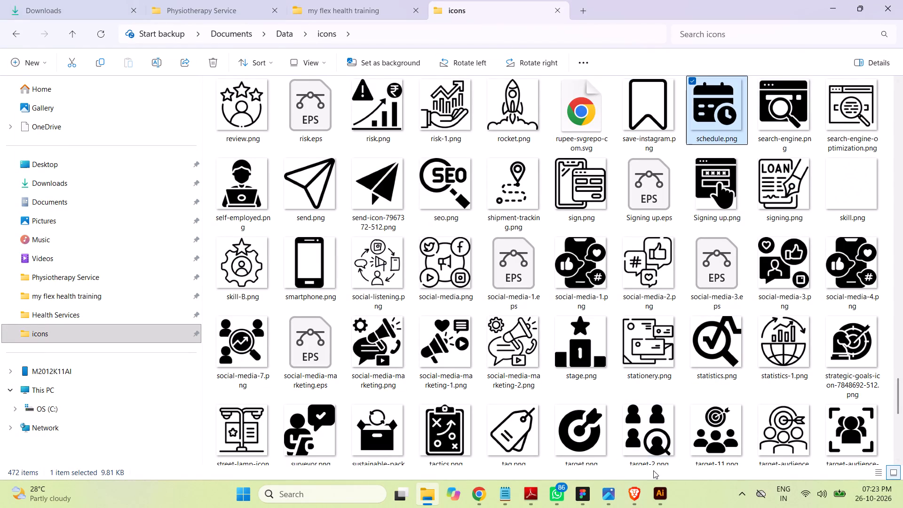
left_click(662, 495)
left_click(456, 280)
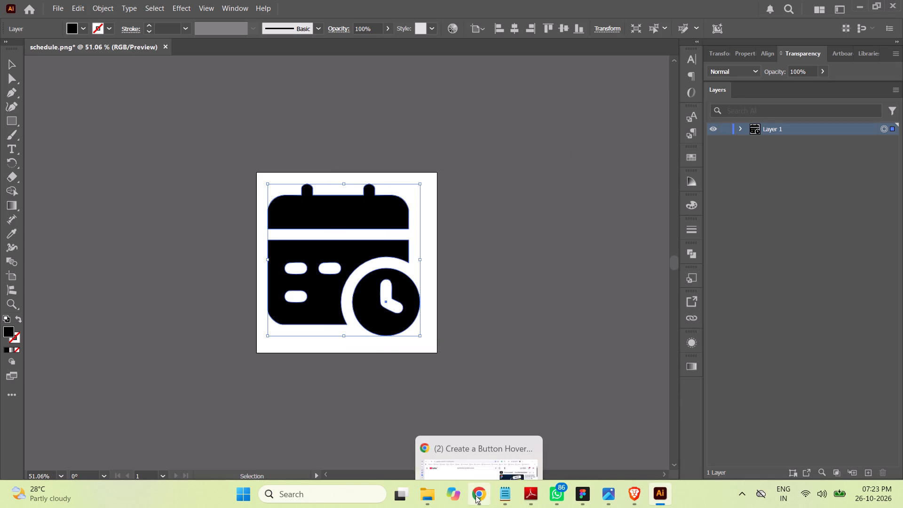
Find schedule.svg in the icons folder in File Explorer and bring it into the Figma canvas at the Schedule label.
left_click(431, 496)
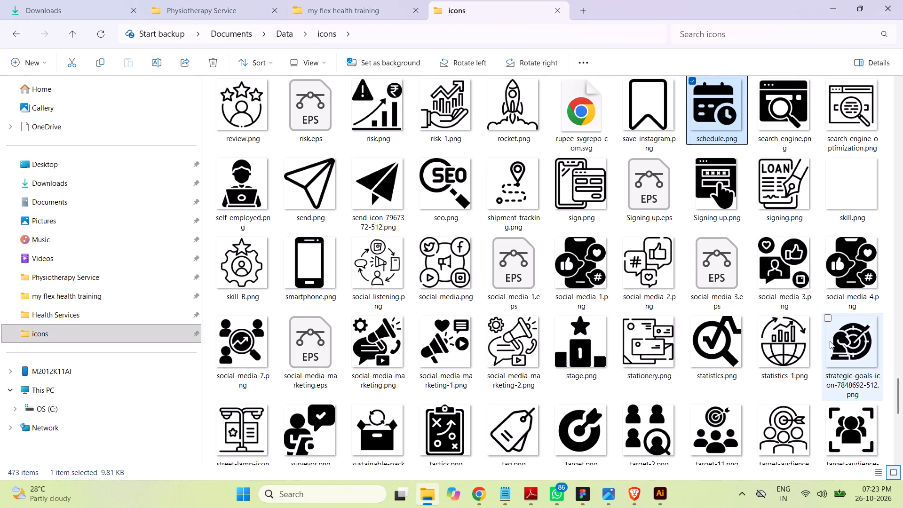
scroll(866, 360, "down", 3)
scroll(877, 363, "up", 1)
scroll(877, 363, "down", 1)
scroll(878, 363, "up", 5)
scroll(875, 365, "down", 5)
scroll(875, 366, "up", 1)
scroll(874, 367, "down", 1)
left_click(521, 430)
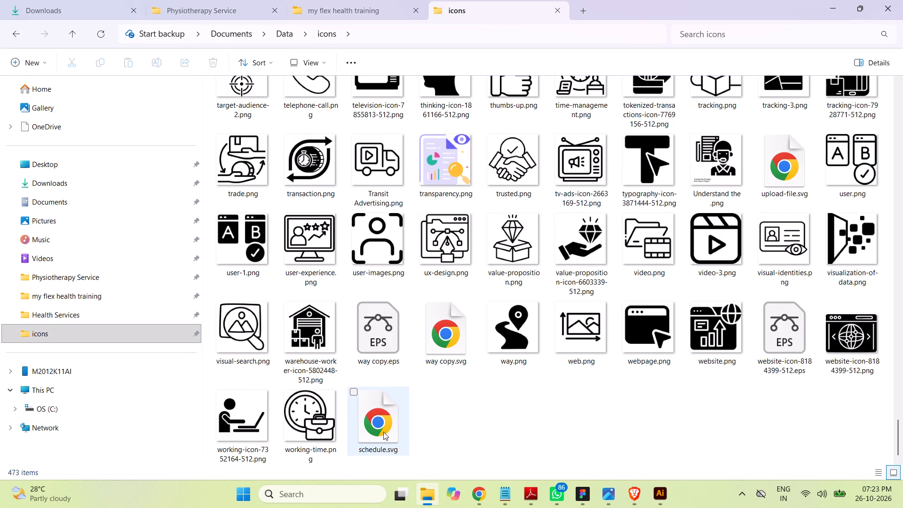
left_click_drag(385, 429, 585, 497)
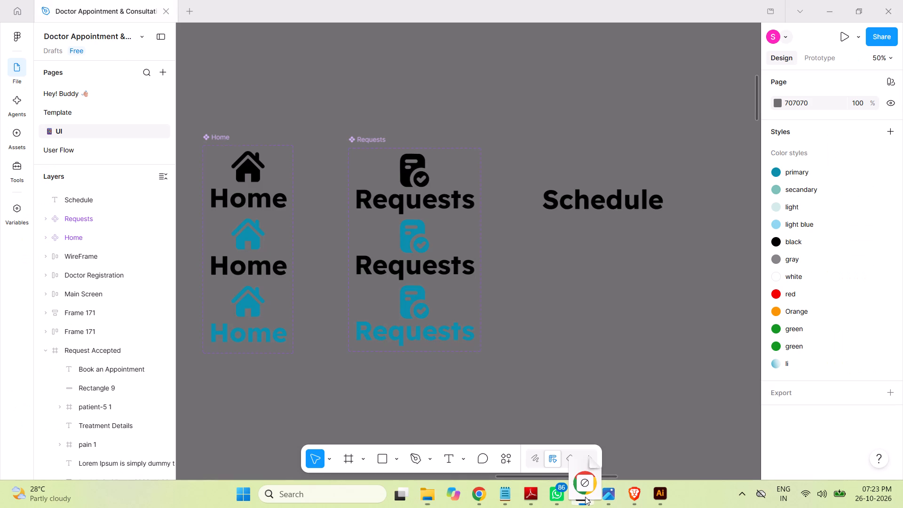
left_click_drag(585, 497, 607, 179)
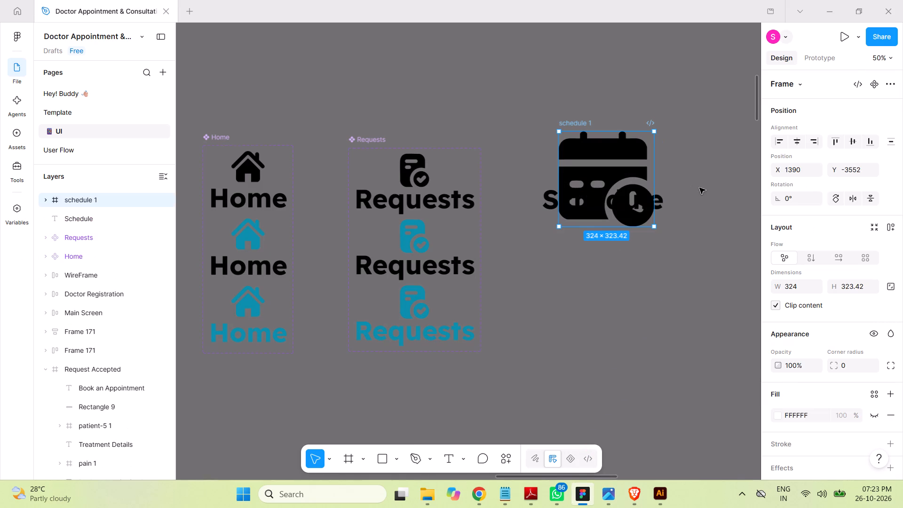
Scale the imported schedule icon down to 98 × 98 and centre it directly above the Schedule text.
left_click_drag(655, 228, 637, 204, "shift")
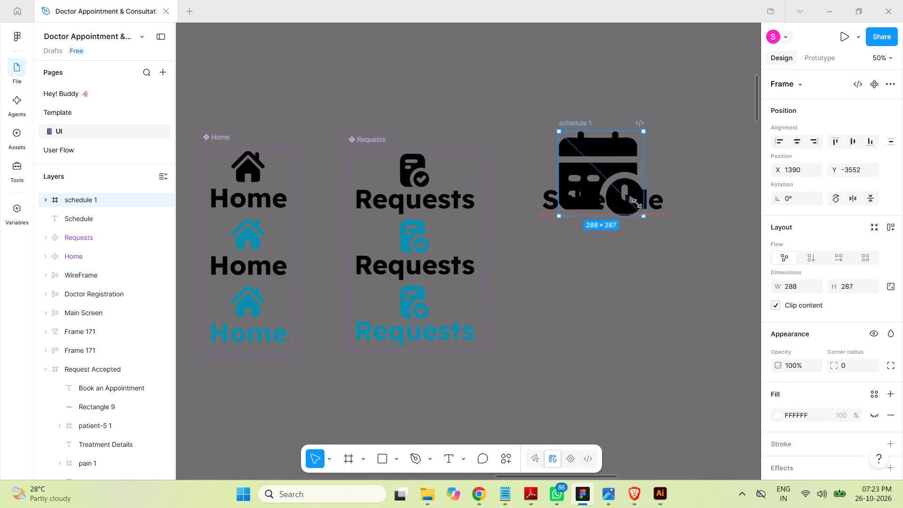
left_click_drag(637, 204, 588, 154, "shift")
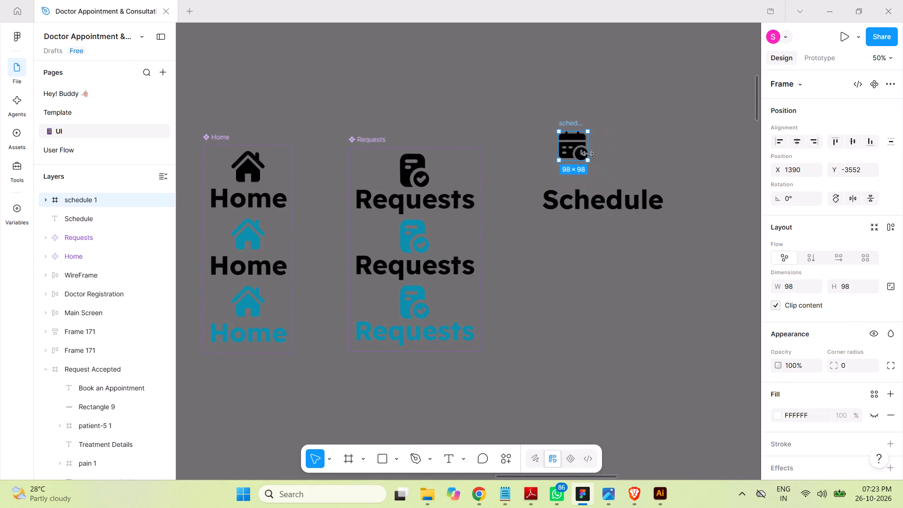
left_click_drag(579, 151, 609, 177)
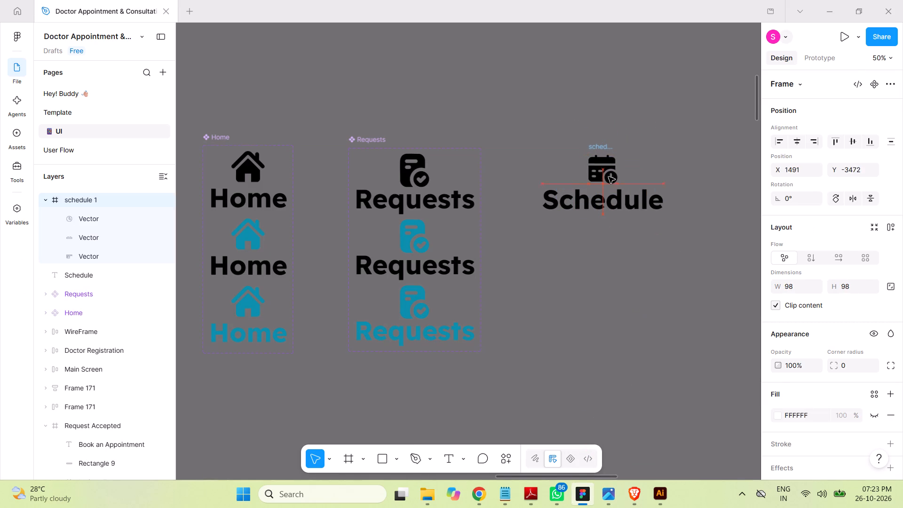
left_click_drag(609, 177, 608, 172)
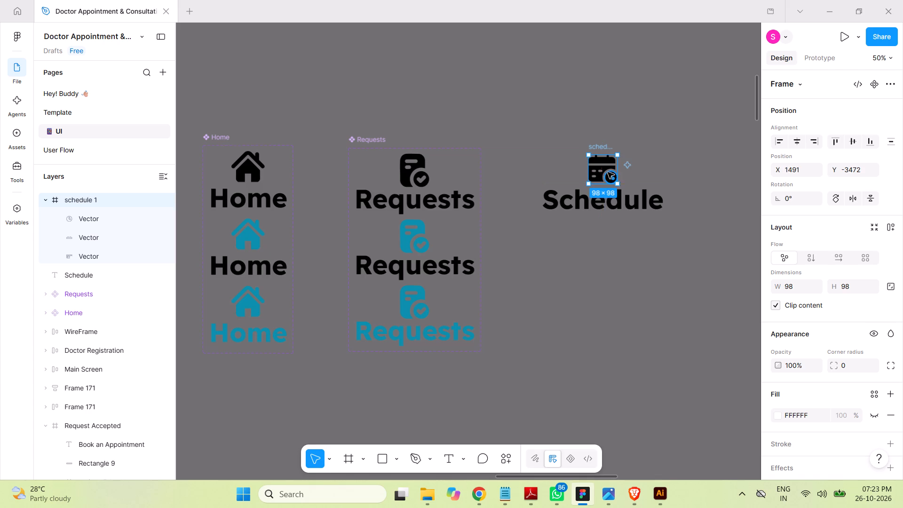
left_click(667, 232)
Create a single component from the schedule icon and the Schedule text.
left_click_drag(688, 230, 514, 135)
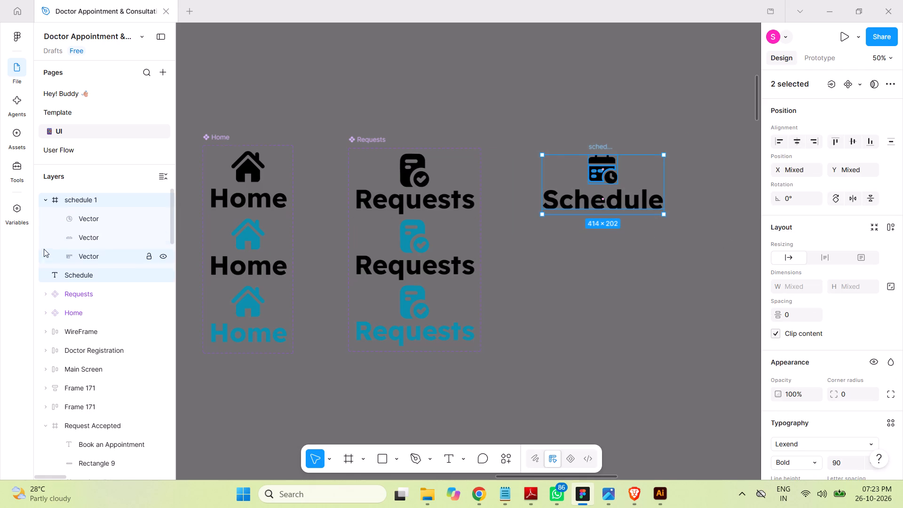
left_click(45, 199)
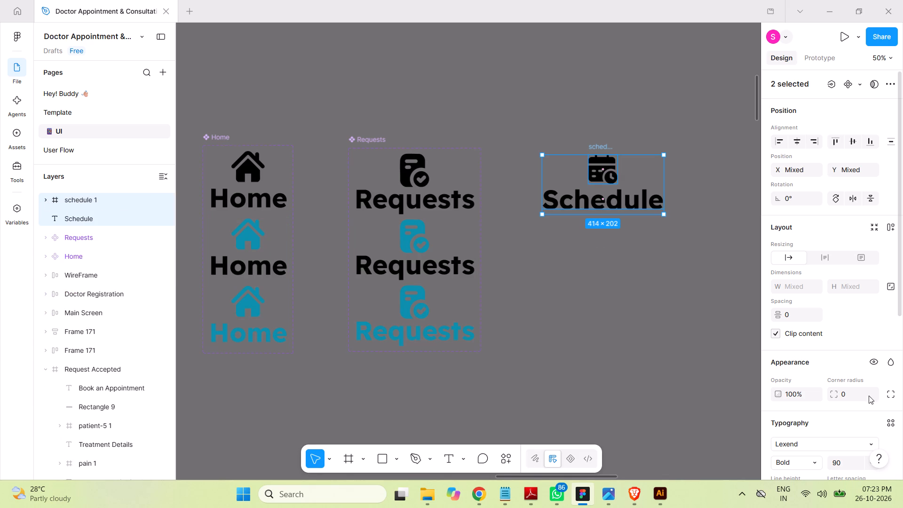
right_click(613, 180)
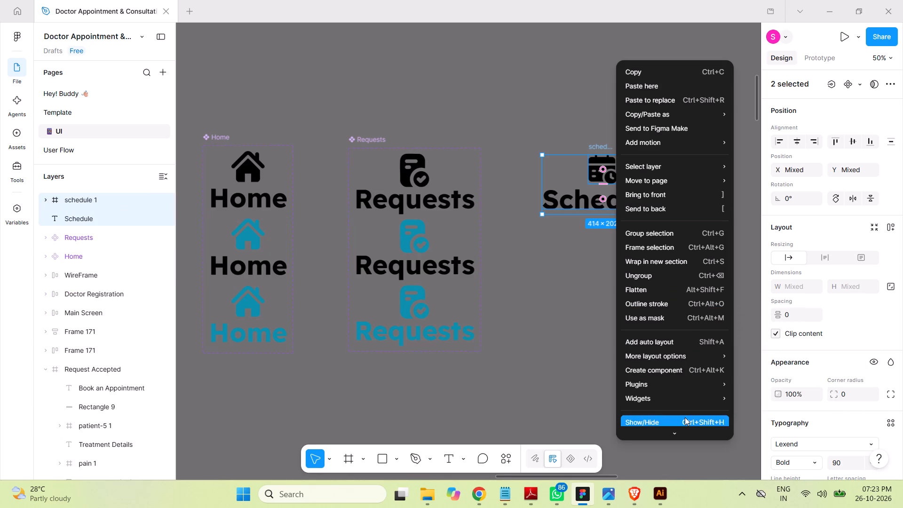
left_click(678, 372)
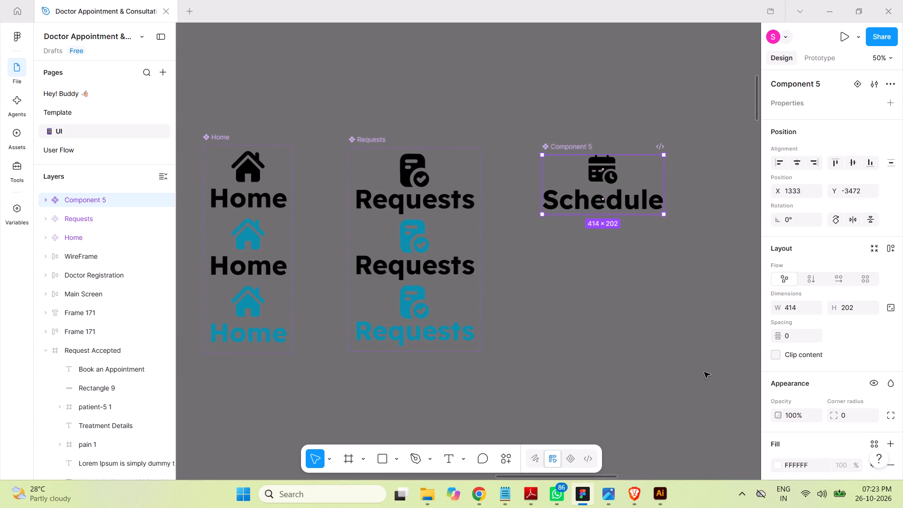
Add two variants to the new schedule component, stacked below the default one.
right_click(591, 177)
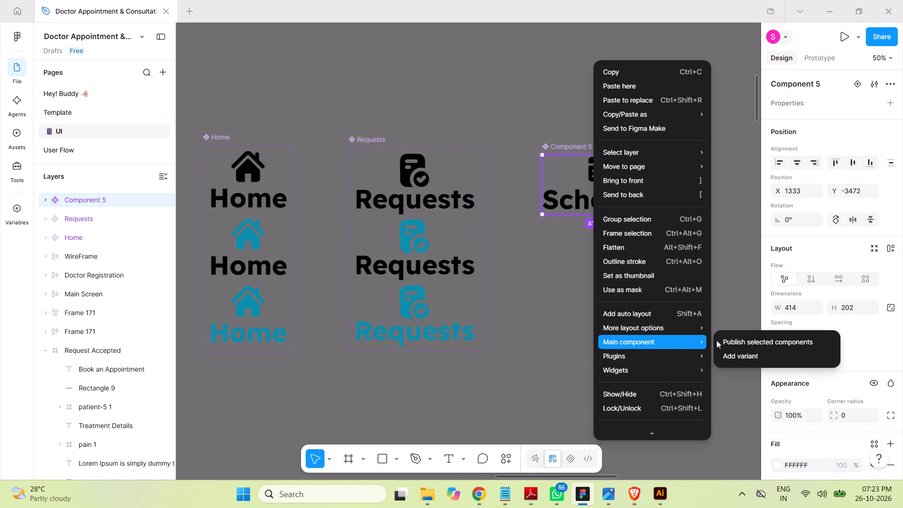
left_click(737, 357)
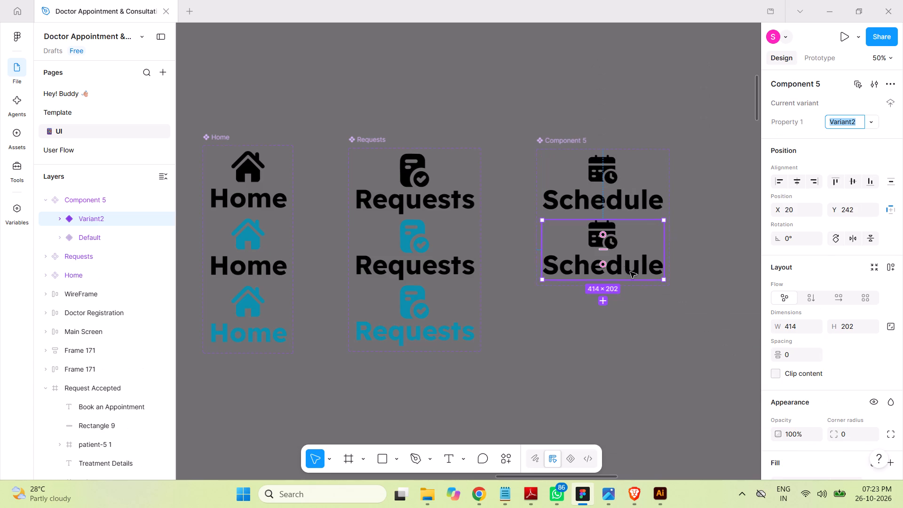
right_click(612, 243)
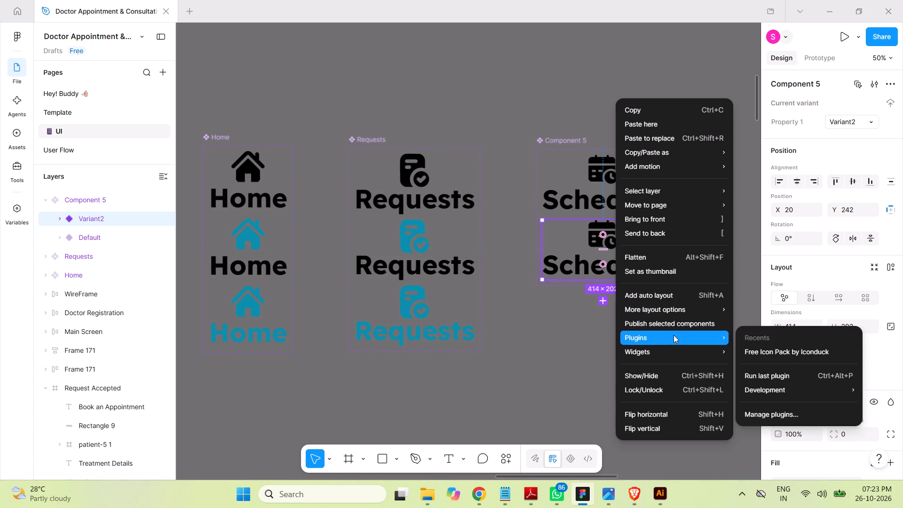
left_click(578, 265)
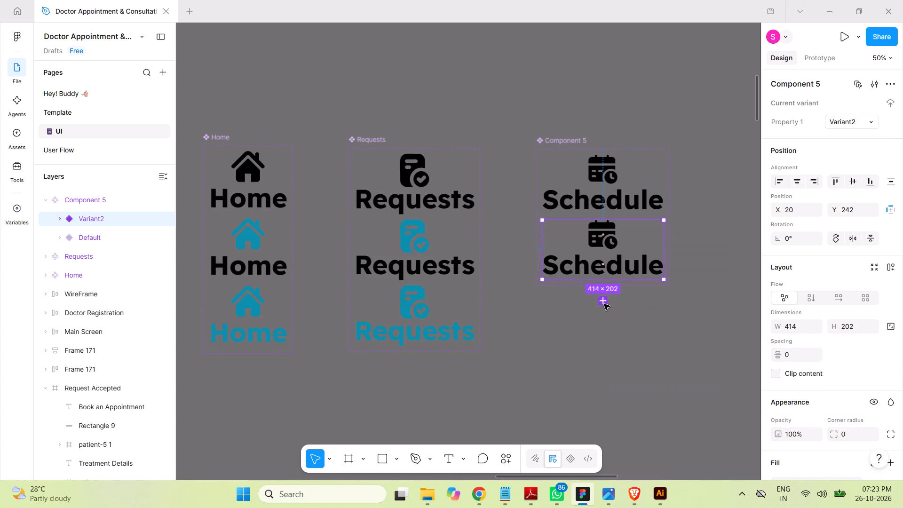
left_click(602, 302)
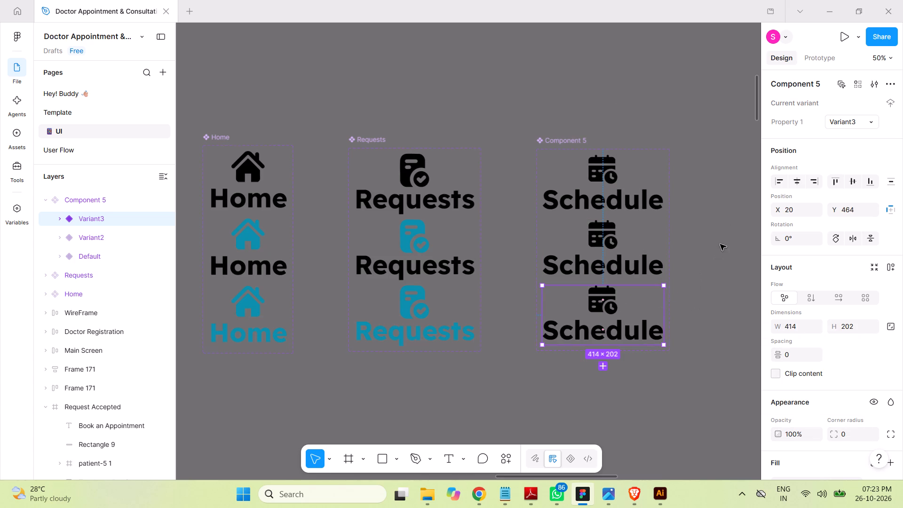
Apply the primary colour style to the calendar icon only in the schedule component's second variant.
left_click(614, 236)
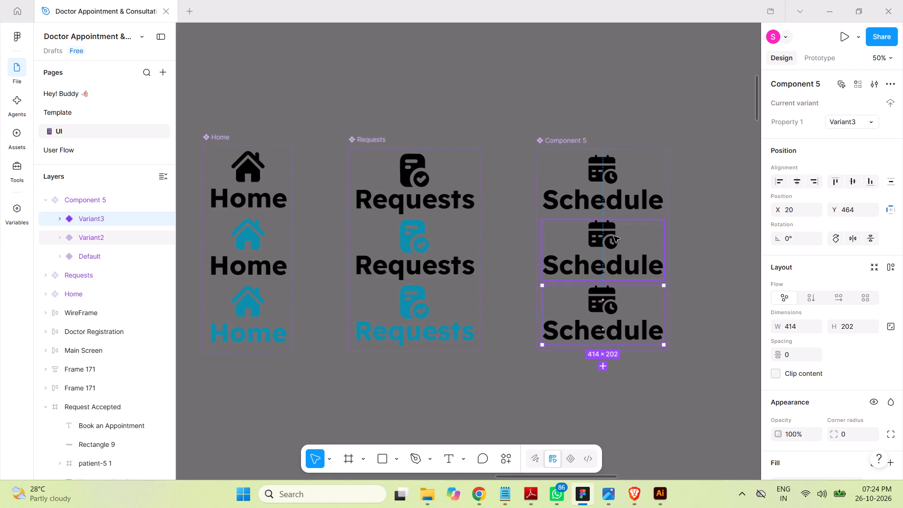
left_click(61, 239)
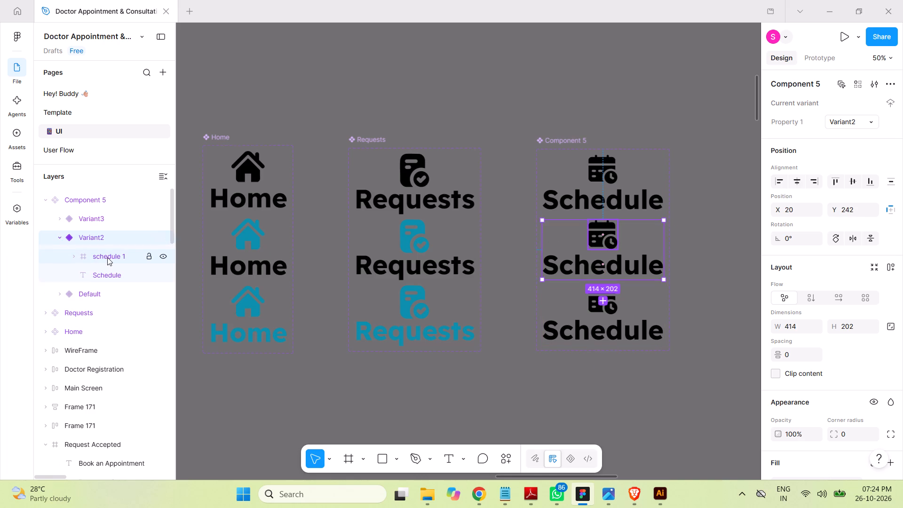
left_click(107, 255)
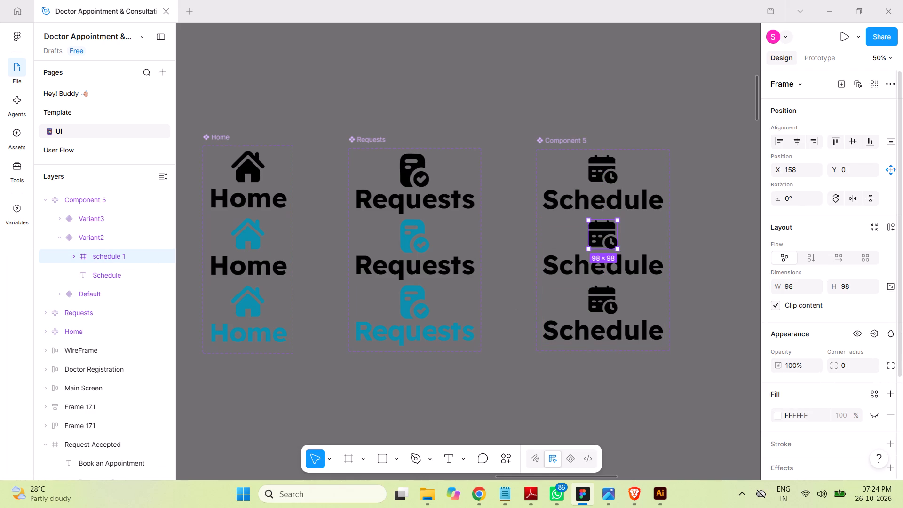
scroll(829, 369, "down", 9)
scroll(827, 368, "up", 4)
scroll(832, 365, "down", 3)
left_click(877, 385)
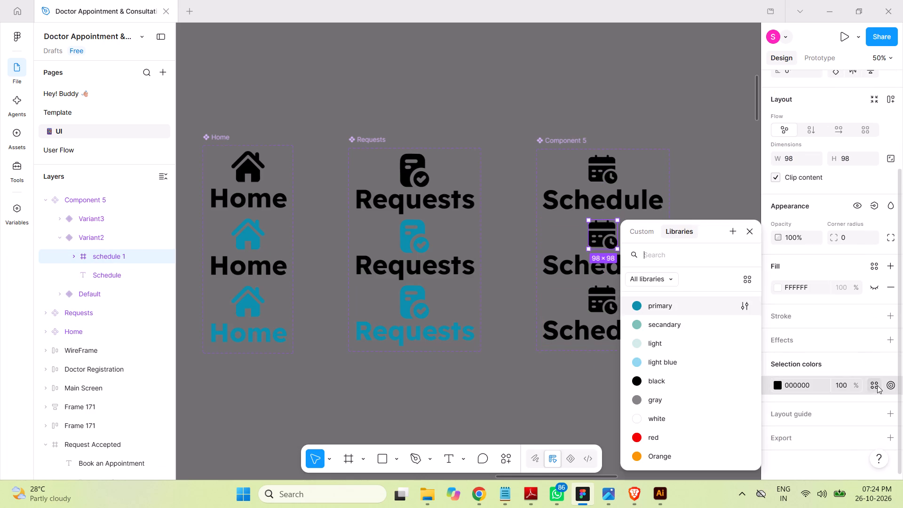
left_click(650, 308)
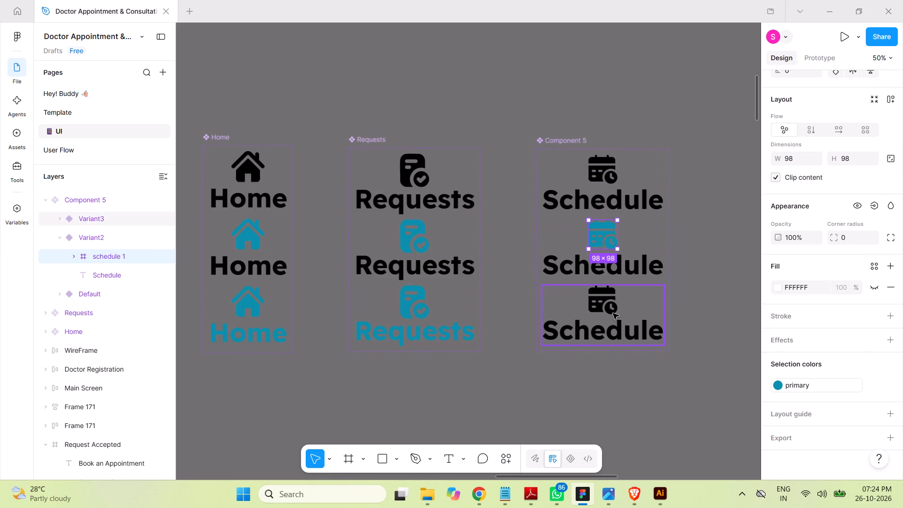
Apply the primary colour style to both the icon and the text of the third schedule variant.
left_click(612, 313)
left_click(872, 413)
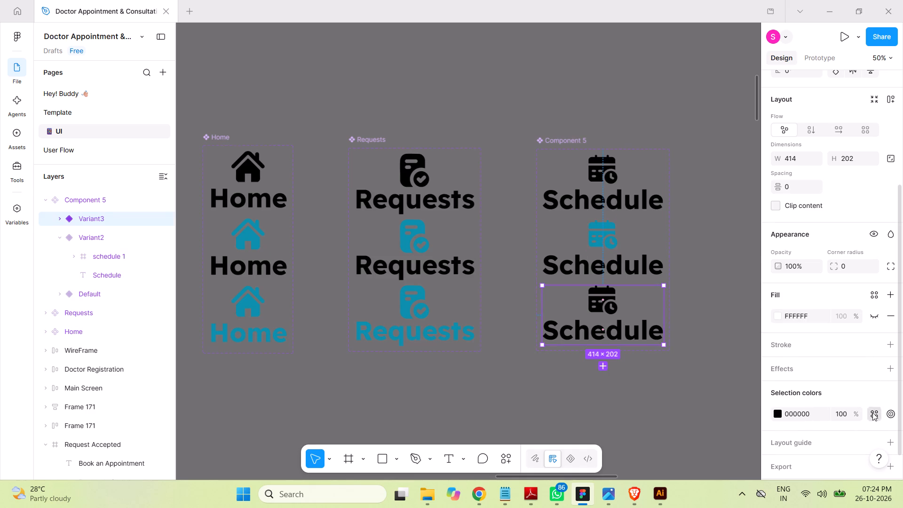
left_click(656, 307)
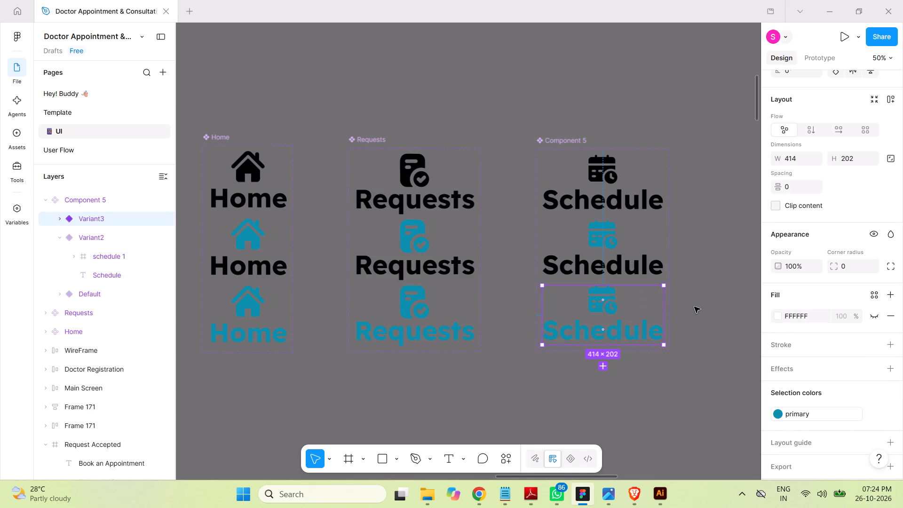
left_click(694, 307)
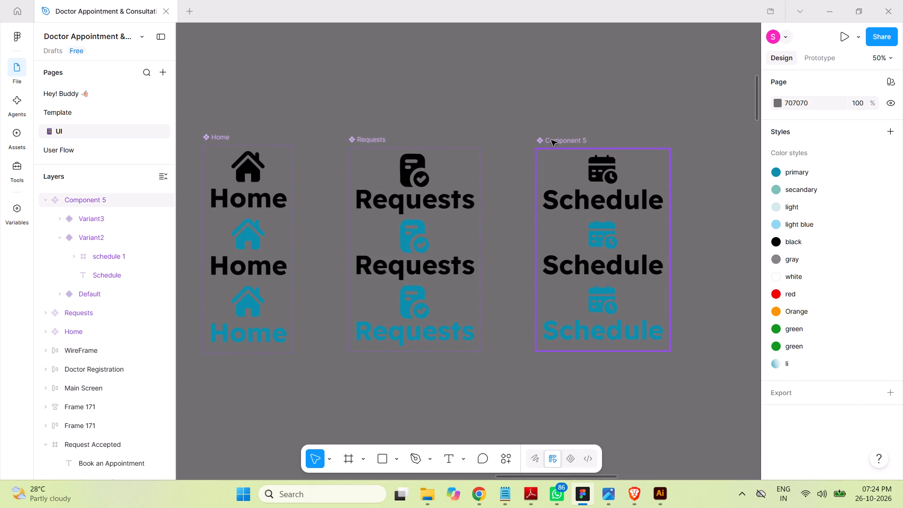
Rename the Component 5 set as Schedule.
left_click(551, 140)
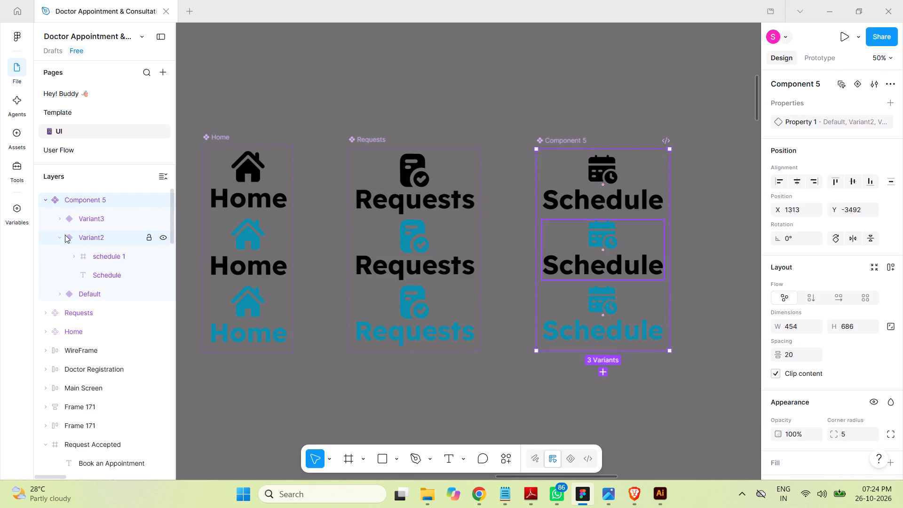
left_click(57, 238)
double_click(82, 201)
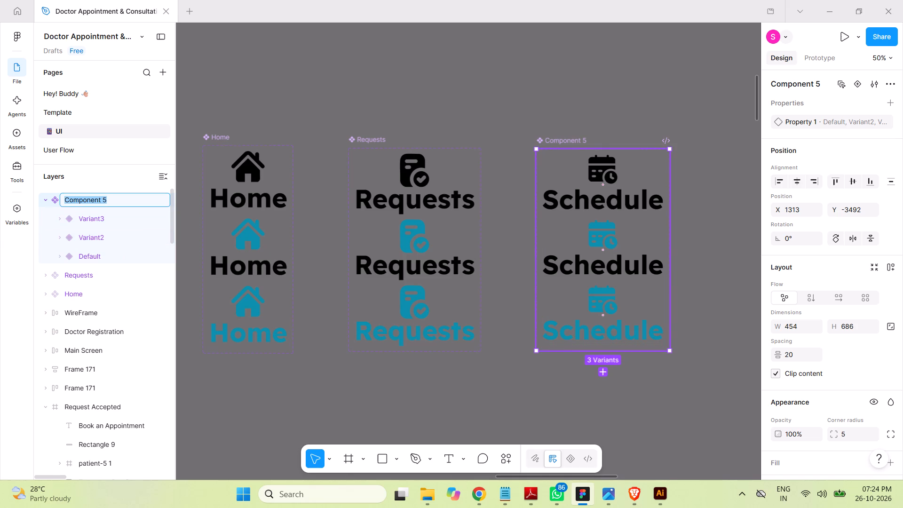
key("ctrl+v")
key("shift+s")
type("chedul")
key("e")
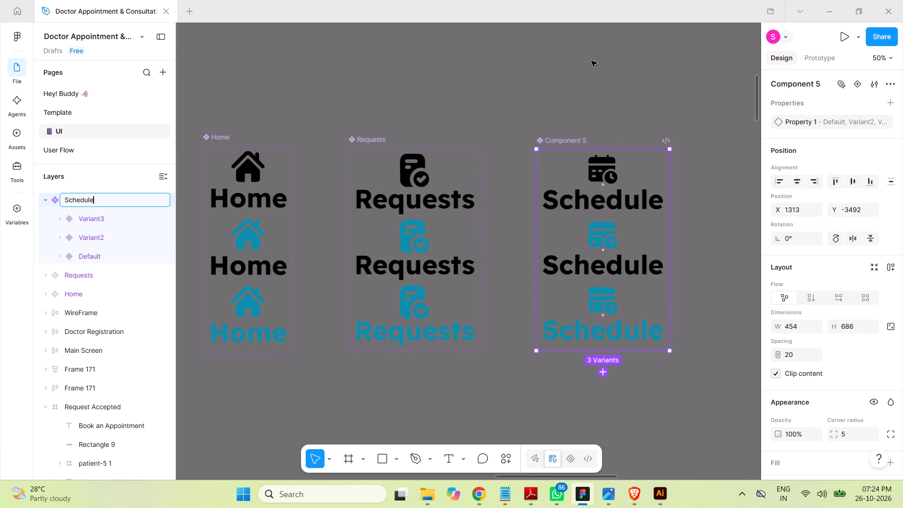
left_click(567, 76)
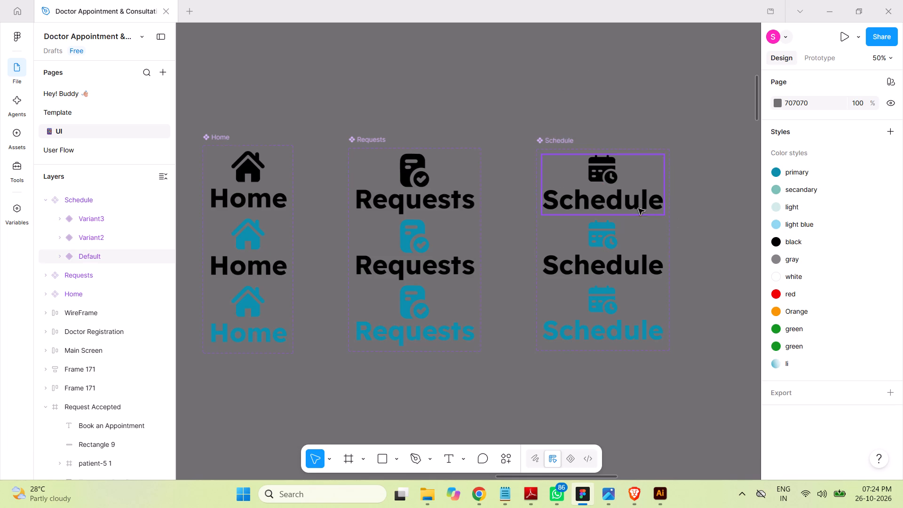
Add a While hovering prototype interaction that changes the Schedule component's default variant to Variant2 instantly.
left_click(637, 207)
left_click(828, 60)
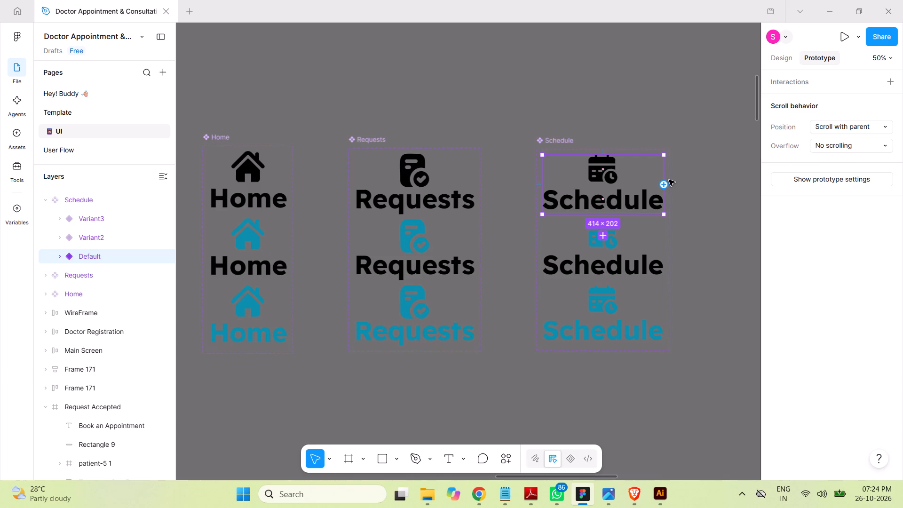
left_click_drag(664, 183, 665, 185)
left_click_drag(665, 185, 660, 259)
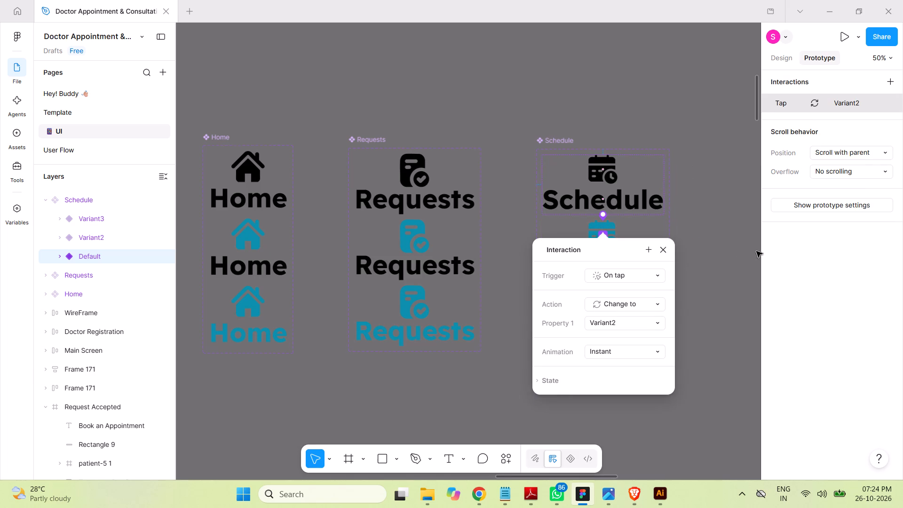
left_click(635, 277)
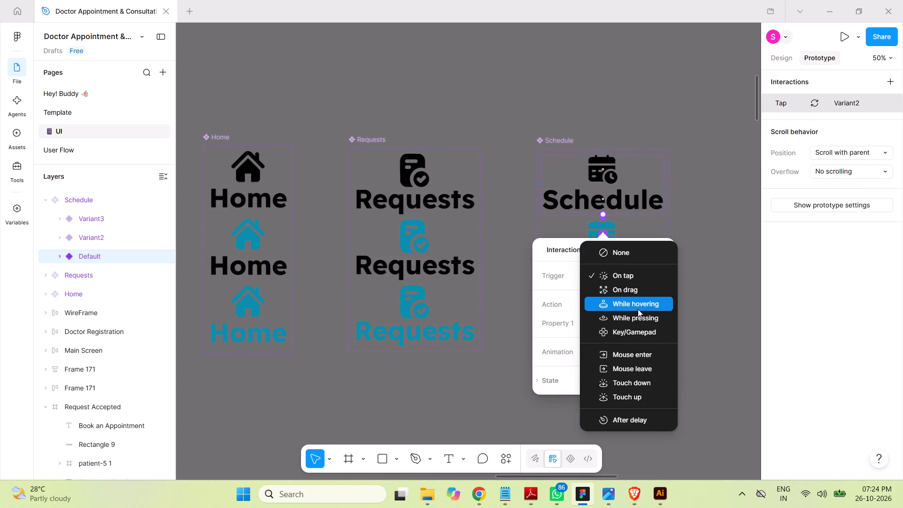
left_click(637, 306)
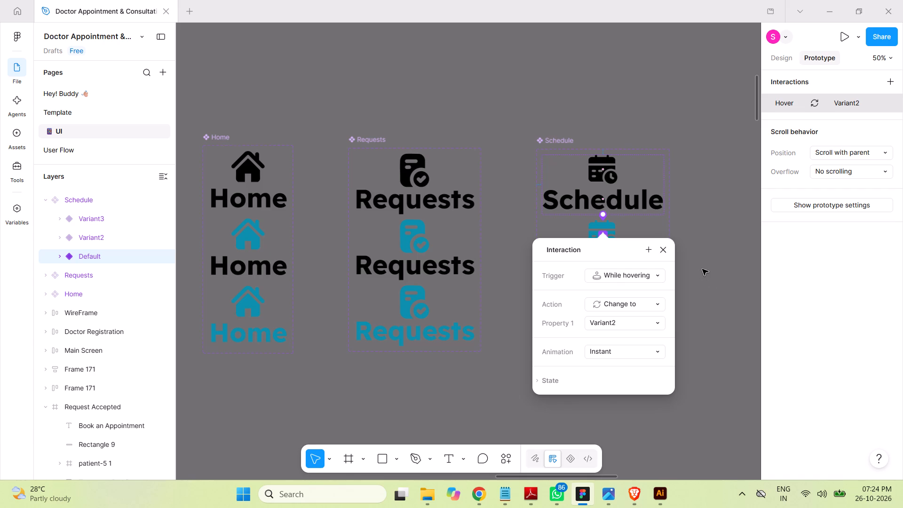
left_click(702, 269)
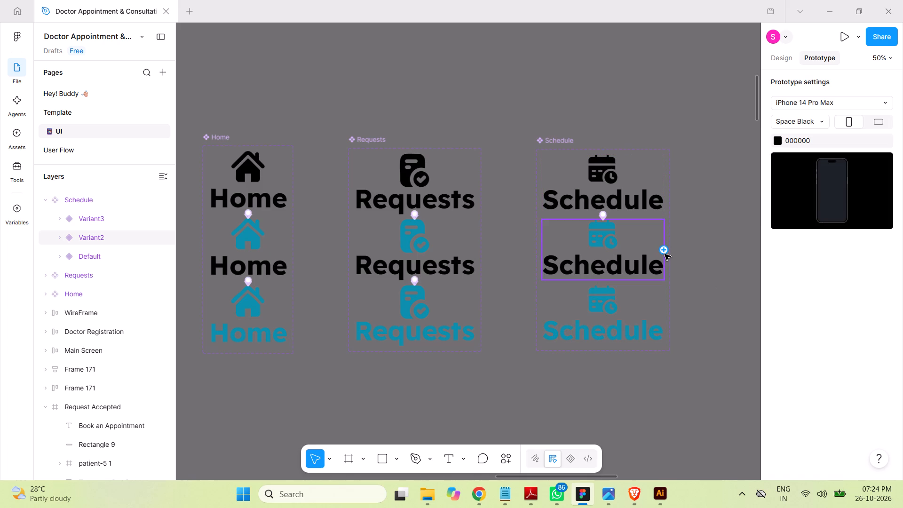
Add an On tap prototype interaction that changes the Schedule component's Variant2 to Variant3, and save the file.
left_click_drag(665, 254, 631, 314)
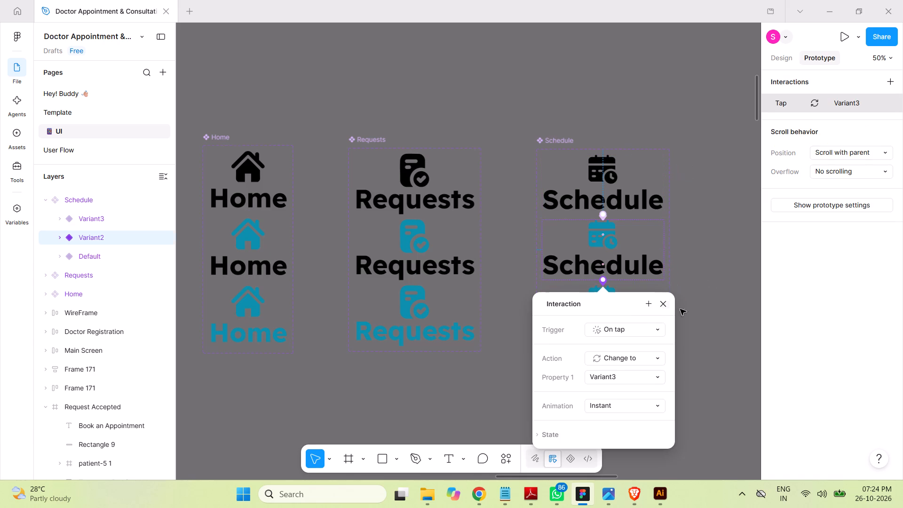
left_click(706, 322)
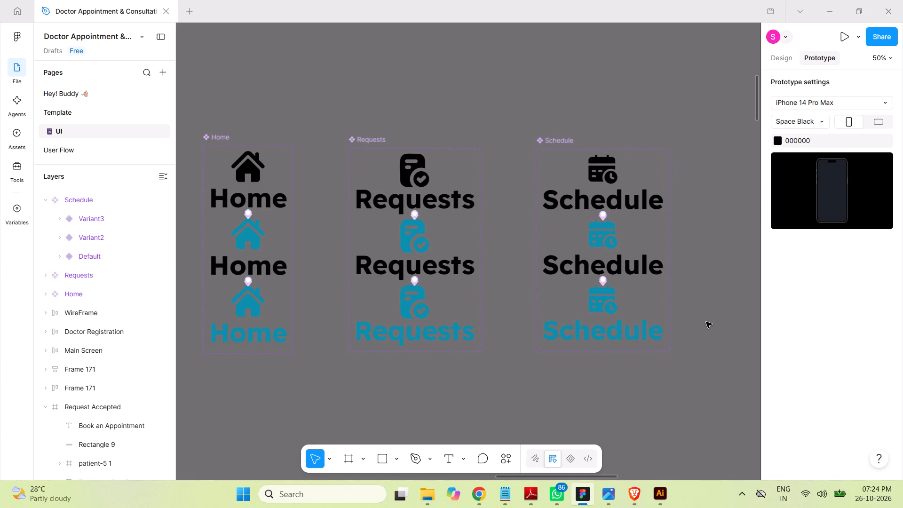
key("ctrl+s")
left_click(47, 201)
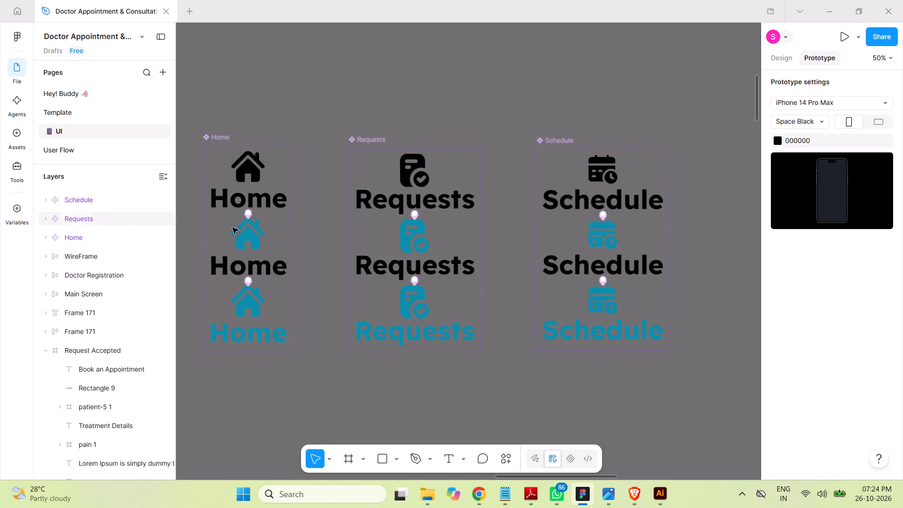
Copy the word Profile from the Notepad notes and place it as a new text layer in the empty canvas beside the Schedule component.
key("space")
key("space")
key("space")
key("space")
key("space")
key("space")
key("space")
key("space")
key("space")
key("space")
key("space")
key("space")
key("space")
key("space")
key("space")
key("space")
key("space")
key("space")
key("space")
key("space")
left_click_drag(663, 369, 379, 351)
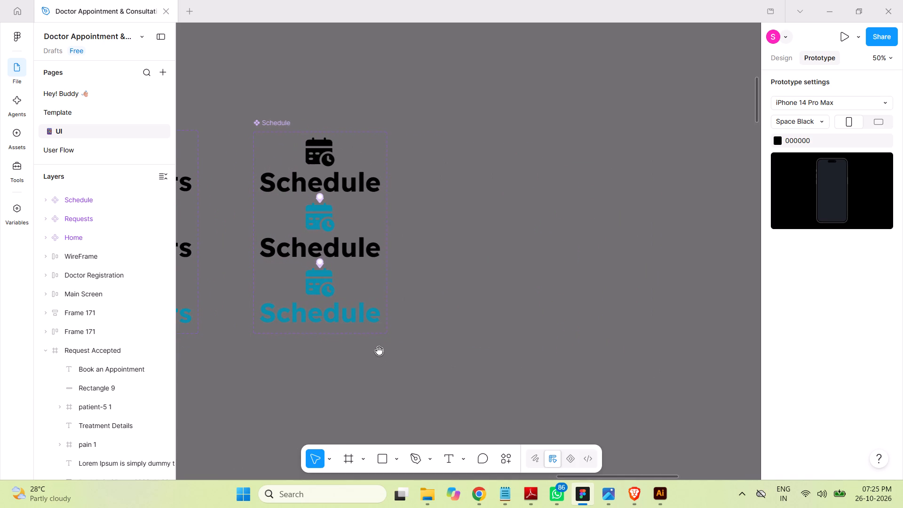
left_click(505, 499)
left_click_drag(119, 175, 70, 176)
key("ctrl+c")
left_click(520, 165)
left_click(449, 456)
left_click(554, 208)
key("ctrl+v")
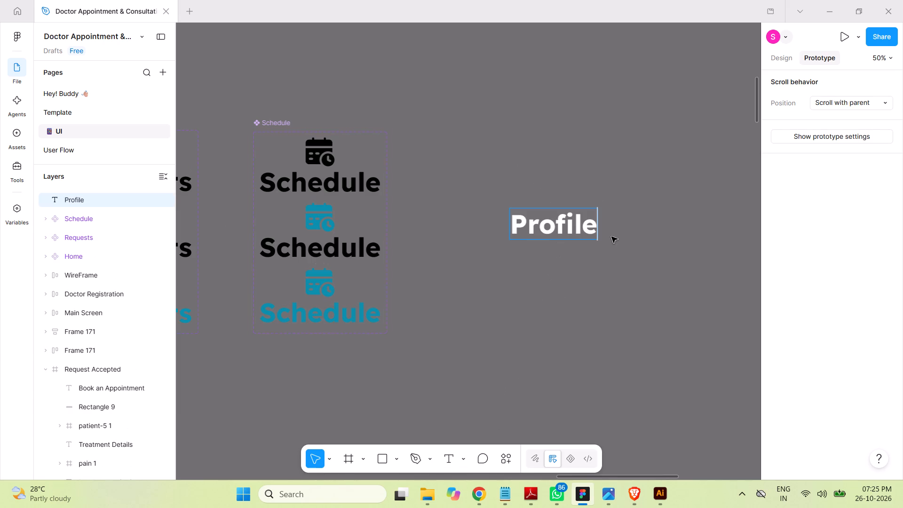
left_click(314, 455)
left_click(735, 224)
Change the Profile text's fill to black.
left_click(777, 57)
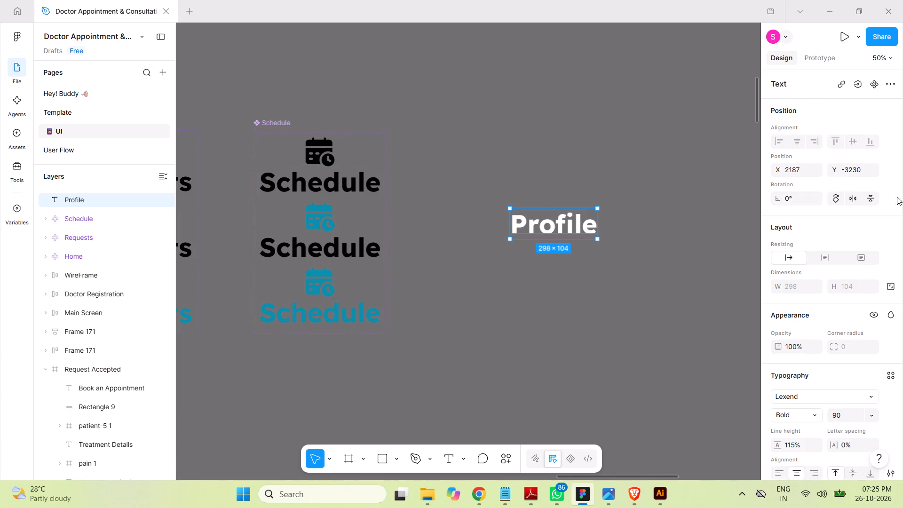
scroll(843, 318, "down", 8)
scroll(844, 317, "up", 1)
scroll(844, 317, "down", 6)
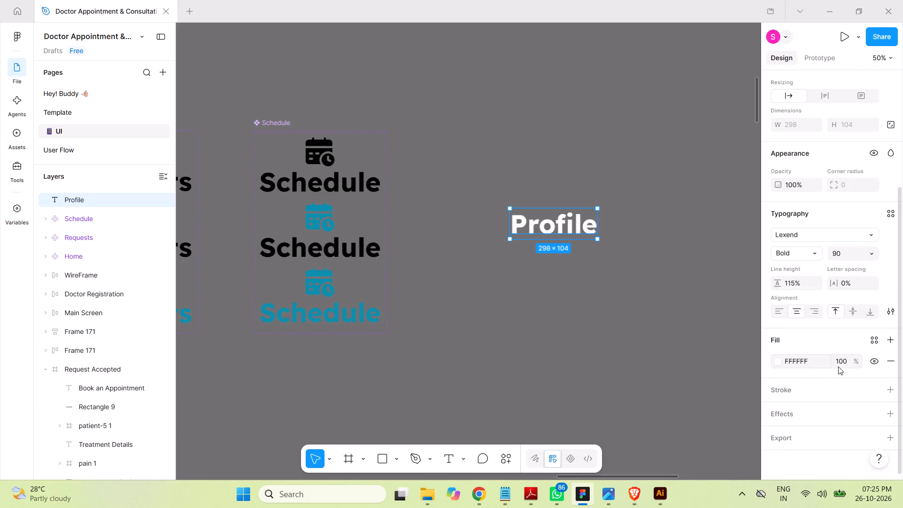
left_click(780, 359)
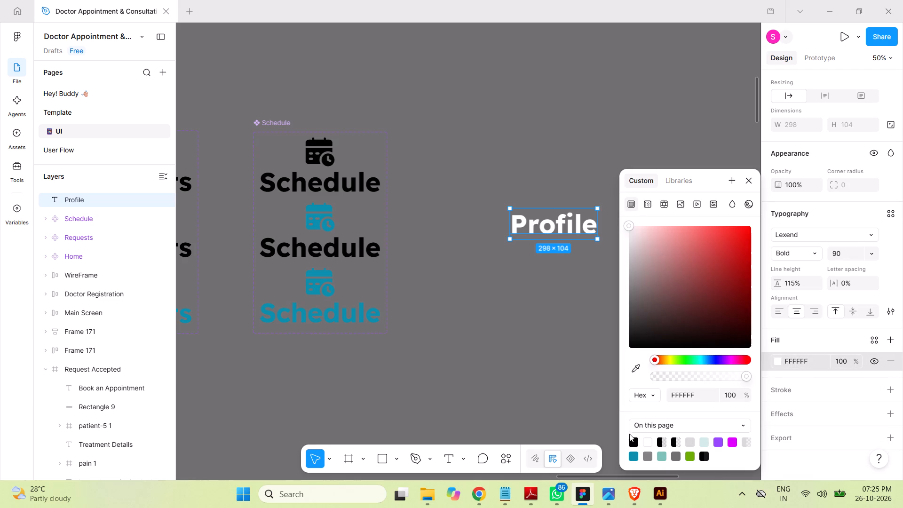
left_click(632, 441)
left_click(536, 292)
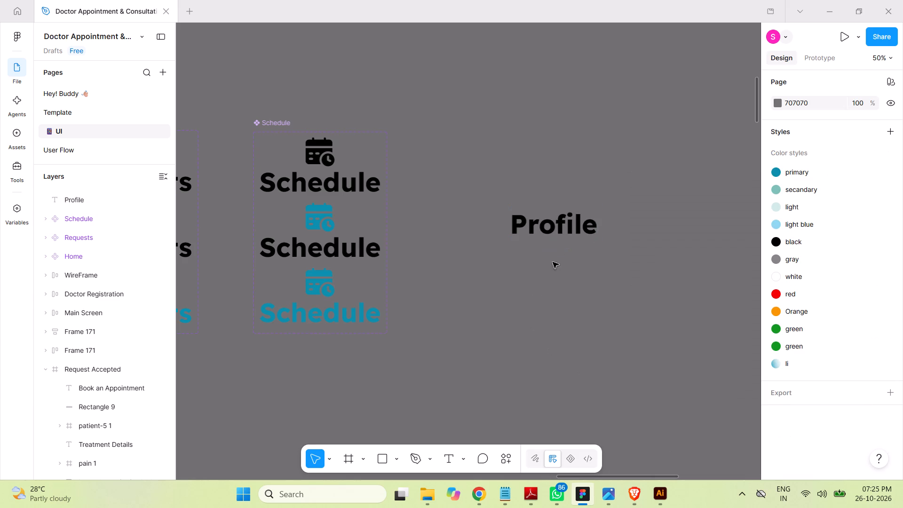
Move the Profile text level with the label of Schedule's default variant, at about X 2069, Y -3374.
left_click_drag(561, 225, 526, 183)
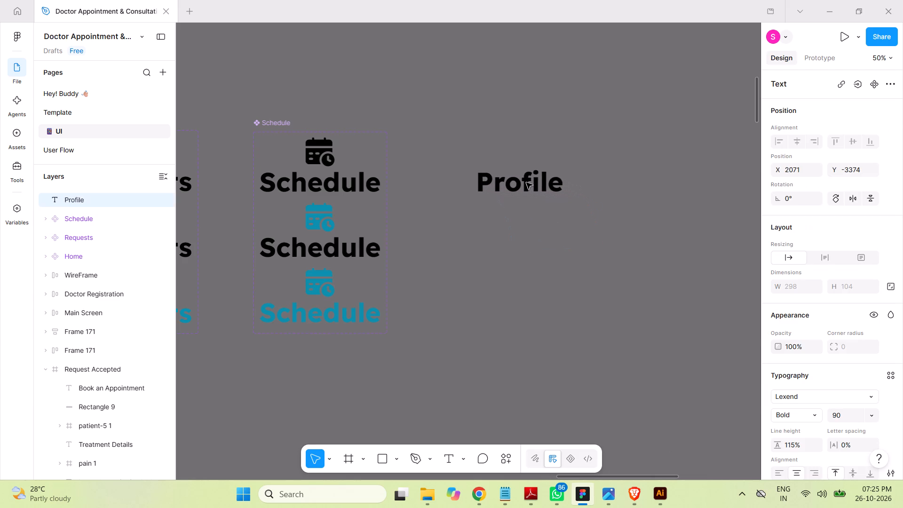
left_click_drag(526, 183, 526, 183)
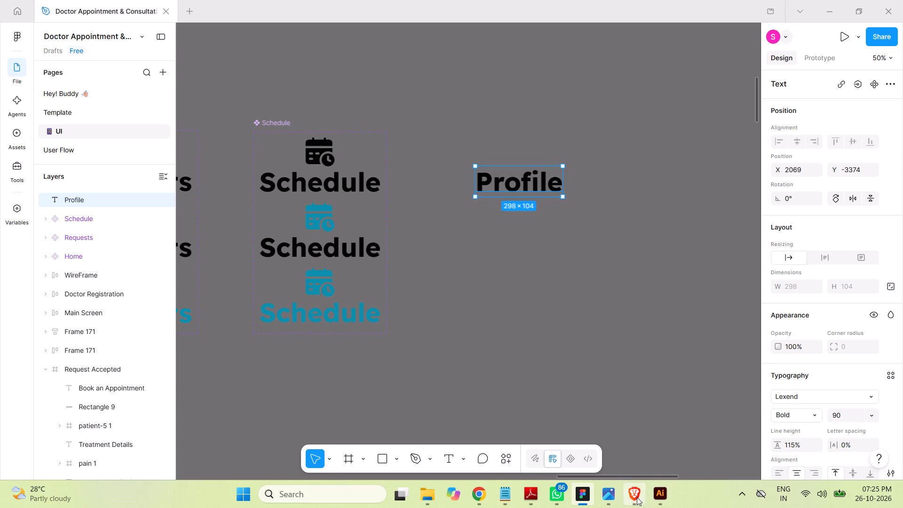
Switch to Flaticon in the Brave browser and search its icons for Profile.
left_click(637, 497)
double_click(116, 119)
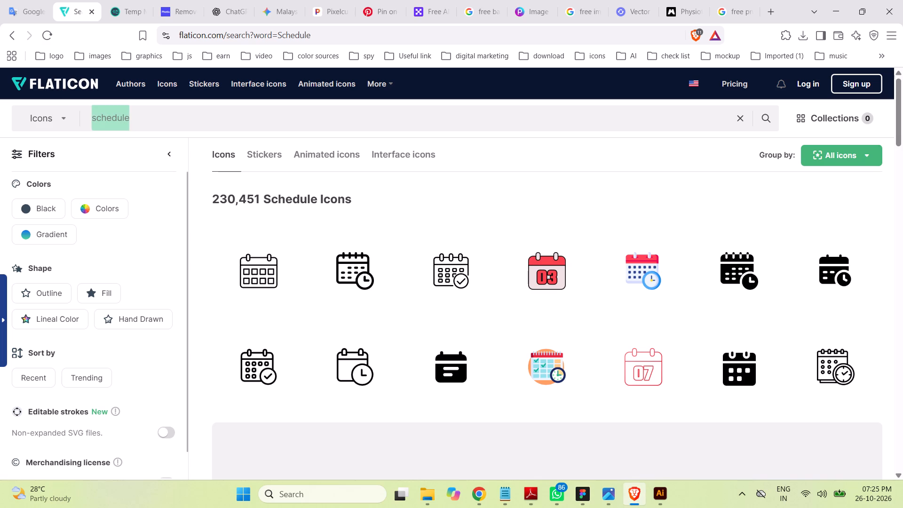
key("ctrl+v")
key("Return")
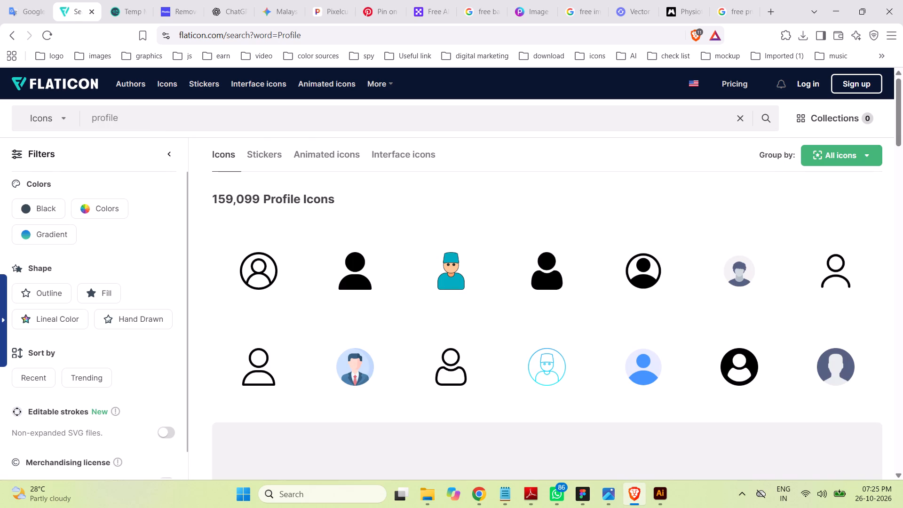
Find a solid black person silhouette among the profile icons and download it with the free option, dismissing the attribution notice.
scroll(695, 259, "down", 1)
scroll(718, 263, "up", 1)
scroll(737, 265, "down", 6)
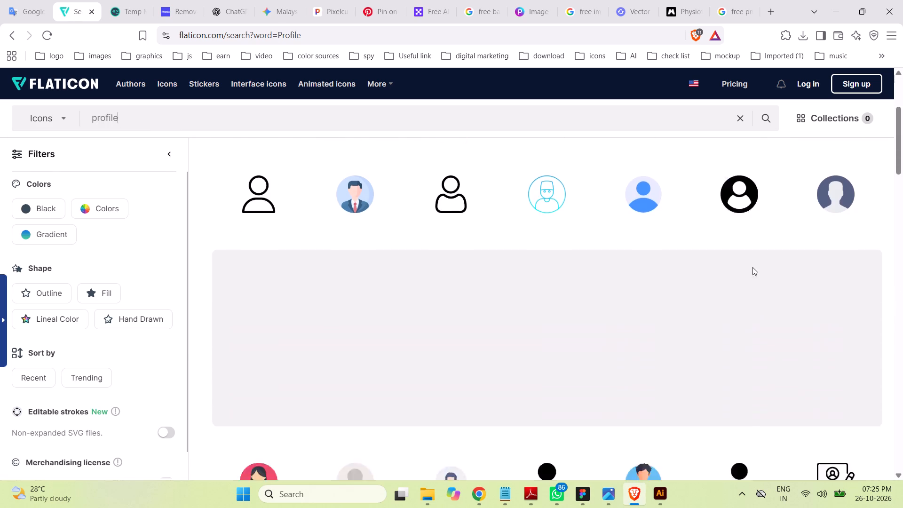
scroll(863, 295, "down", 2)
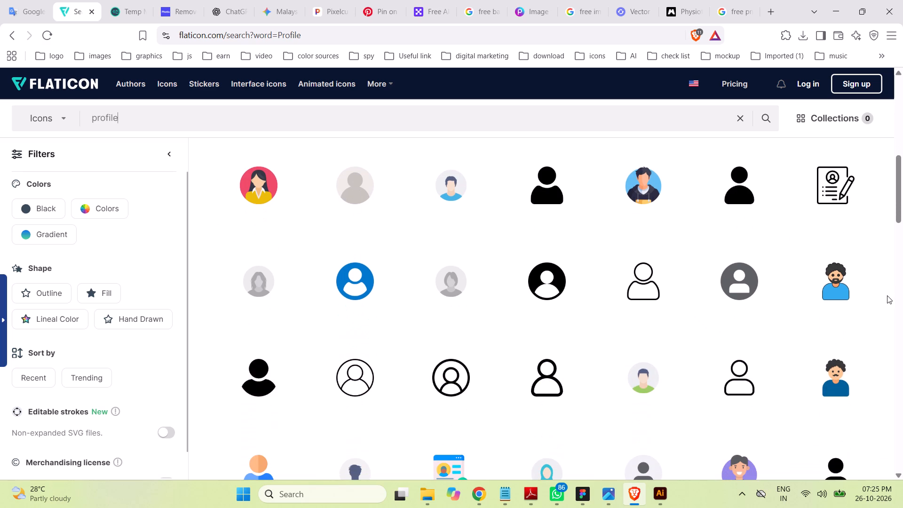
scroll(902, 324, "down", 1)
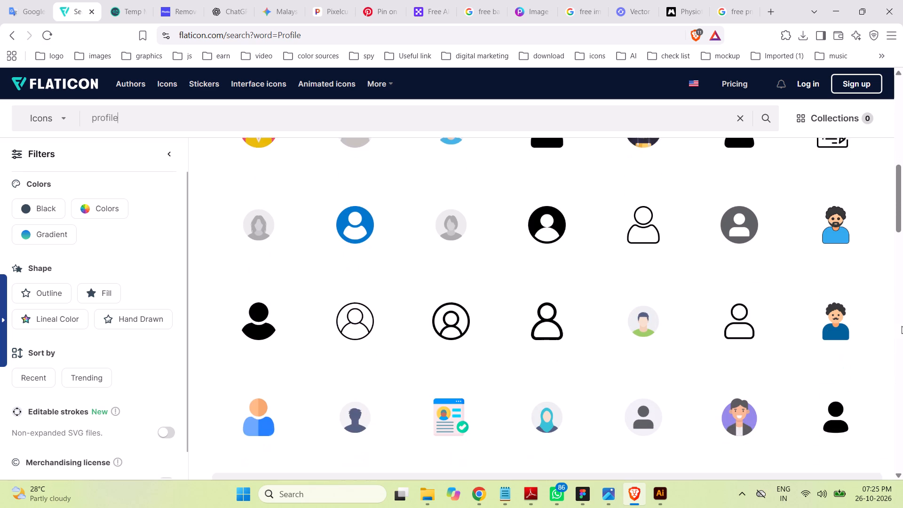
scroll(897, 325, "down", 1)
scroll(897, 325, "up", 1)
scroll(896, 325, "down", 7)
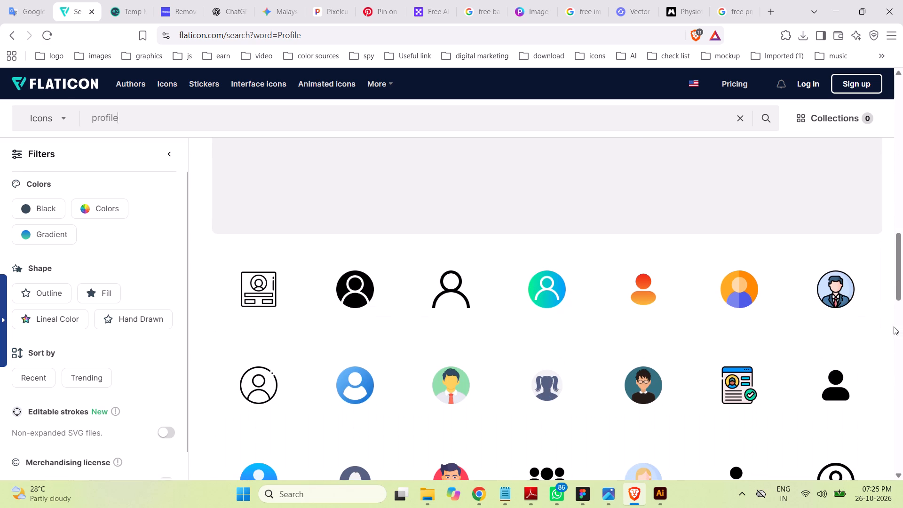
scroll(894, 326, "down", 1)
scroll(894, 326, "up", 2)
scroll(894, 326, "down", 4)
scroll(894, 326, "up", 1)
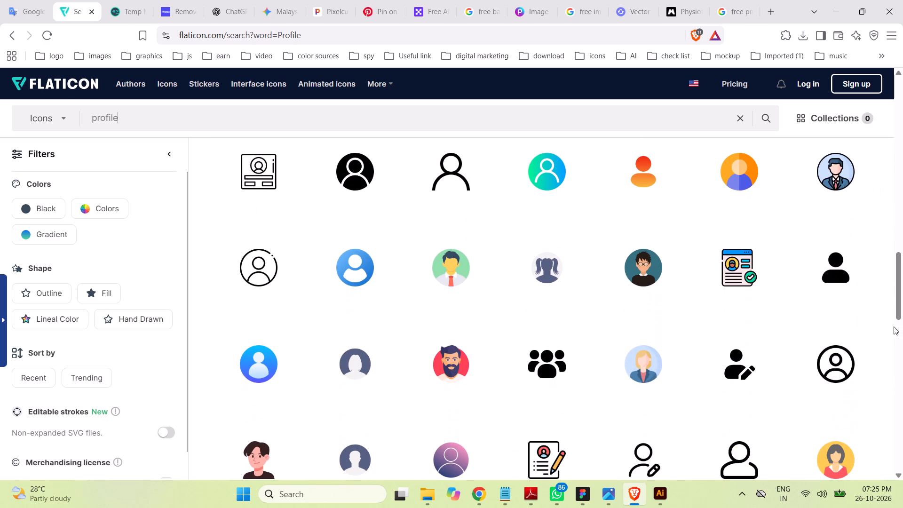
scroll(893, 325, "down", 2)
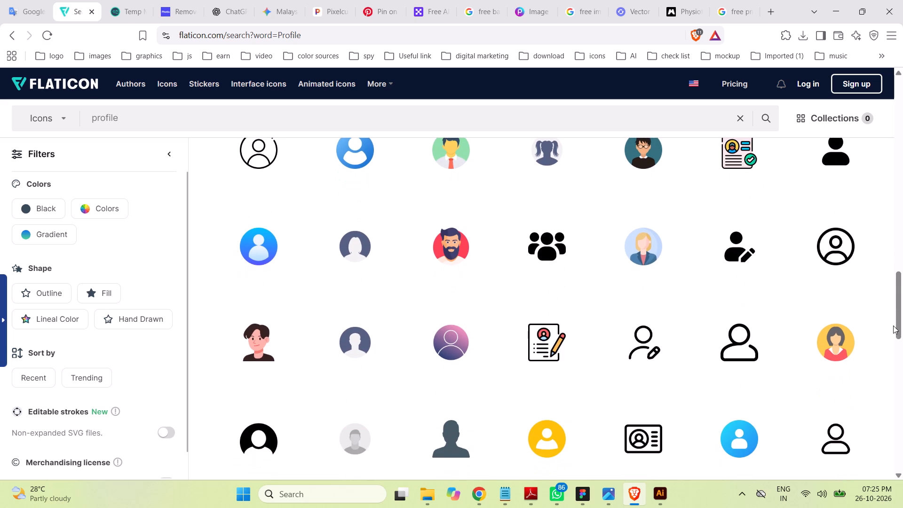
scroll(898, 310, "up", 3)
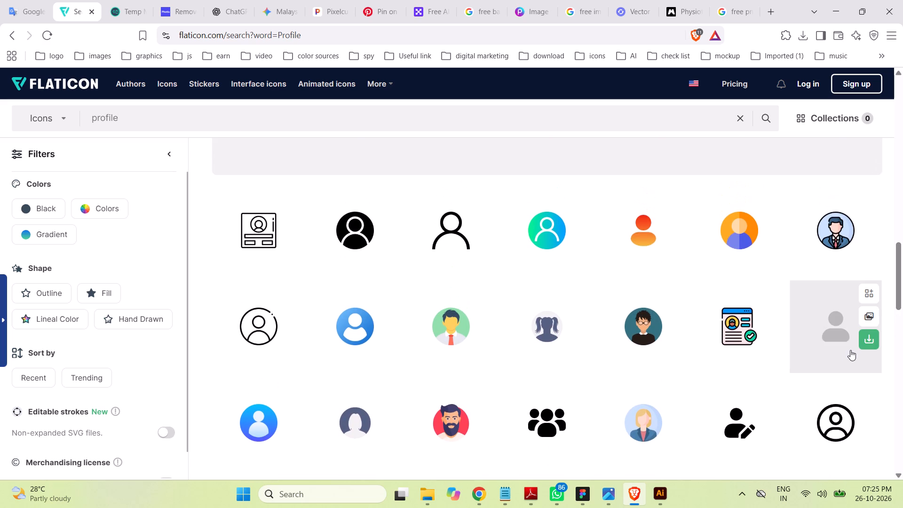
left_click(866, 338)
left_click(836, 407)
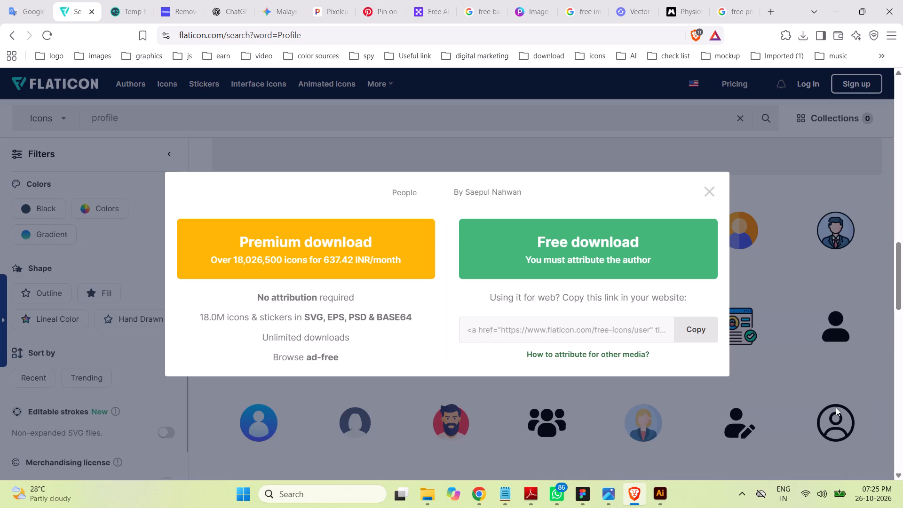
left_click(614, 265)
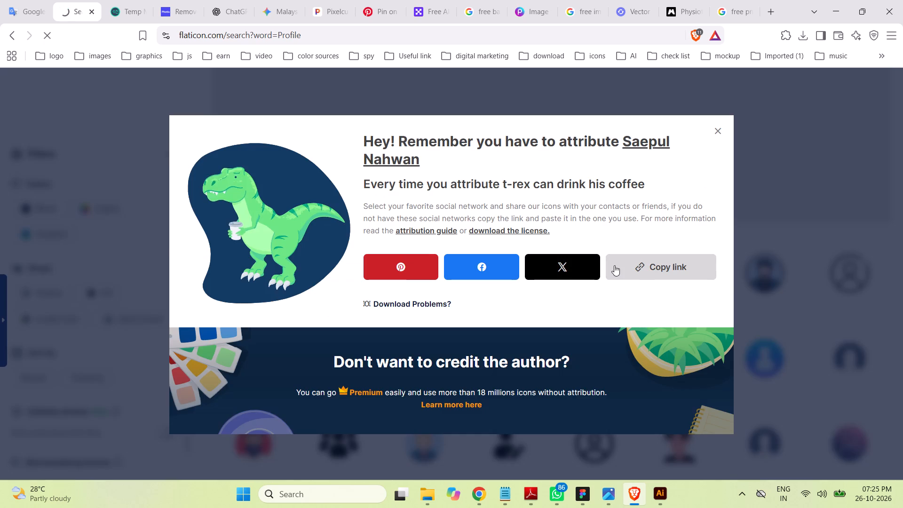
left_click(720, 134)
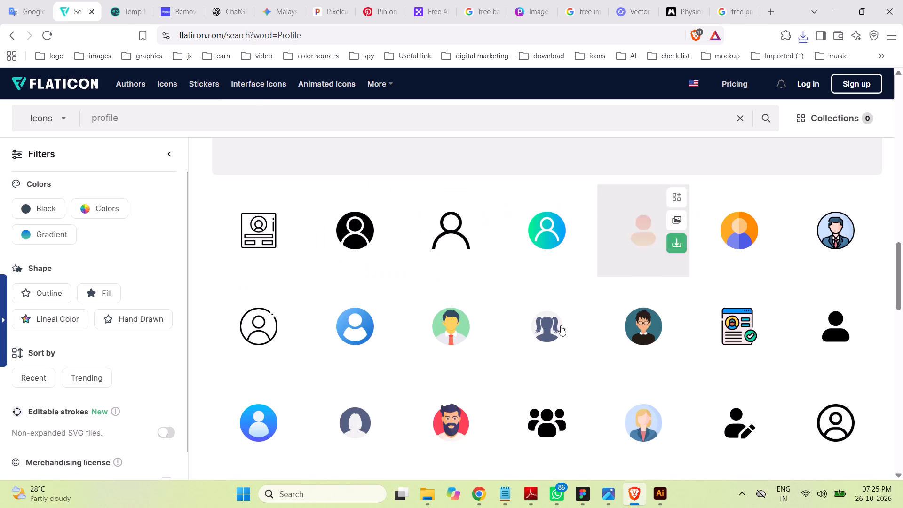
In File Explorer, move the downloaded people.png from the Downloads folder into the icons folder.
left_click(429, 492)
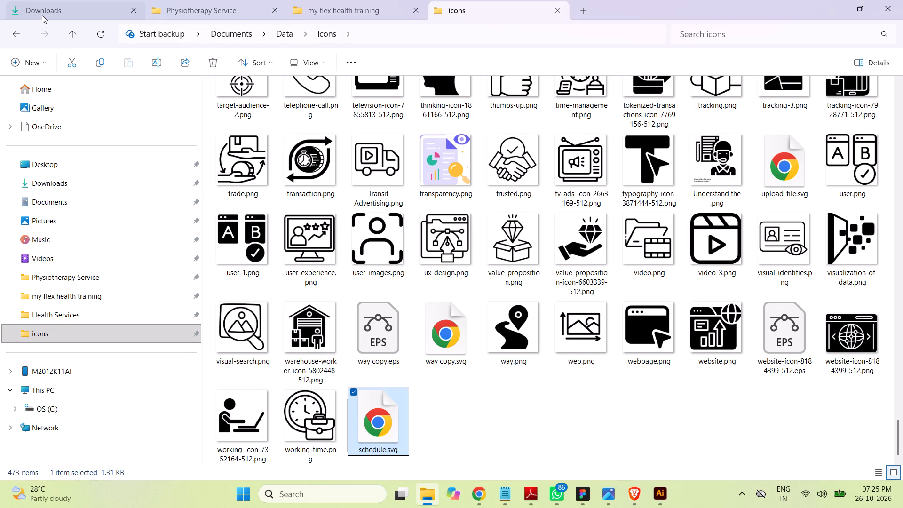
left_click(42, 15)
left_click(241, 127)
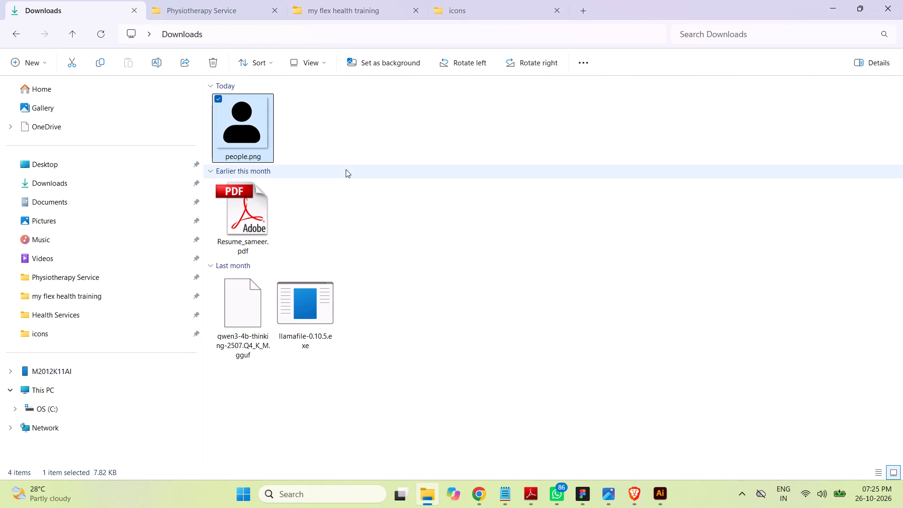
key("ctrl+x")
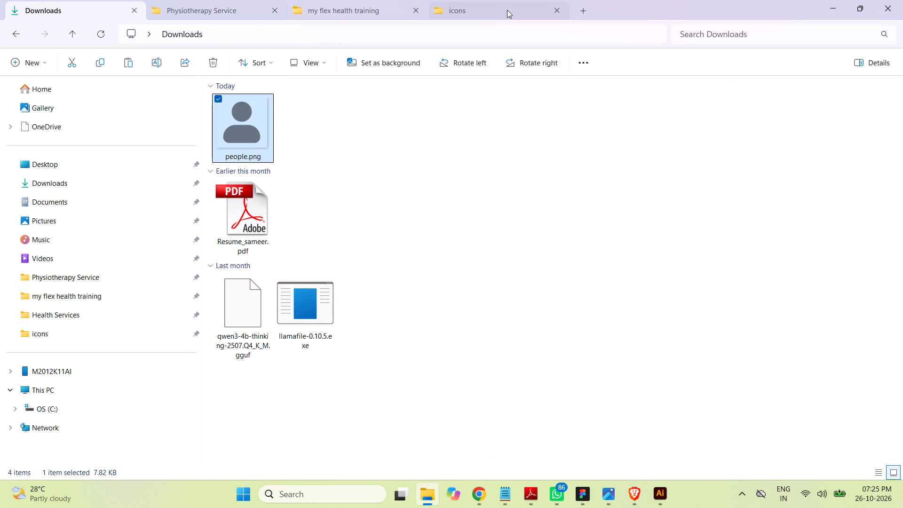
left_click(507, 10)
left_click(513, 412)
key("ctrl+v")
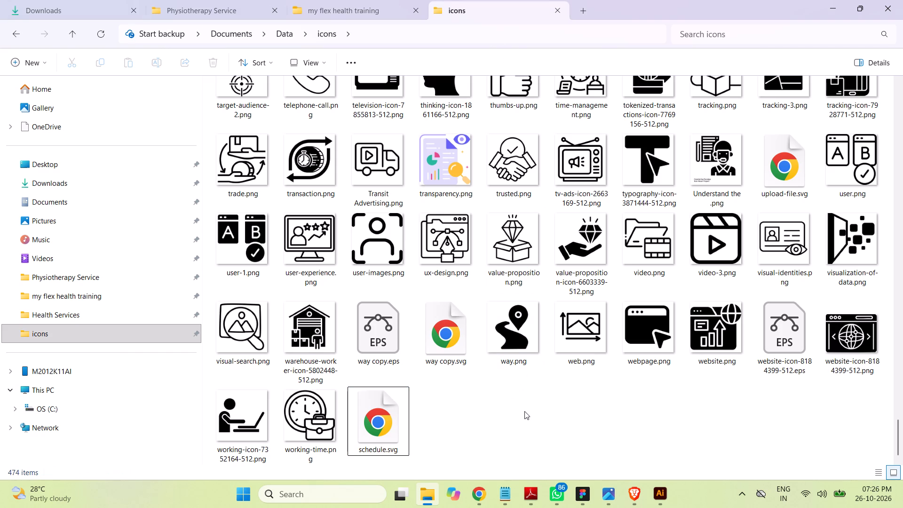
left_click(517, 413)
Open people.png from the icons folder in Illustrator as its own document, separate from schedule.png.
left_click_drag(452, 431, 590, 427)
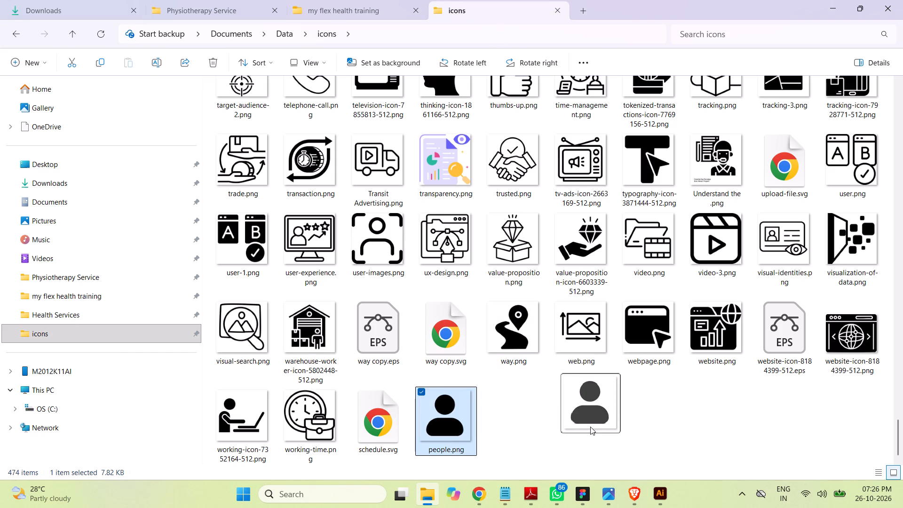
left_click_drag(590, 427, 456, 159)
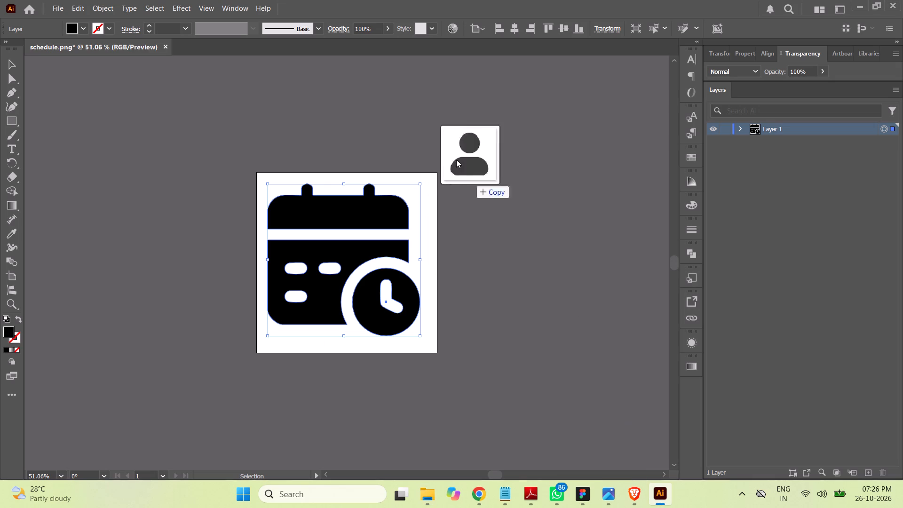
left_click_drag(456, 159, 212, 51)
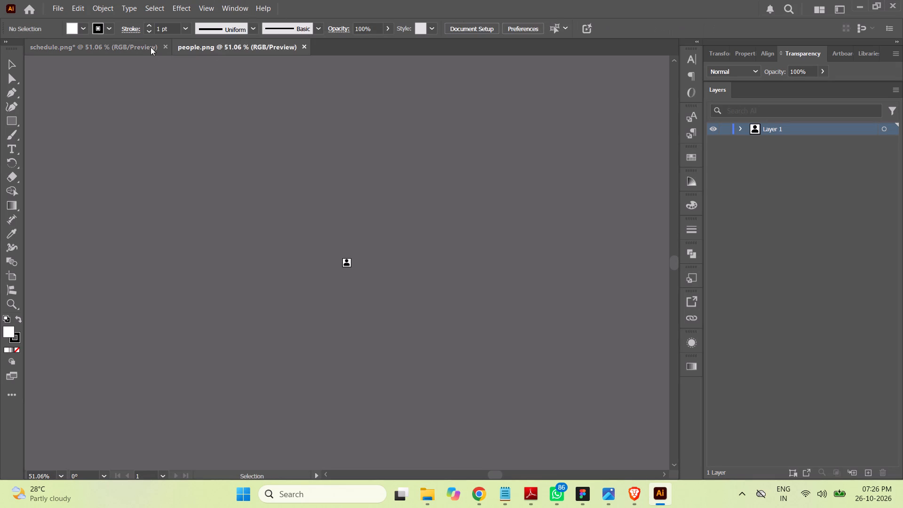
Close the schedule.png document without saving its changes.
left_click(150, 47)
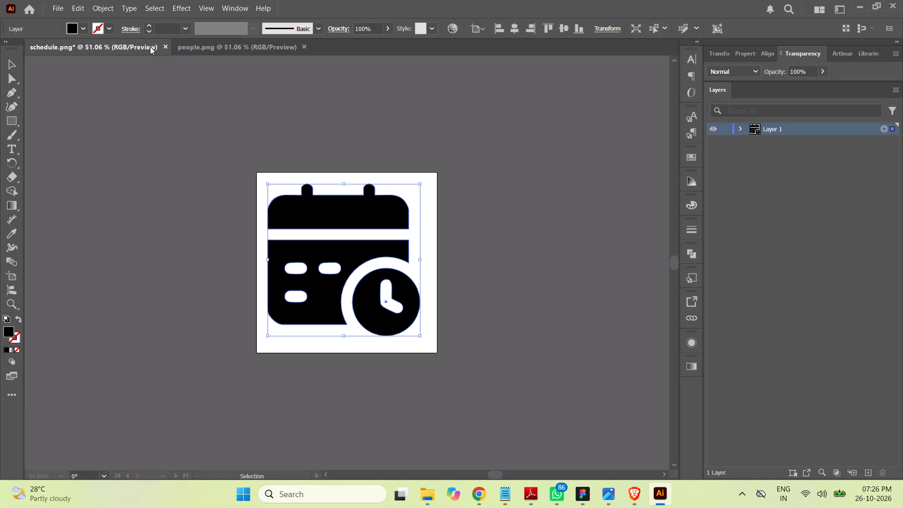
left_click(166, 47)
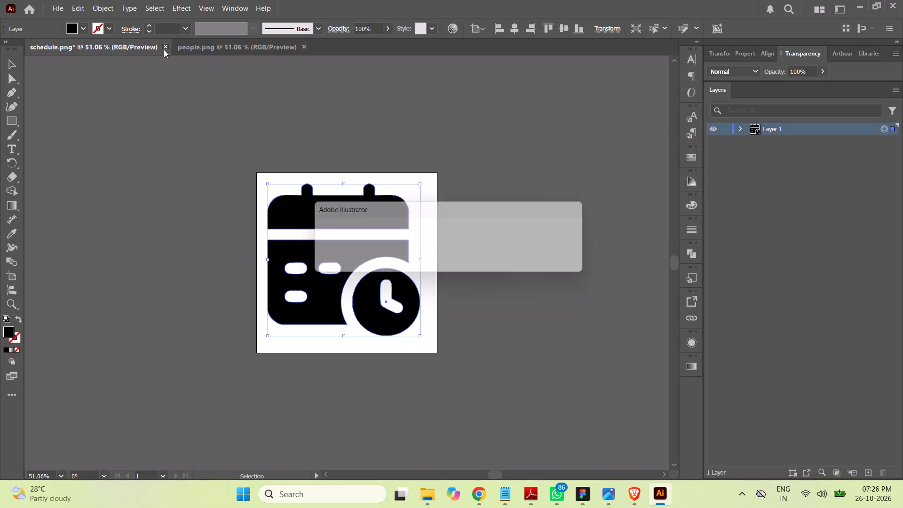
left_click(509, 265)
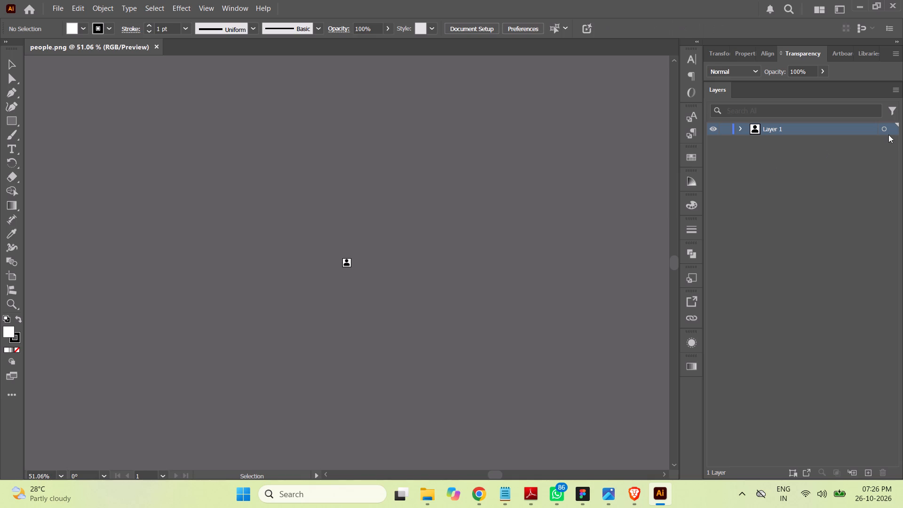
Scale the person image up proportionally around its centre to about 2.97 in square.
left_click(885, 132)
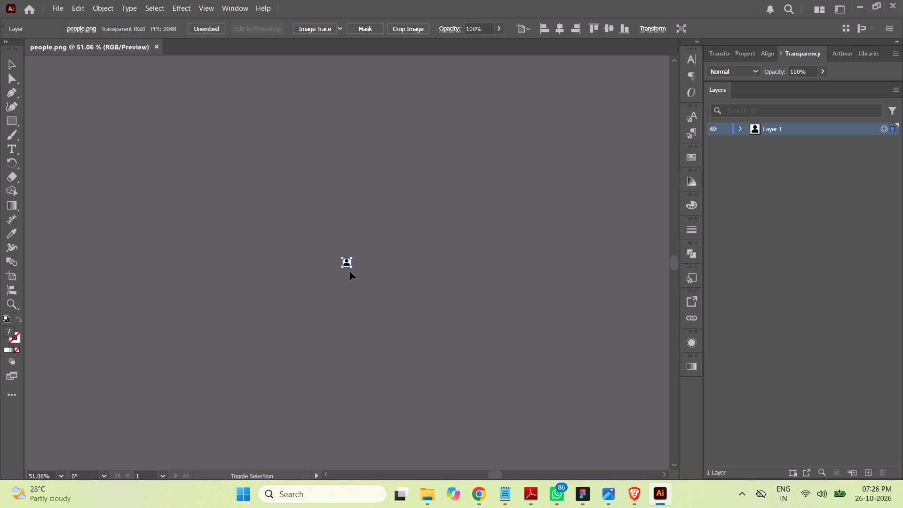
left_click_drag(351, 267, 412, 331, "alt+shift")
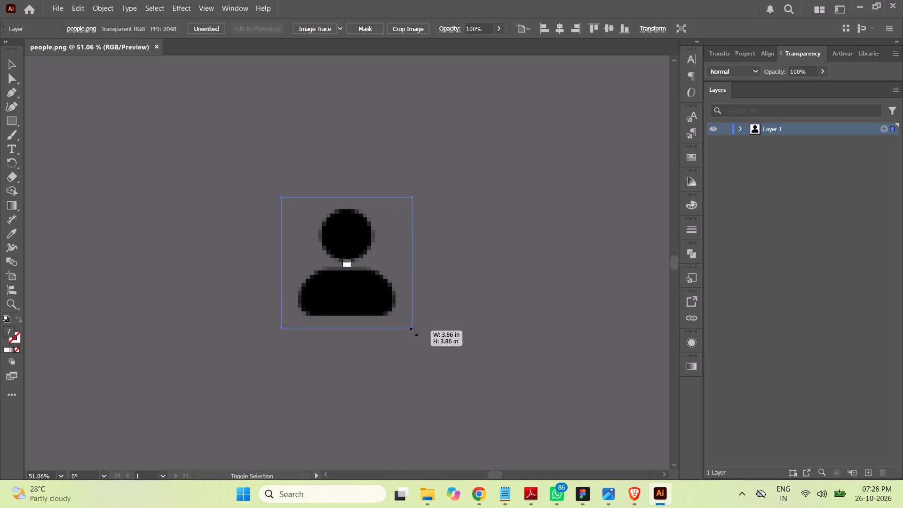
left_click_drag(412, 331, 396, 317, "alt+shift")
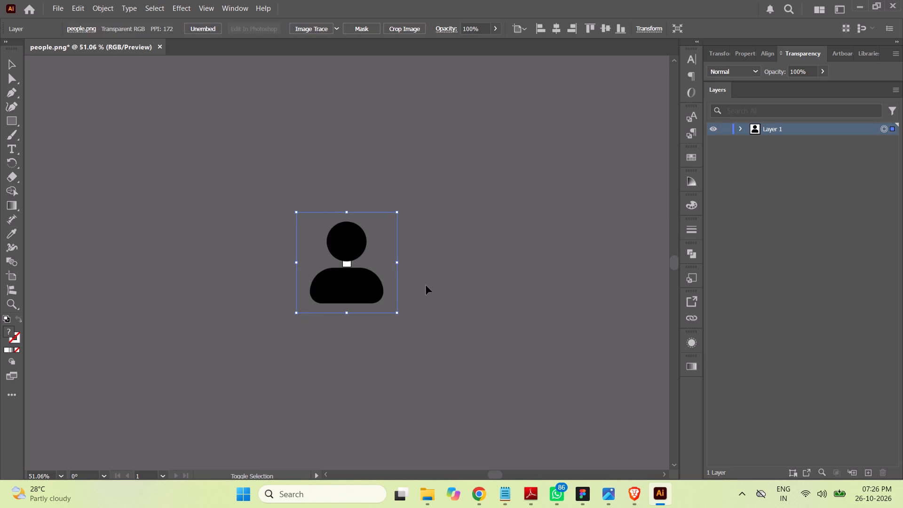
left_click(462, 253)
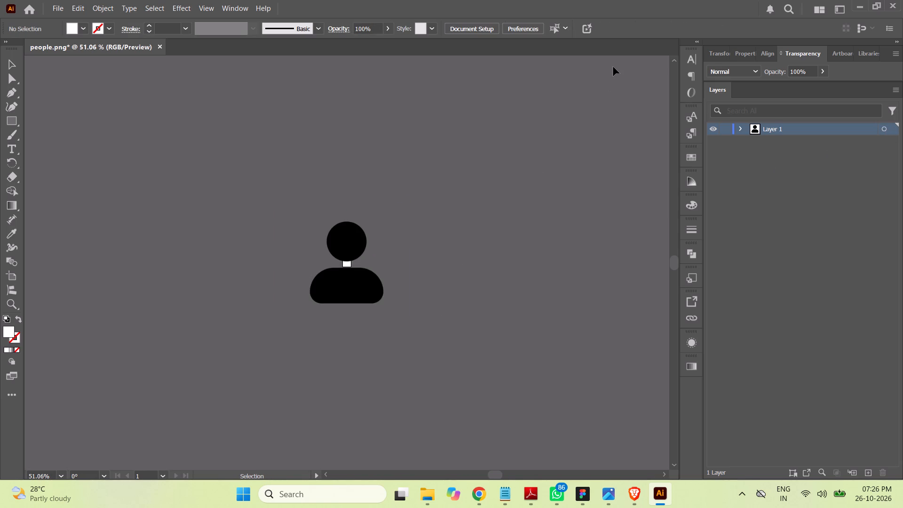
Enlarge the artboard around its centre so it frames the whole person icon, and leave artboard editing.
left_click(476, 29)
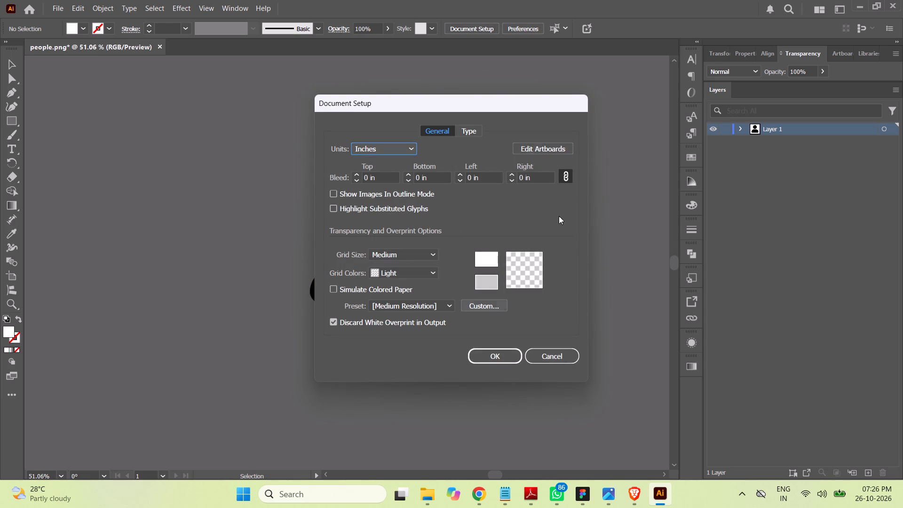
left_click(559, 153)
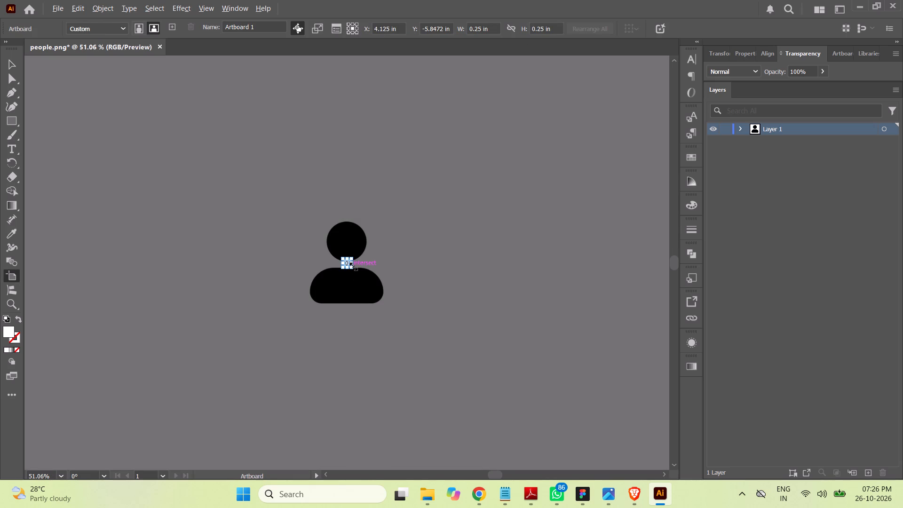
left_click_drag(350, 267, 395, 302, "alt+shift")
left_click(492, 273)
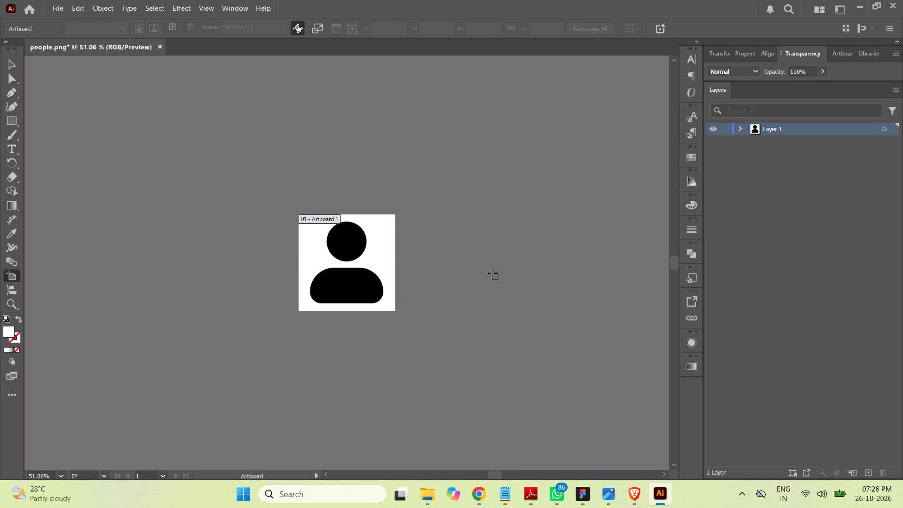
key("ctrl+s")
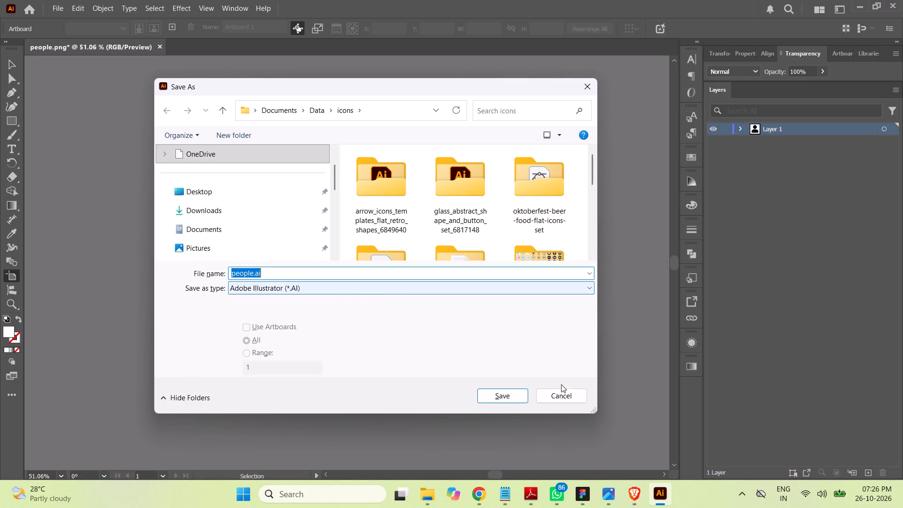
left_click(571, 397)
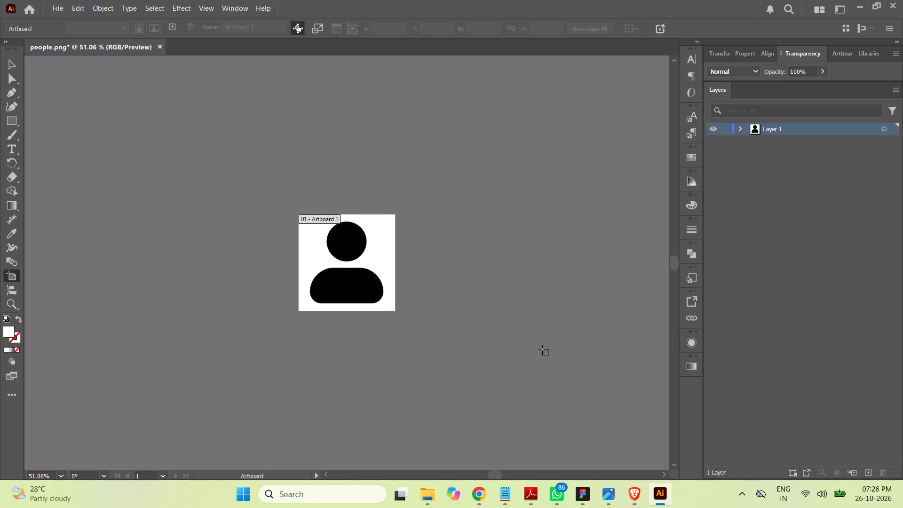
left_click(16, 66)
left_click(122, 134)
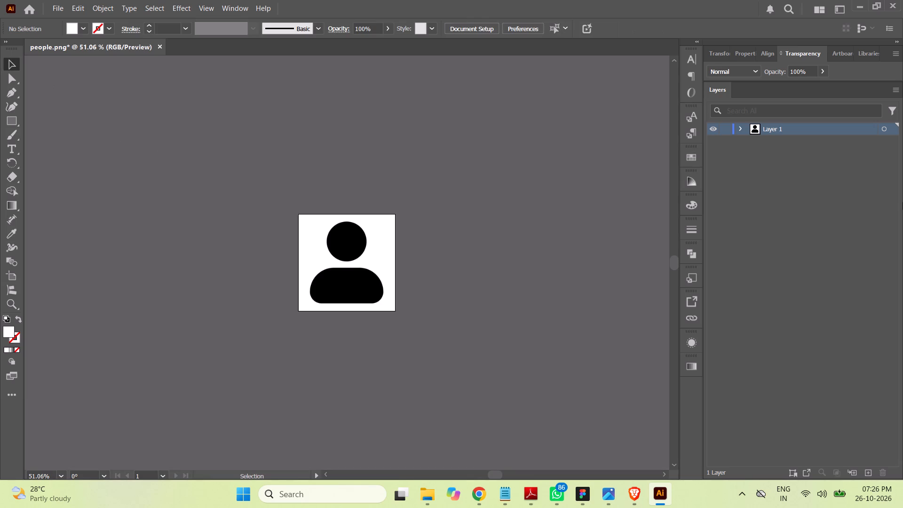
Image Trace the person image with the default preset and expand the result into vector paths.
left_click(885, 131)
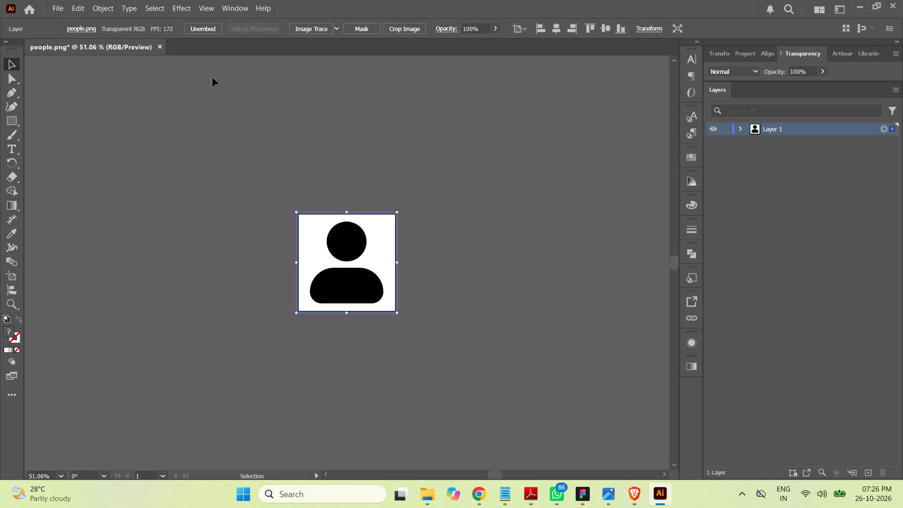
left_click(312, 30)
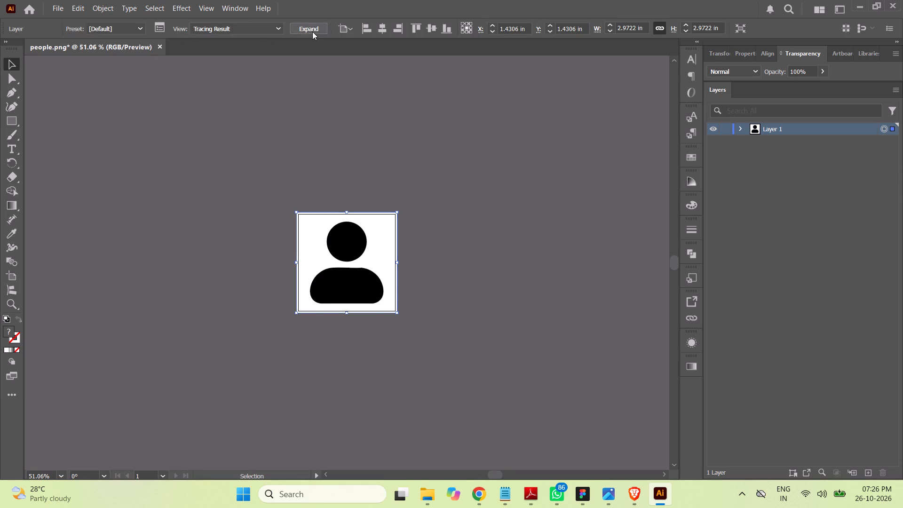
left_click(312, 32)
Delete the white background compound path from the traced group, keeping the head ellipse and body path.
left_click(742, 127)
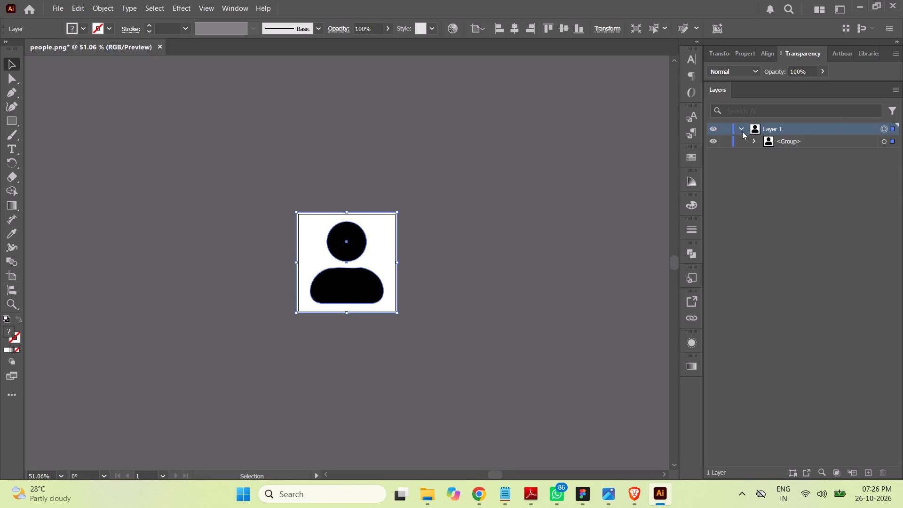
left_click(753, 140)
left_click(824, 179)
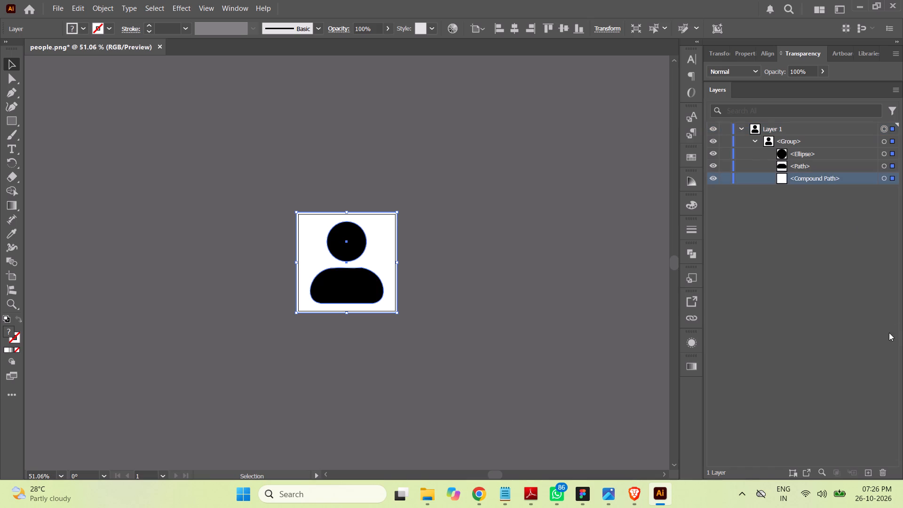
left_click(884, 471)
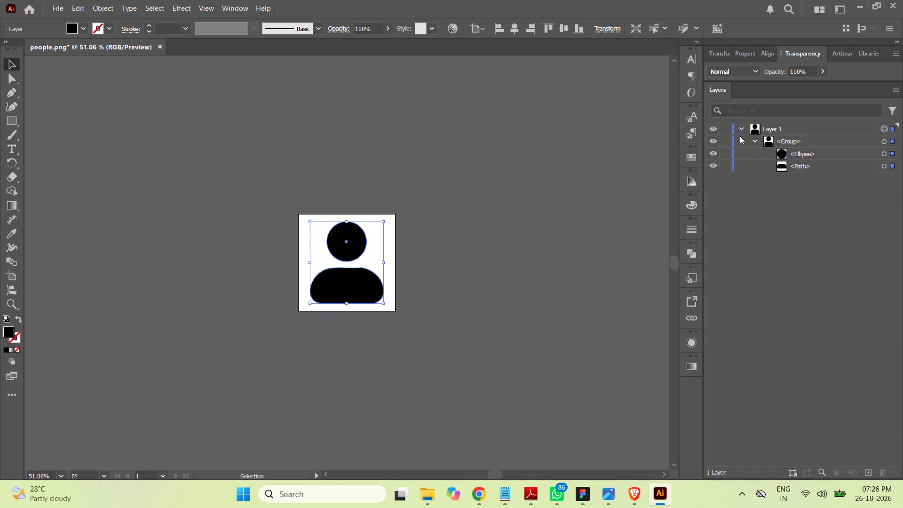
left_click(751, 139)
left_click(744, 129)
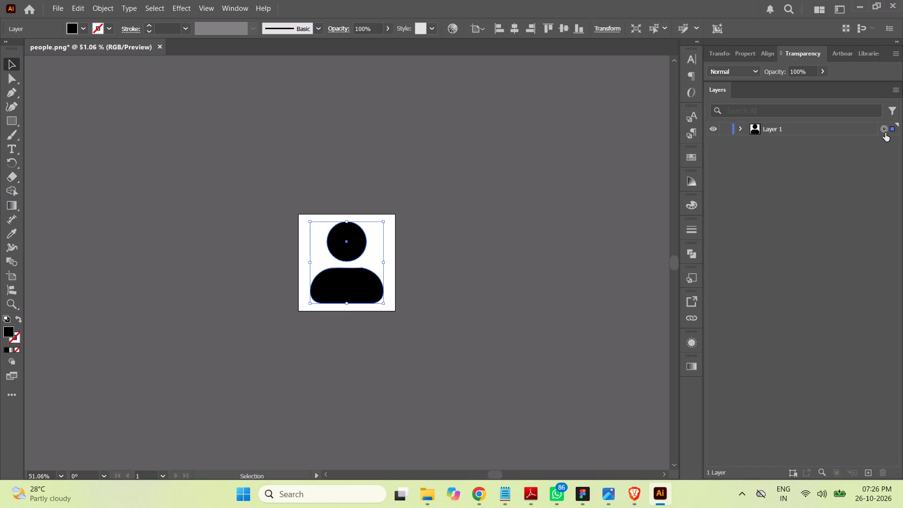
Export the person artwork to the icons folder as people.svg, keeping the offered SVG options.
left_click(885, 133)
left_click(57, 12)
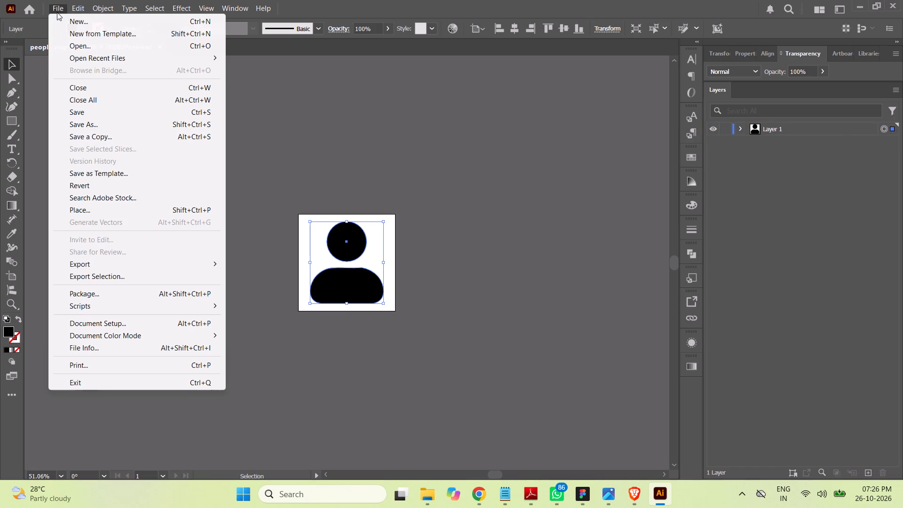
left_click(104, 263)
left_click(279, 275)
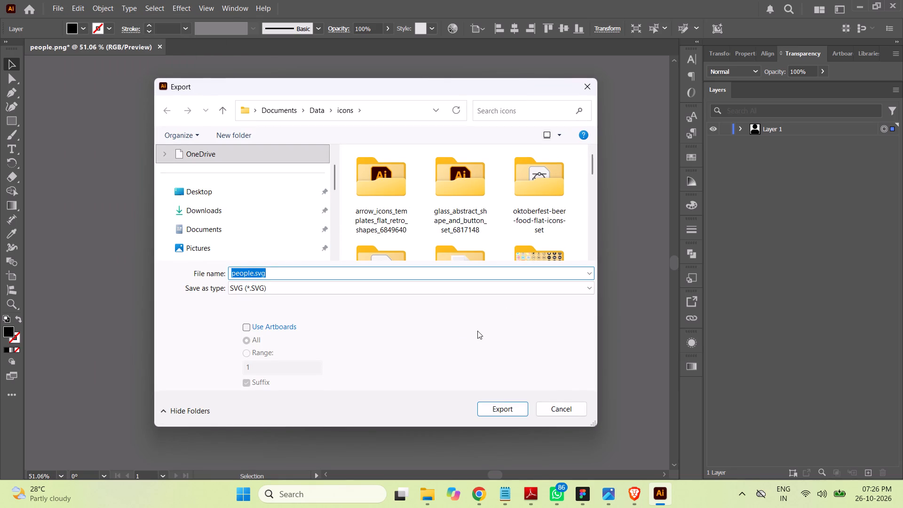
left_click(496, 410)
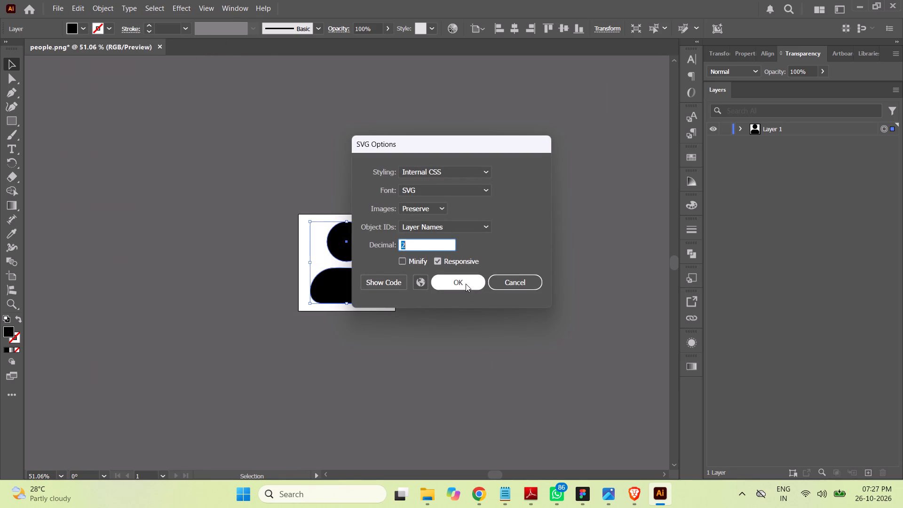
left_click(466, 284)
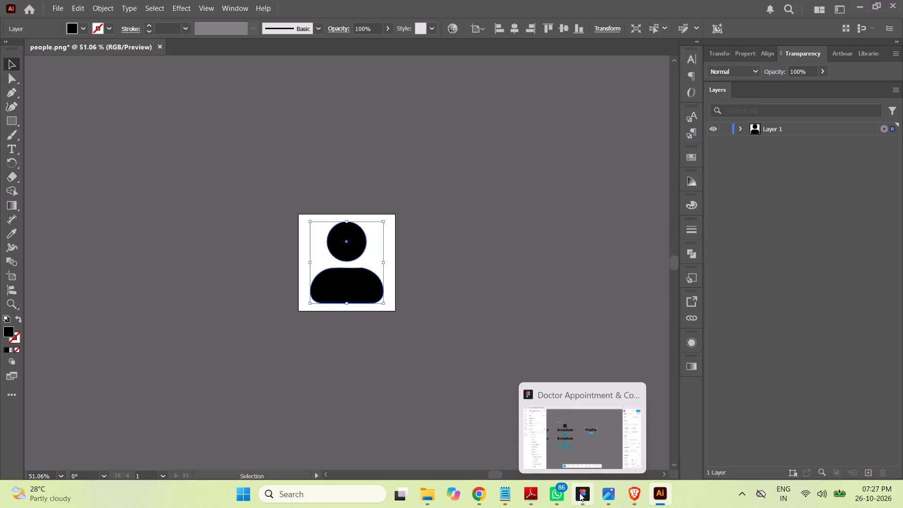
Find people.svg in the icons folder and import it onto the Figma canvas below the Profile text.
left_click(579, 493)
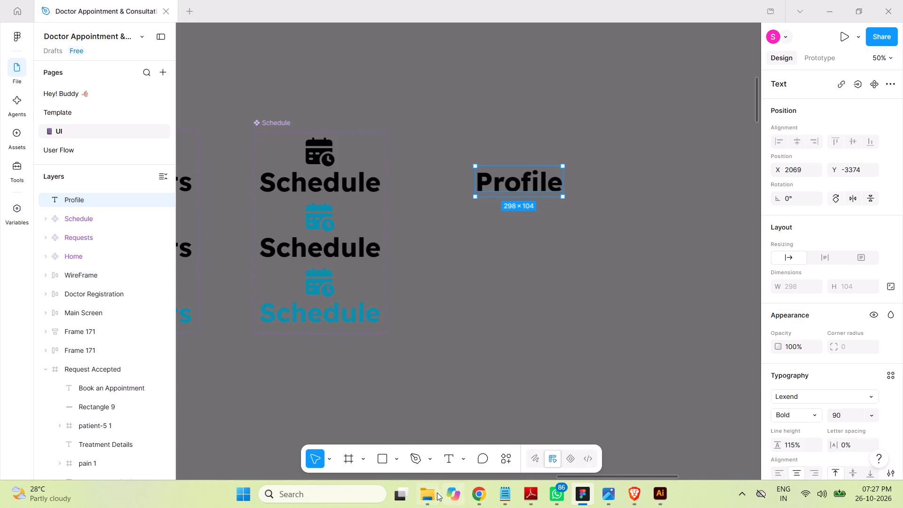
left_click(432, 493)
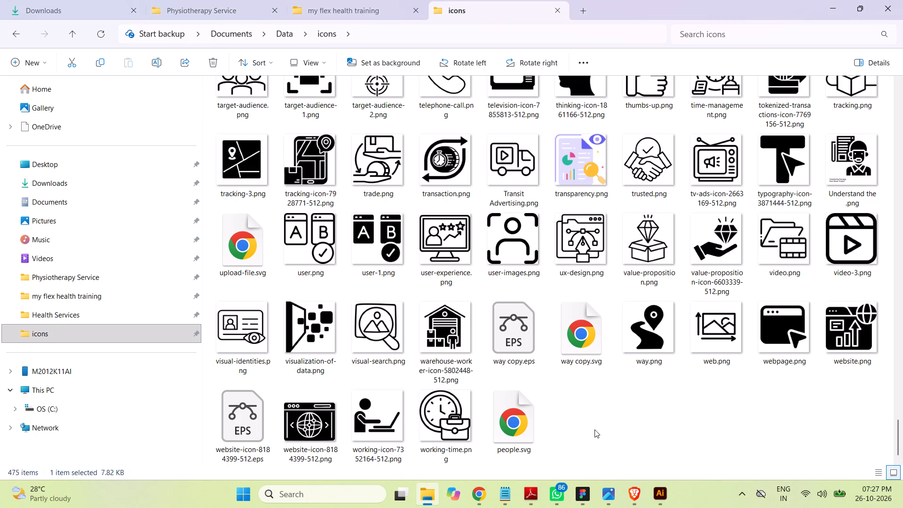
left_click(594, 429)
left_click(646, 337)
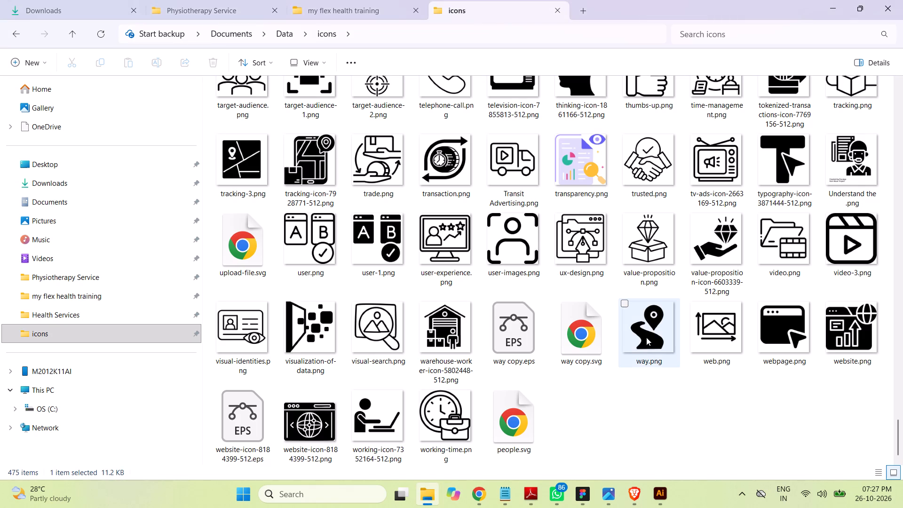
type("pp")
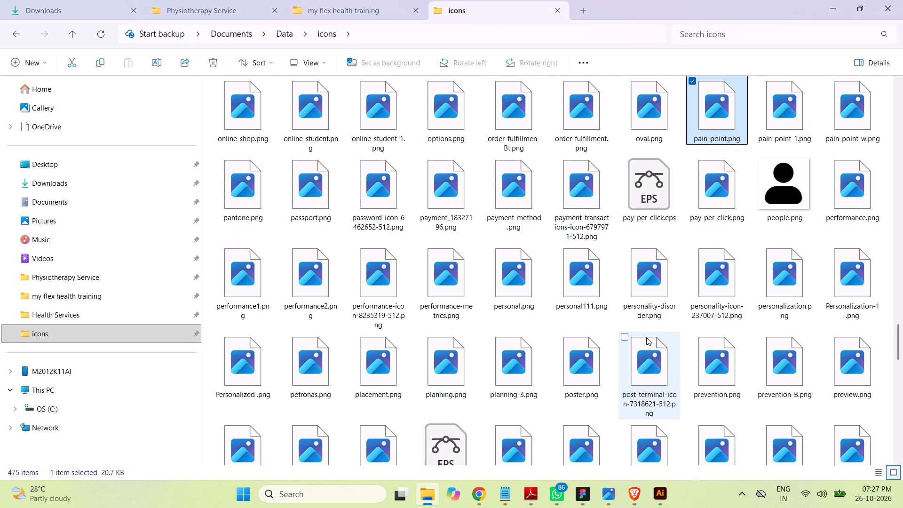
type("ppppppppppppppppppppppppppppppppppp")
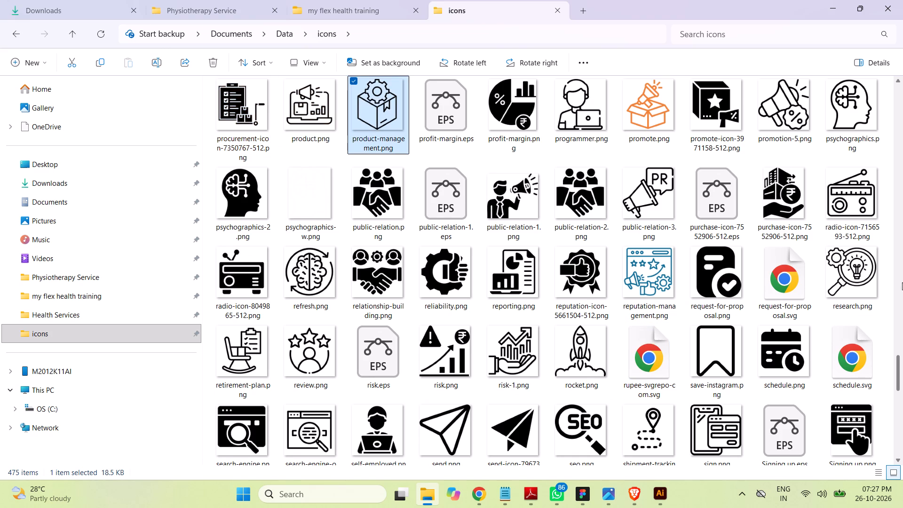
left_click_drag(898, 380, 902, 481)
left_click_drag(522, 431, 585, 492)
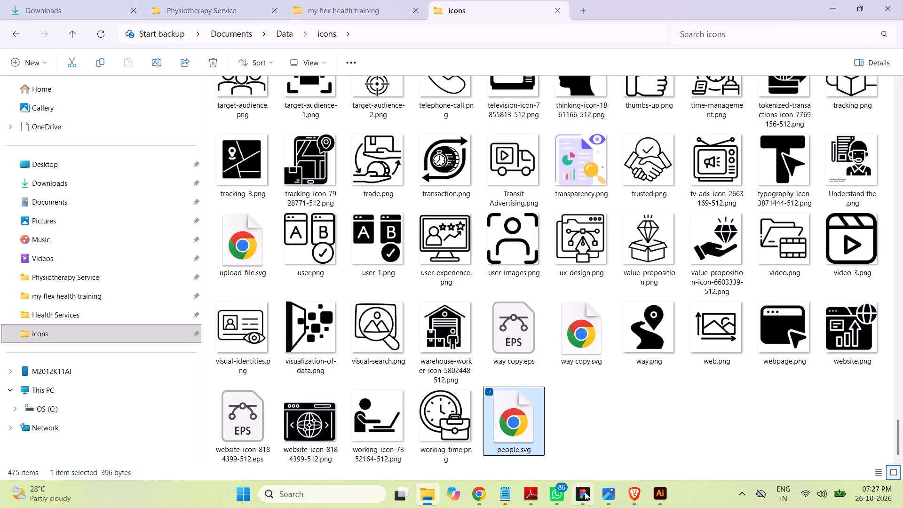
left_click_drag(585, 492, 523, 301)
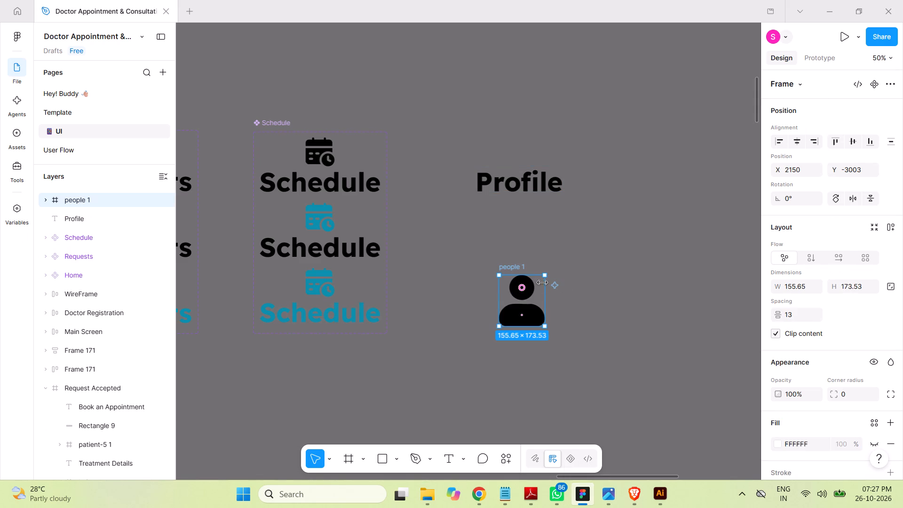
Scale the imported person icon down to 74 × 83 and centre it just above the Profile text.
left_click_drag(548, 275, 542, 303, "shift")
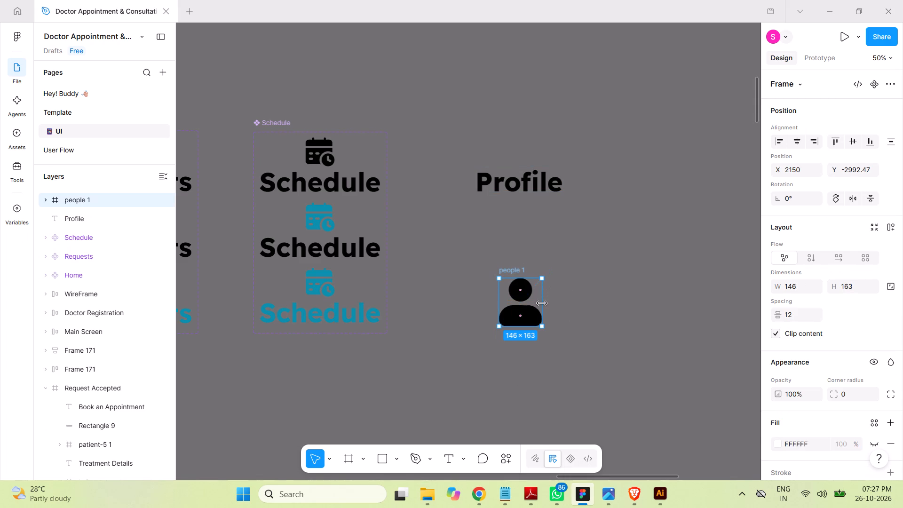
left_click_drag(543, 278, 527, 317, "shift")
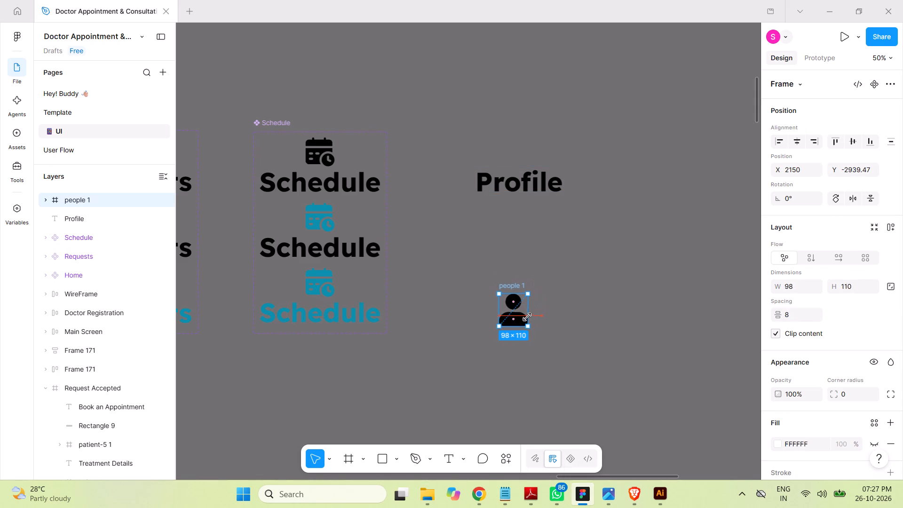
left_click_drag(527, 317, 527, 317, "shift")
left_click_drag(520, 319, 526, 226)
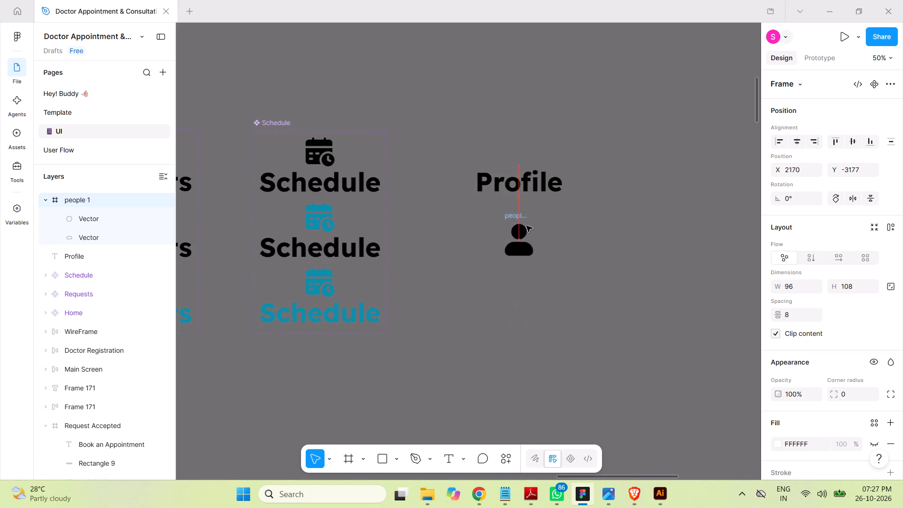
left_click_drag(526, 226, 528, 160)
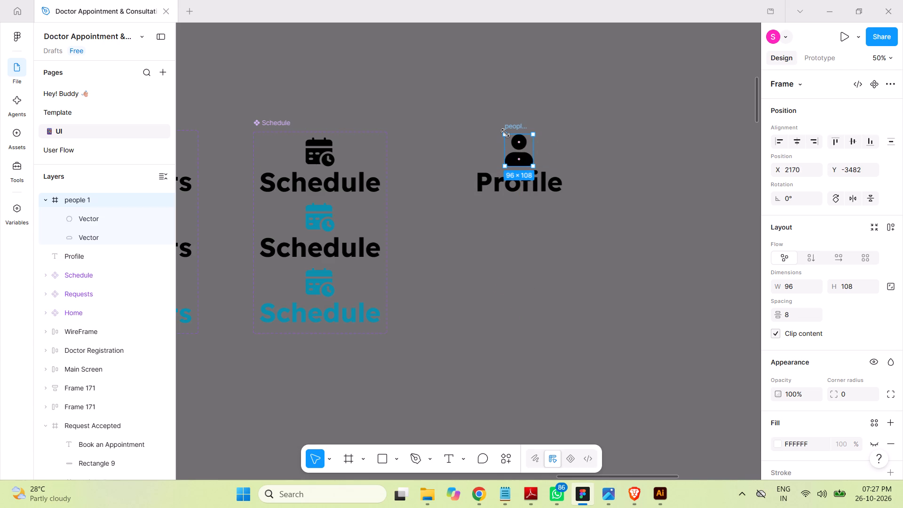
left_click_drag(506, 133, 510, 142, "shift")
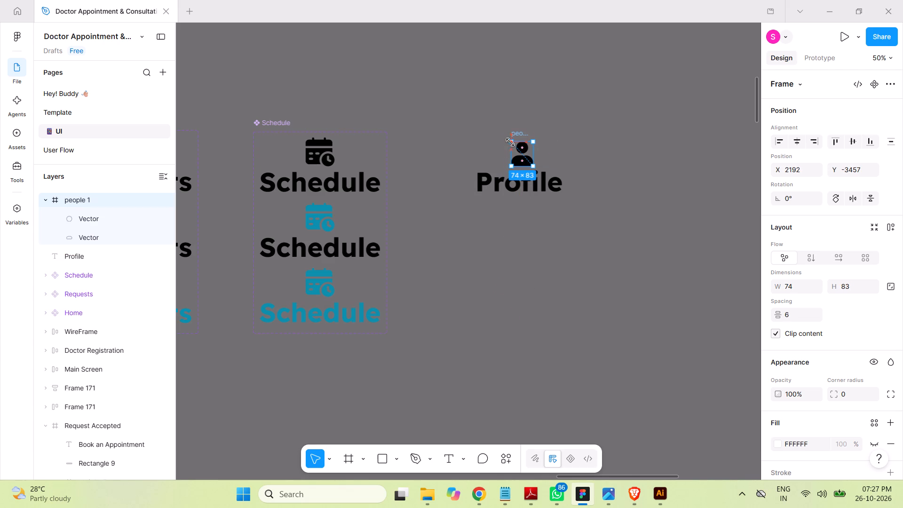
left_click_drag(510, 142, 510, 143, "shift")
left_click_drag(526, 159, 521, 159)
left_click(593, 216)
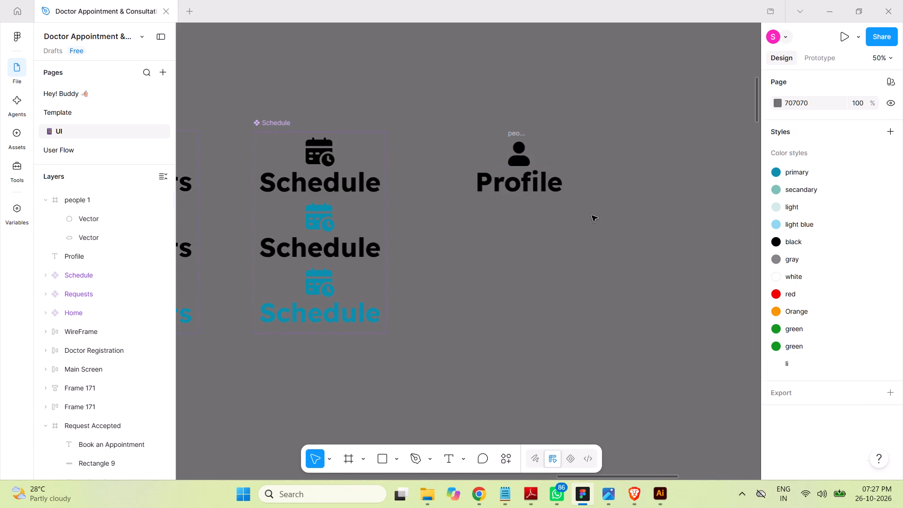
Create one component from the person icon and its text label, and name it Profile.
left_click_drag(586, 218, 445, 118)
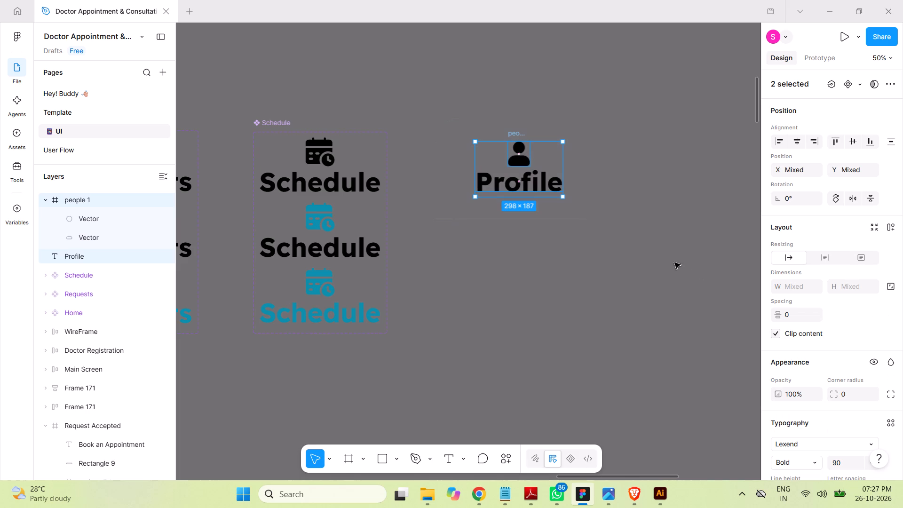
right_click(539, 188)
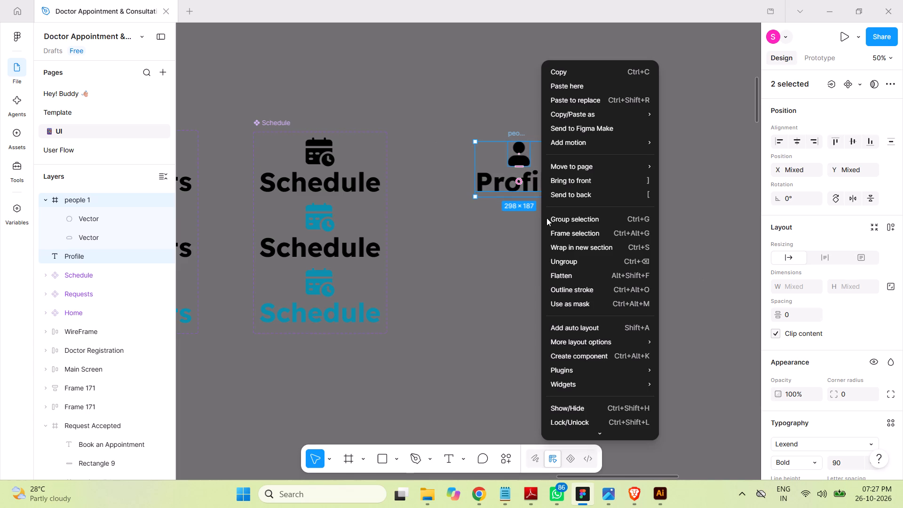
left_click(594, 355)
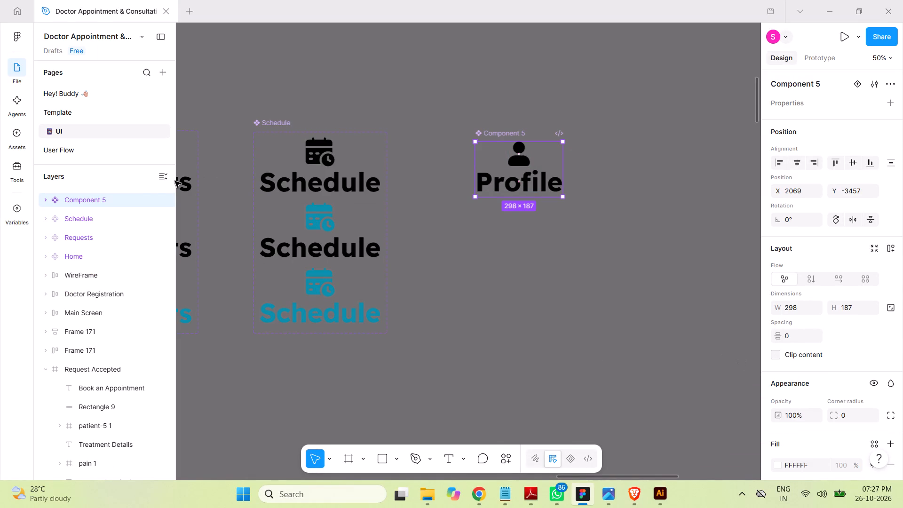
double_click(79, 198)
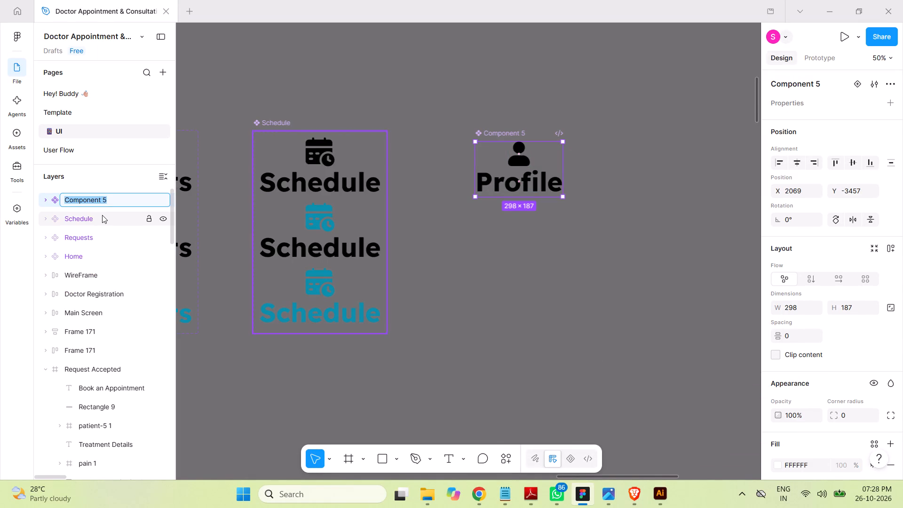
key("shift+p")
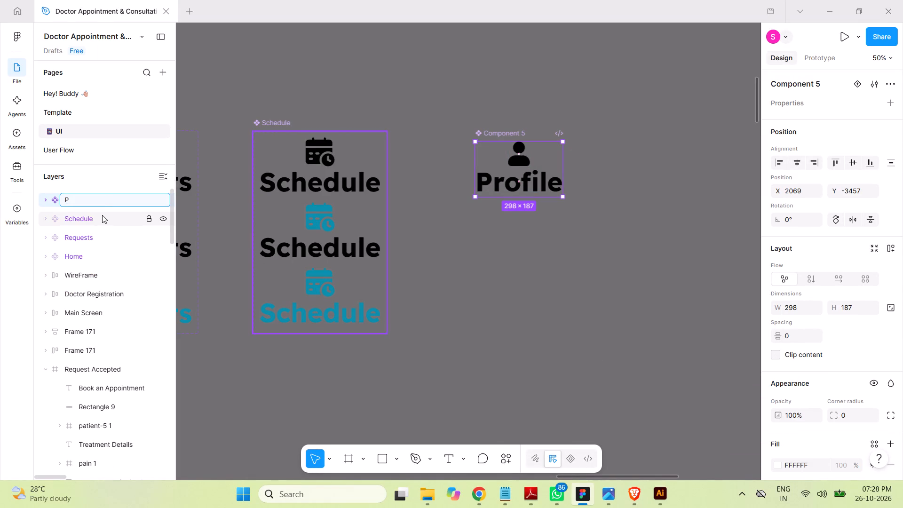
type("ro")
type("file")
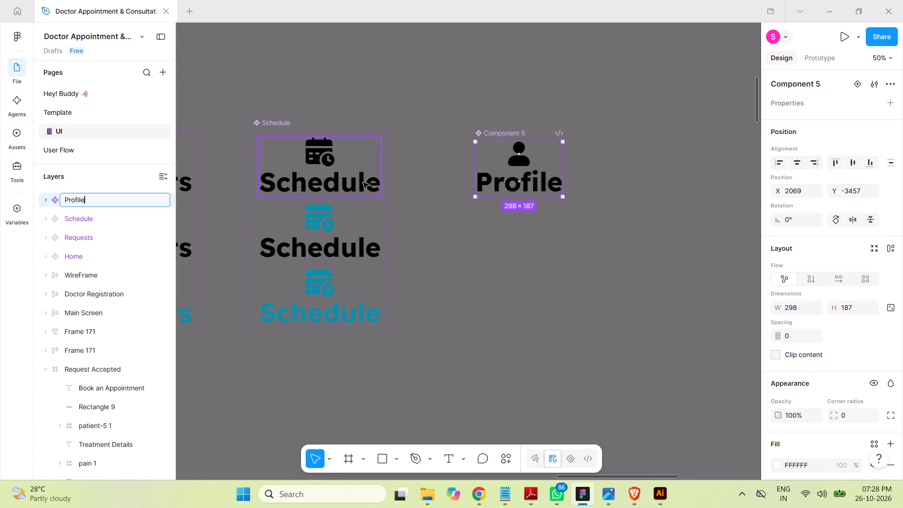
left_click(595, 246)
Add two variants to the Profile component, giving three stacked versions.
left_click(528, 188)
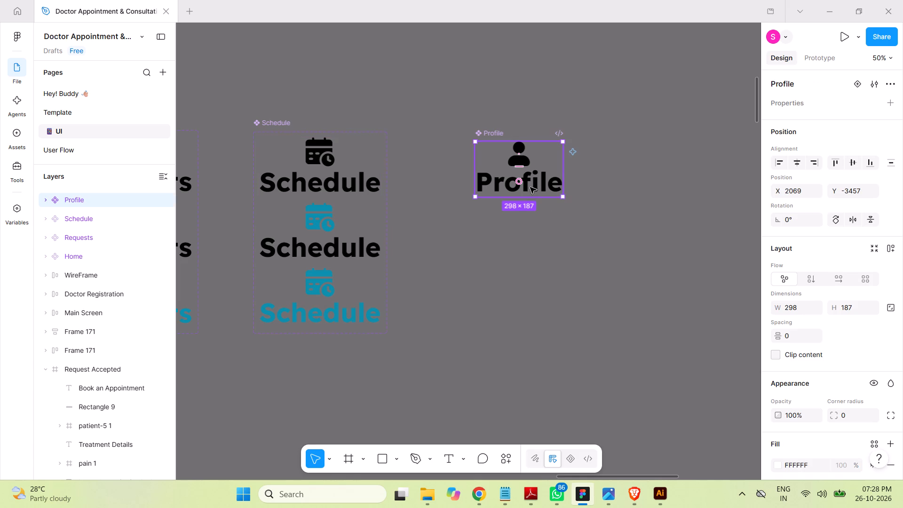
right_click(532, 186)
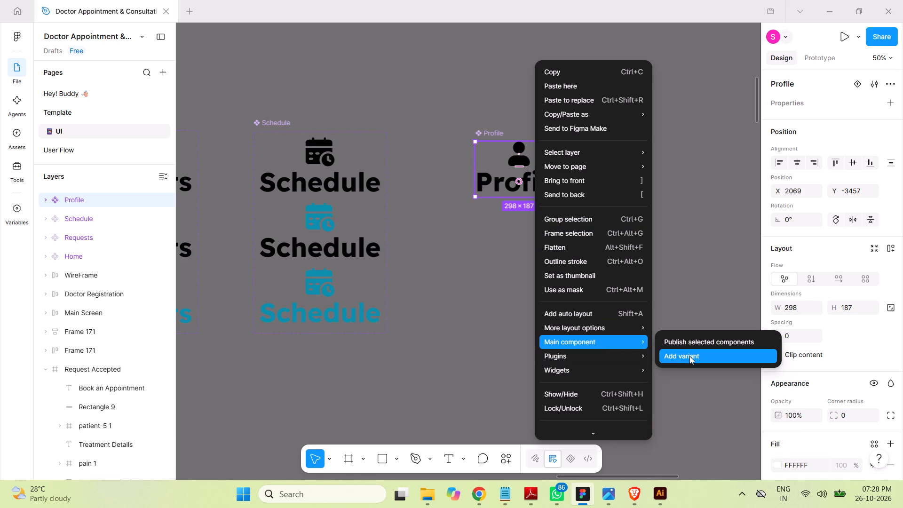
left_click(689, 356)
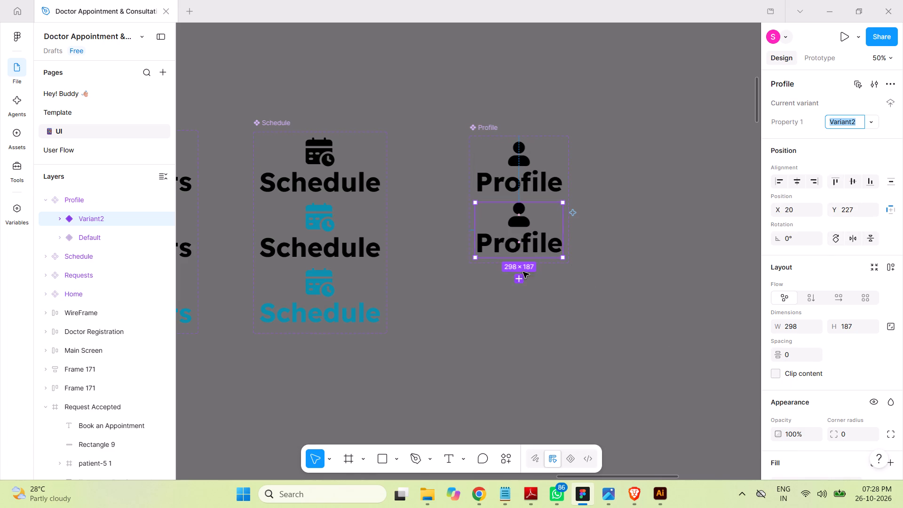
left_click(517, 281)
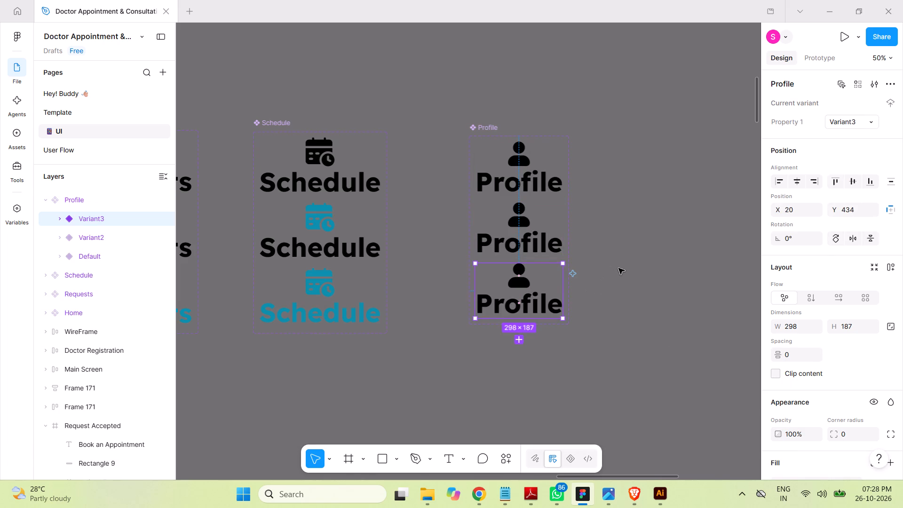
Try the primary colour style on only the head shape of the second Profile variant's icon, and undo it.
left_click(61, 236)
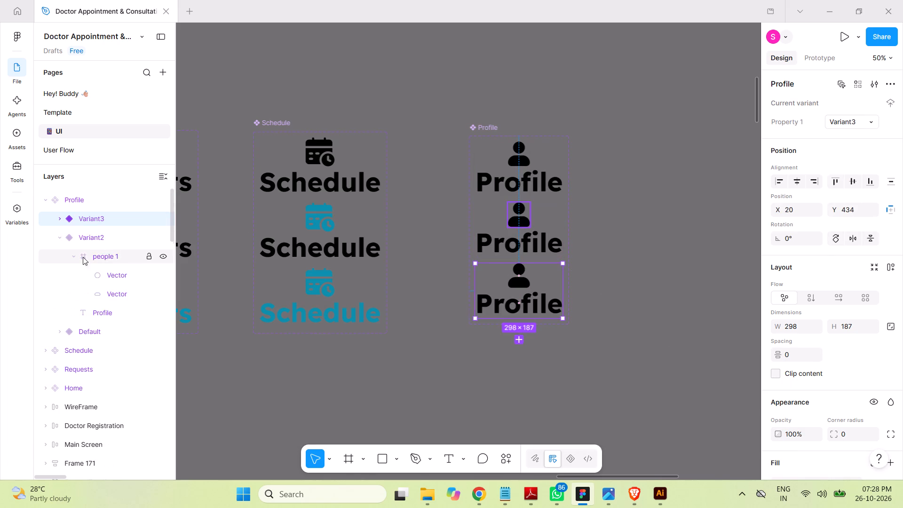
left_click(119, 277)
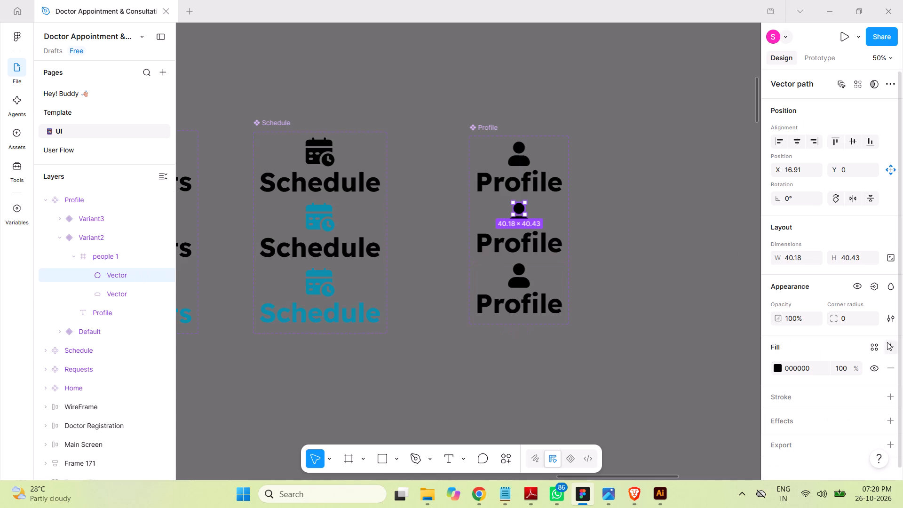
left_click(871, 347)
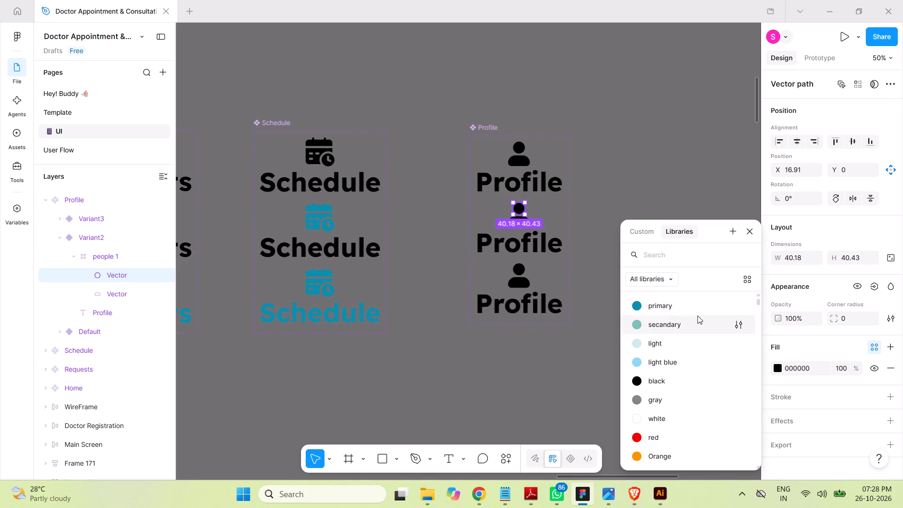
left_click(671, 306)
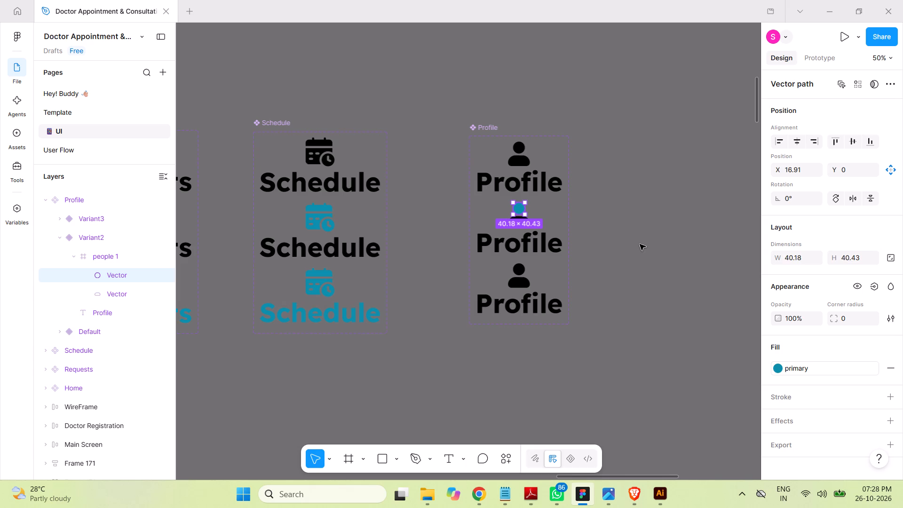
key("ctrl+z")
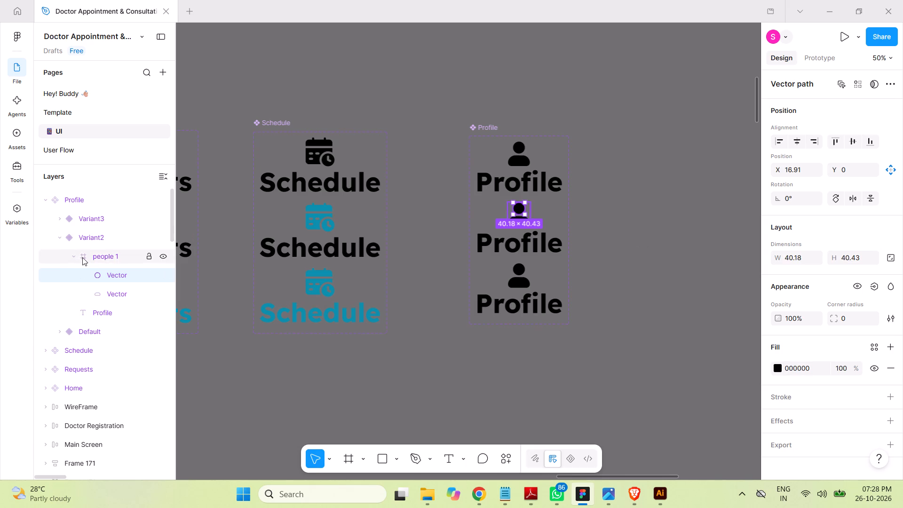
Apply the primary colour style to the whole people 1 icon in the second Profile variant.
left_click(74, 257)
left_click(98, 256)
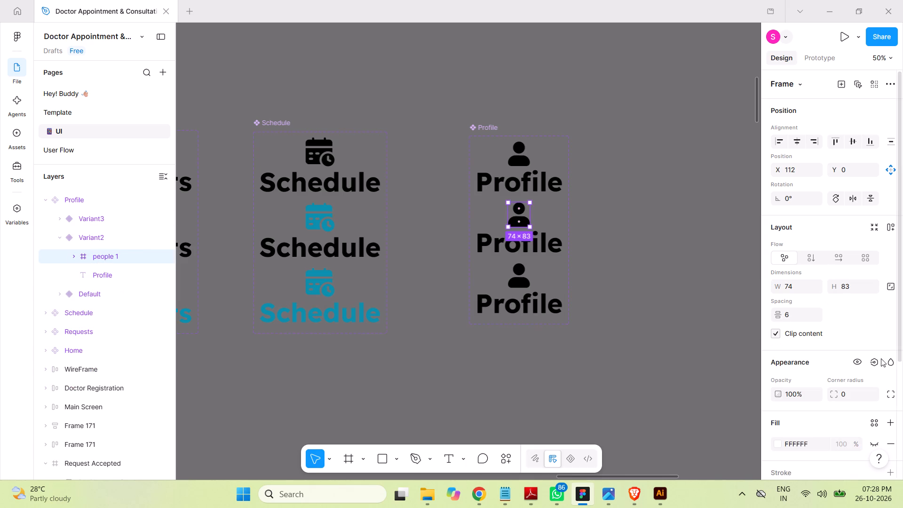
scroll(866, 371, "down", 4)
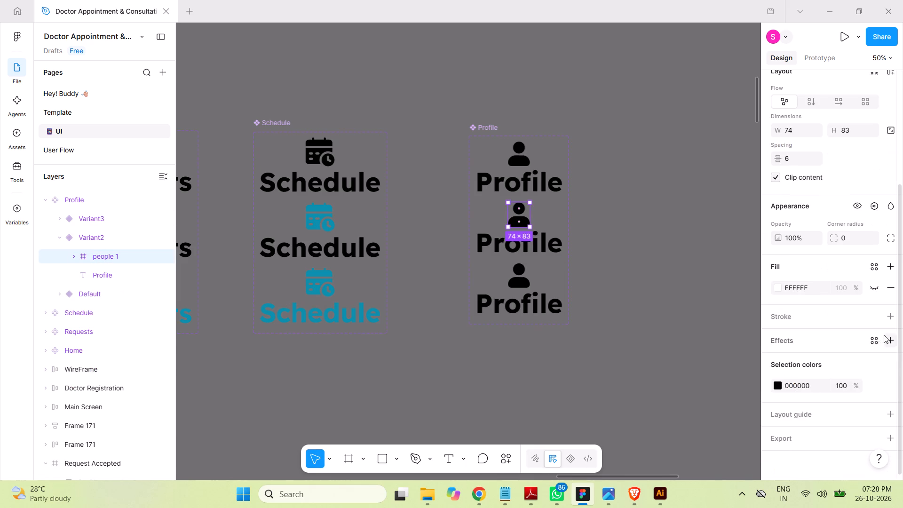
left_click(875, 388)
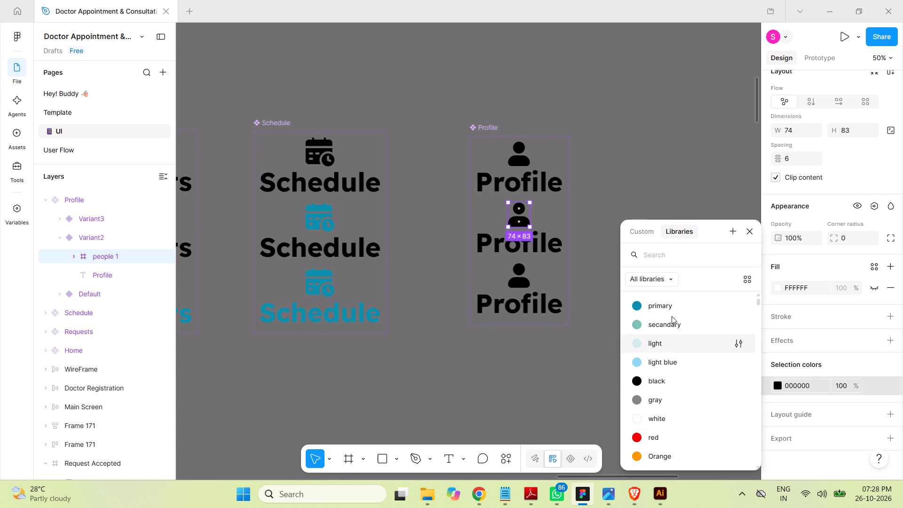
left_click(667, 310)
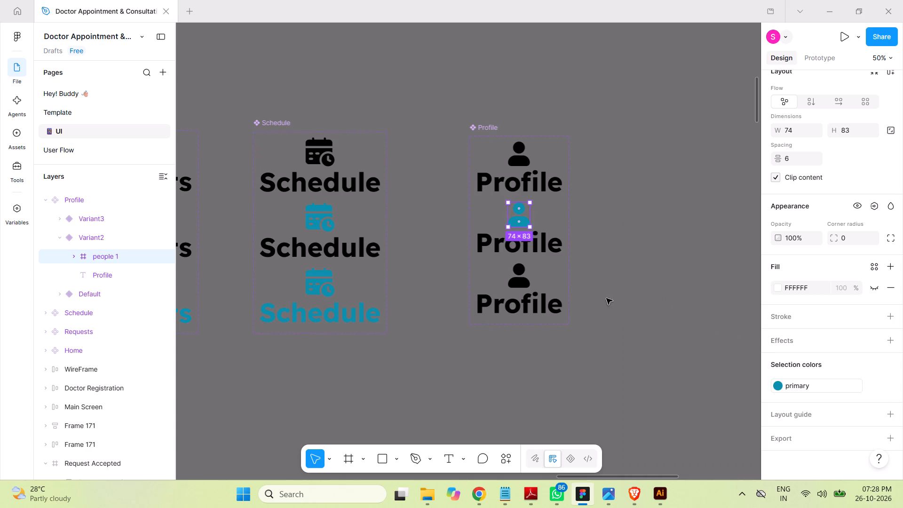
Apply the primary colour style to both the icon and the text of the third Profile variant.
left_click(523, 287)
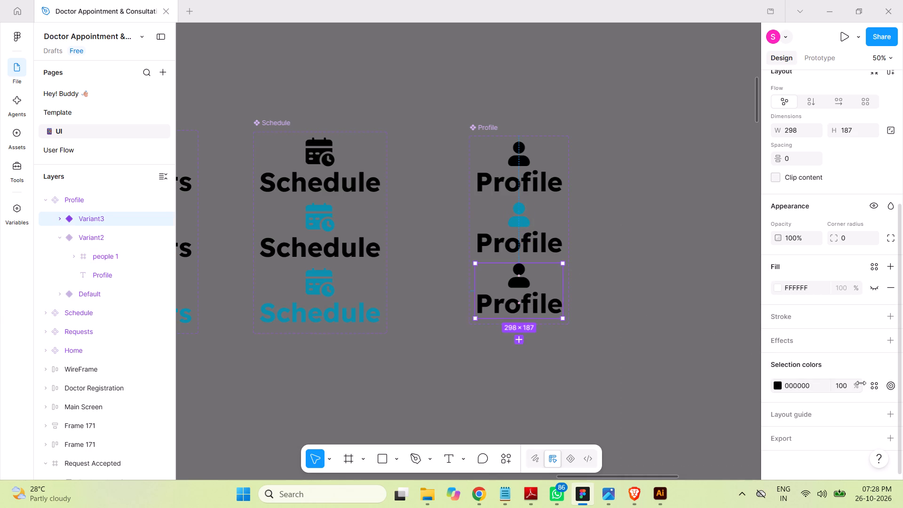
left_click(872, 388)
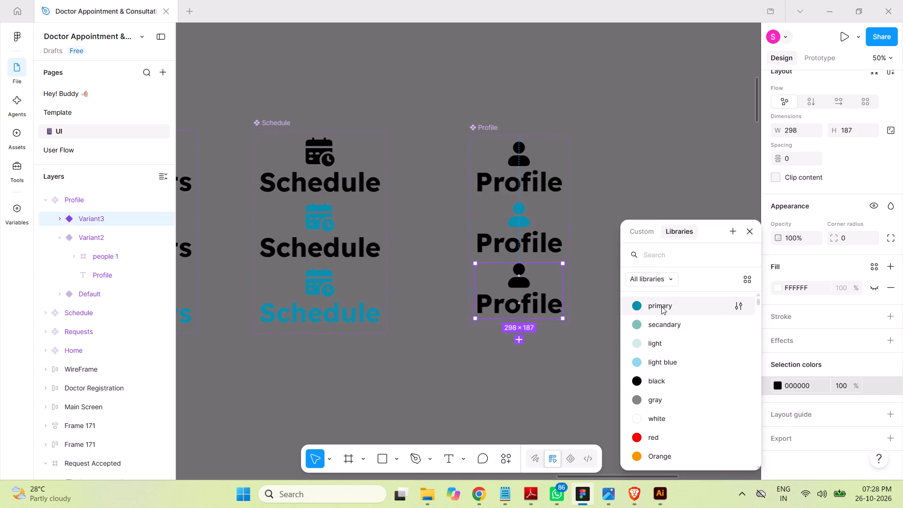
left_click(661, 306)
left_click(644, 308)
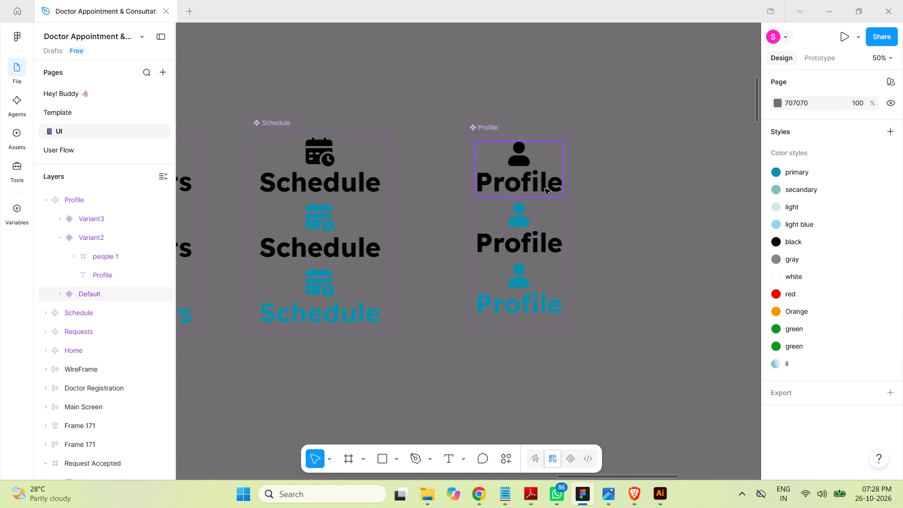
Add a While hovering interaction that changes the Default Profile variant to Variant2.
left_click(60, 238)
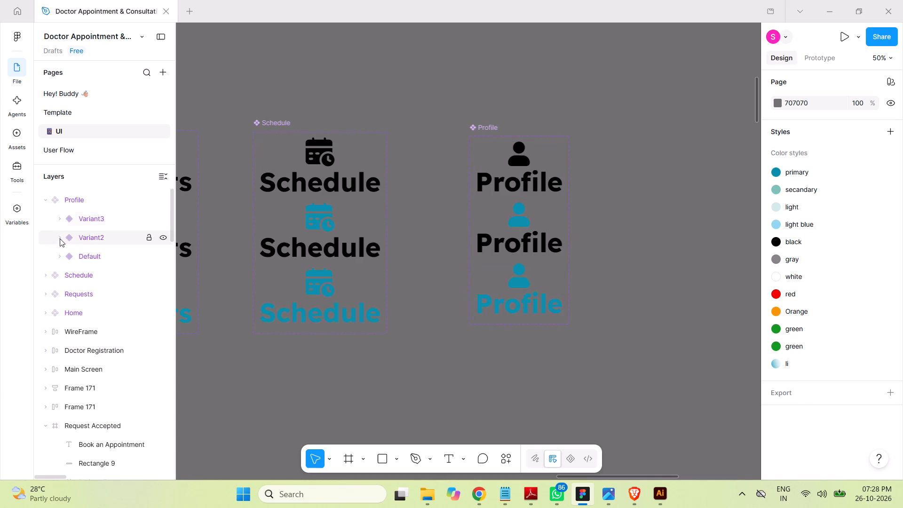
left_click(96, 256)
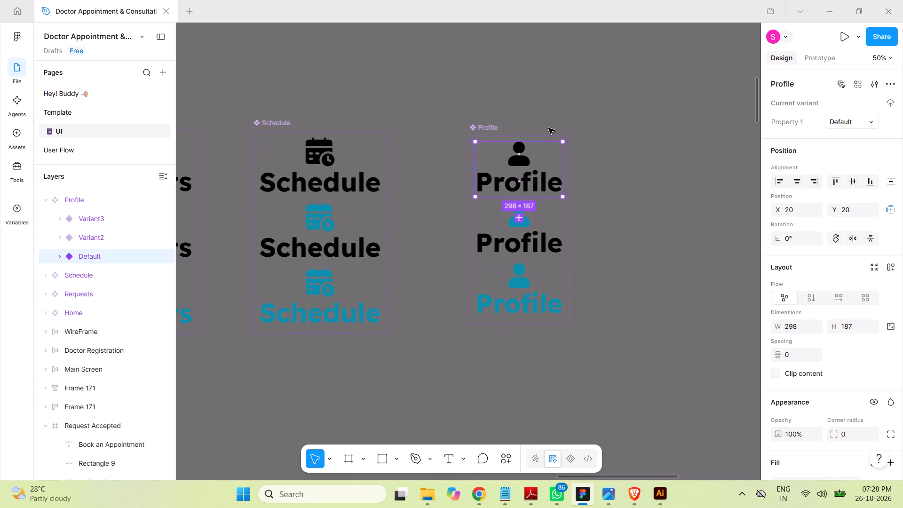
left_click(813, 59)
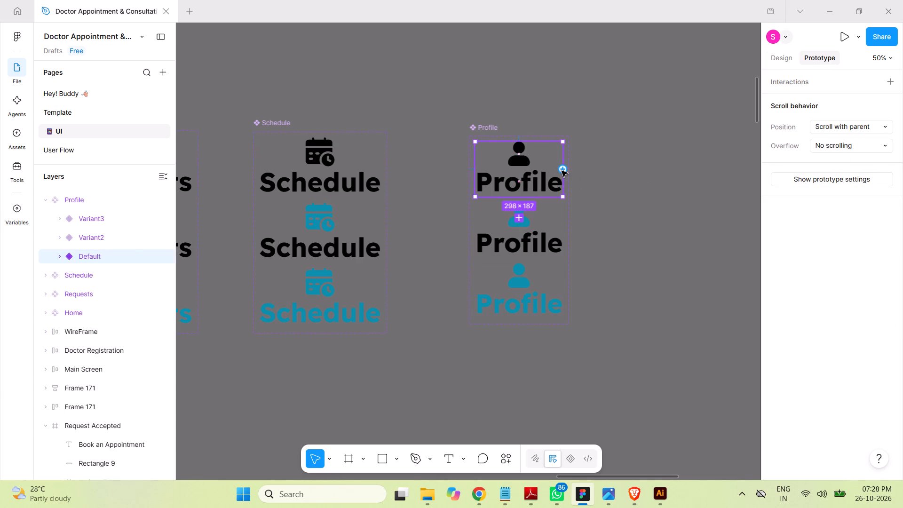
left_click_drag(563, 171, 554, 235)
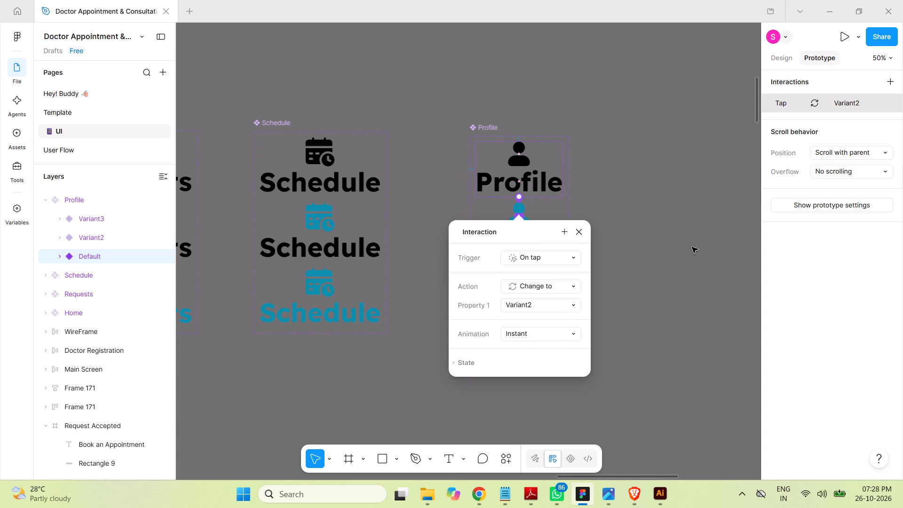
left_click(551, 257)
left_click(554, 288)
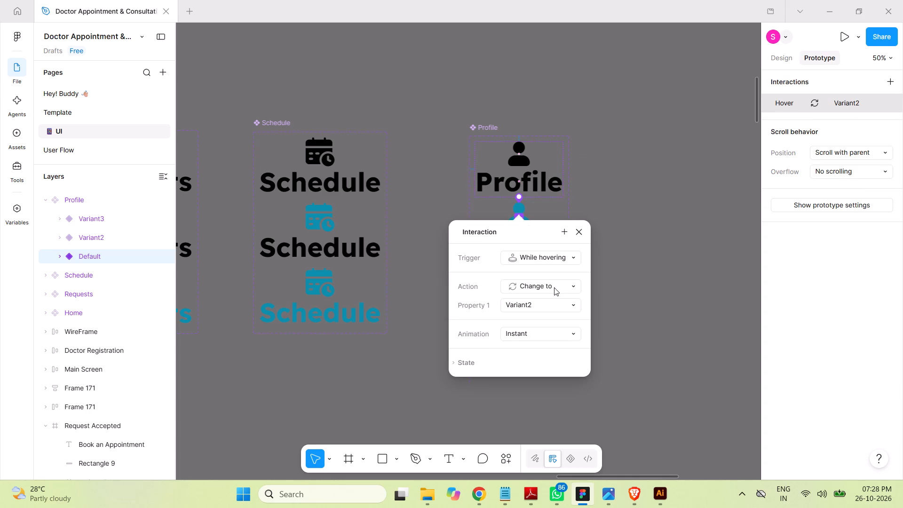
left_click(638, 266)
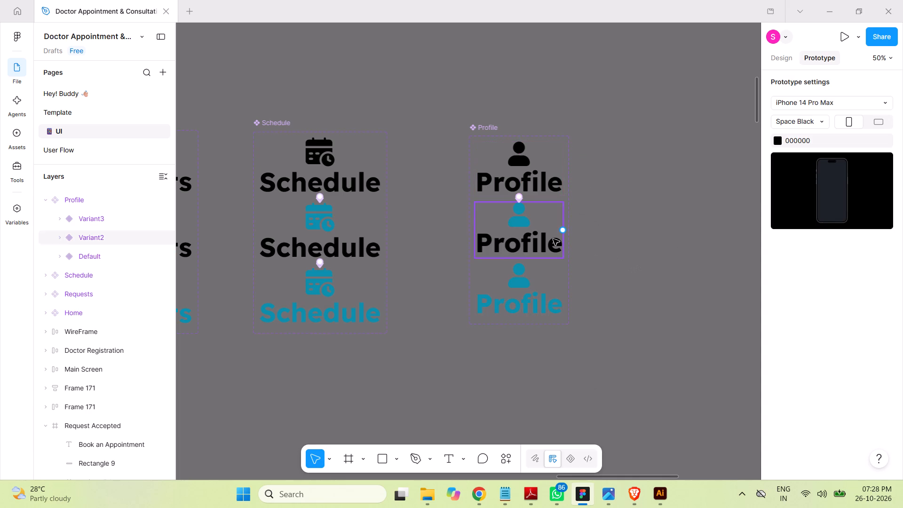
Add an On tap interaction that changes Profile Variant2 to Variant3, and save the file.
left_click_drag(564, 230, 553, 293)
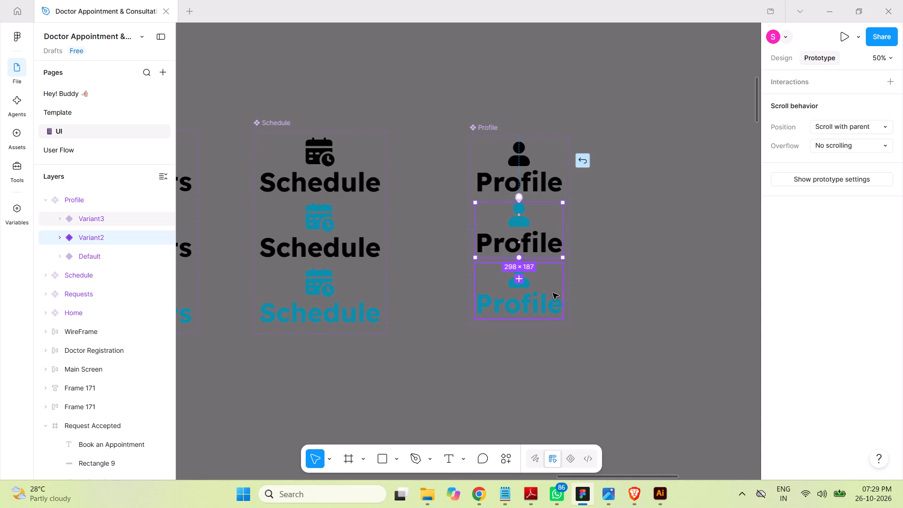
left_click_drag(553, 293, 546, 294)
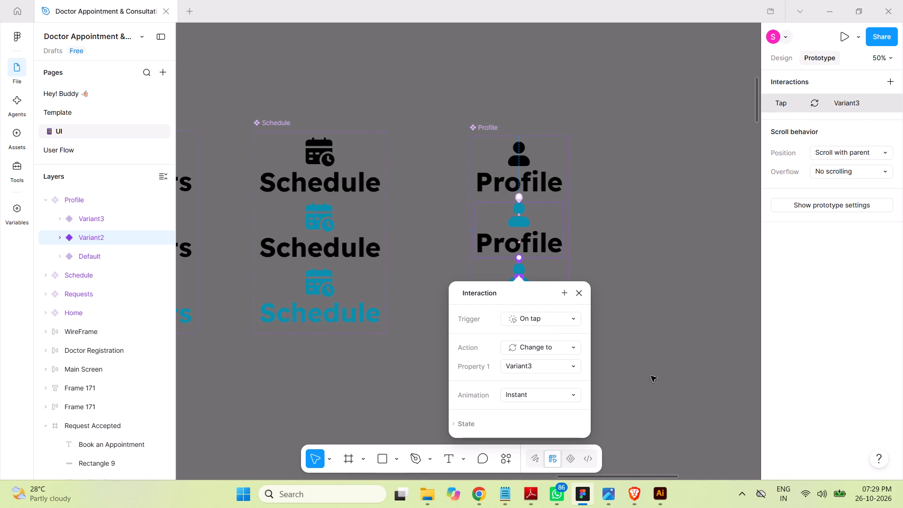
left_click(659, 363)
key("ctrl+s")
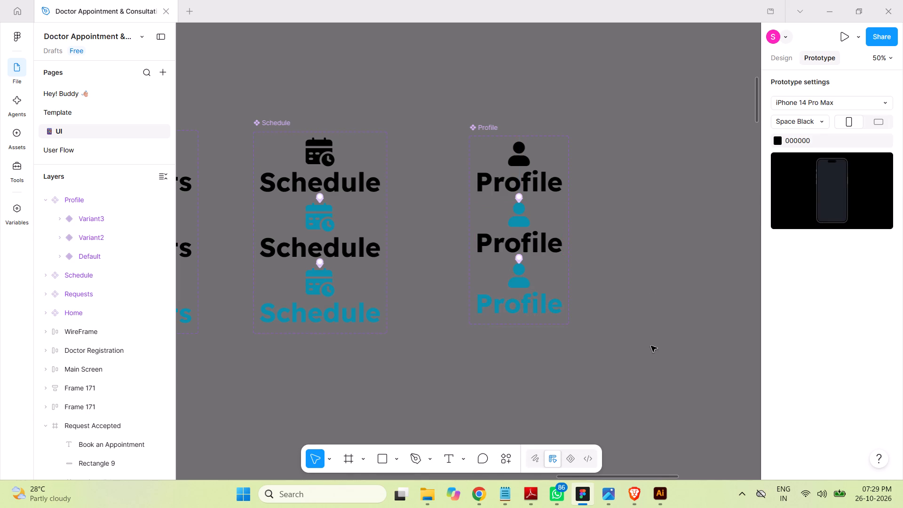
left_click(44, 200)
left_click(615, 162)
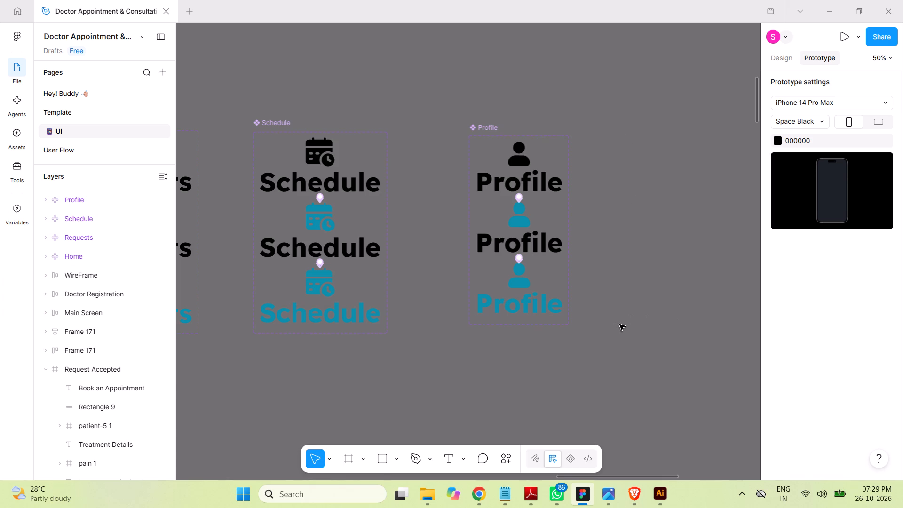
Place an instance of this file's Home component over the footer of the Doctor Registration screen.
key("ctrl+minus")
key("ctrl+minus")
key("ctrl+minus")
scroll(600, 290, "down", 2)
scroll(614, 295, "up", 1)
scroll(615, 295, "down", 2)
scroll(618, 296, "up", 1)
scroll(619, 294, "down", 1)
scroll(622, 293, "up", 1)
scroll(622, 293, "down", 7)
scroll(557, 293, "up", 1)
scroll(557, 294, "down", 6)
scroll(461, 291, "down", 1)
scroll(461, 291, "up", 1)
scroll(461, 291, "down", 2)
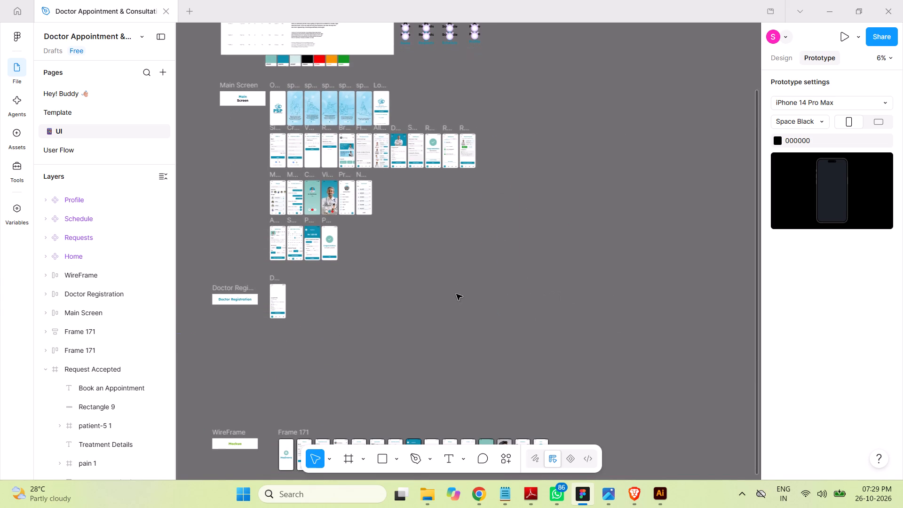
key("z")
key("z")
key("z")
key("z")
key("z")
key("z")
key("z")
key("z")
key("z")
key("z")
key("z")
key("z")
key("z")
key("z")
key("z")
key("z")
key("z")
key("z")
key("z")
key("z")
key("z")
left_click_drag(265, 312, 305, 327)
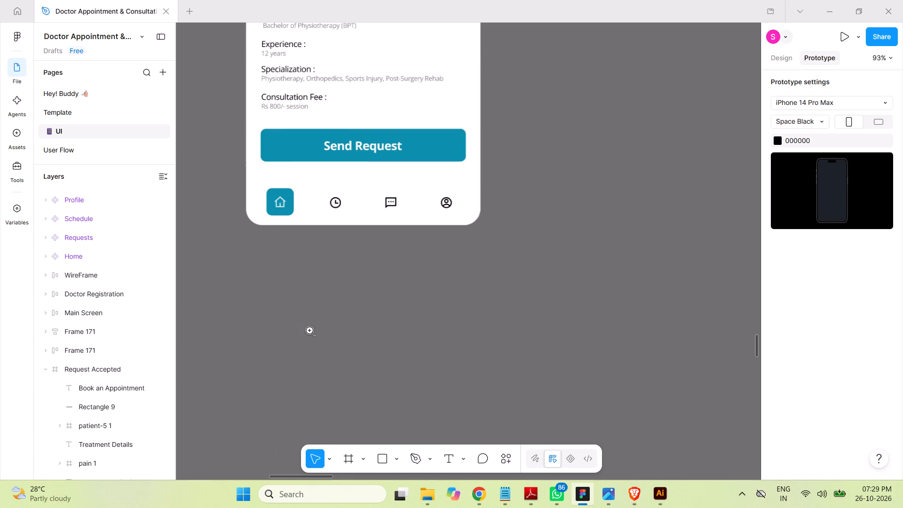
scroll(335, 199, "up", 1)
scroll(332, 190, "down", 1)
scroll(332, 190, "up", 1)
scroll(332, 190, "down", 1)
scroll(331, 190, "up", 2)
scroll(332, 190, "down", 1)
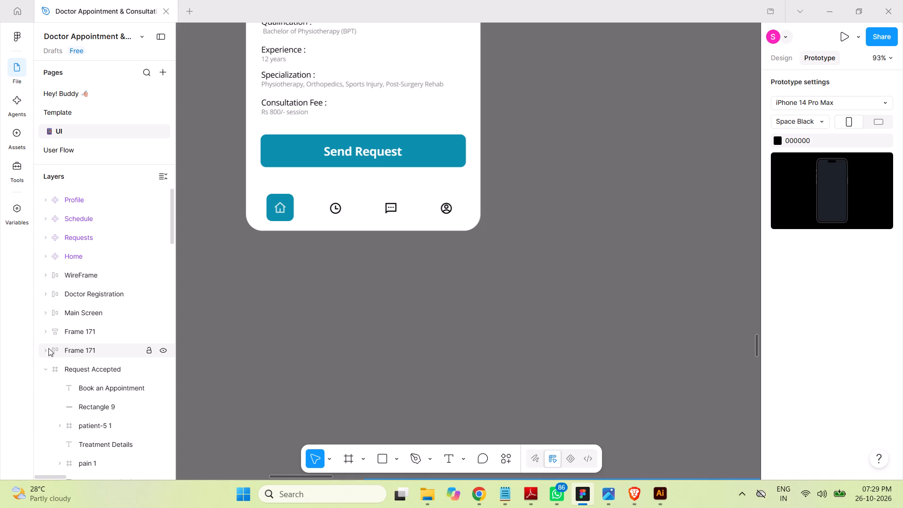
scroll(427, 215, "up", 2)
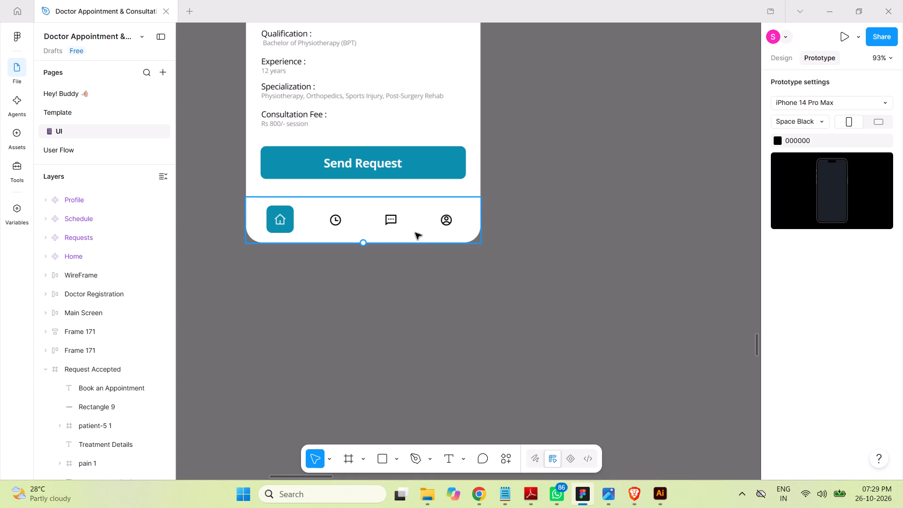
left_click(415, 231)
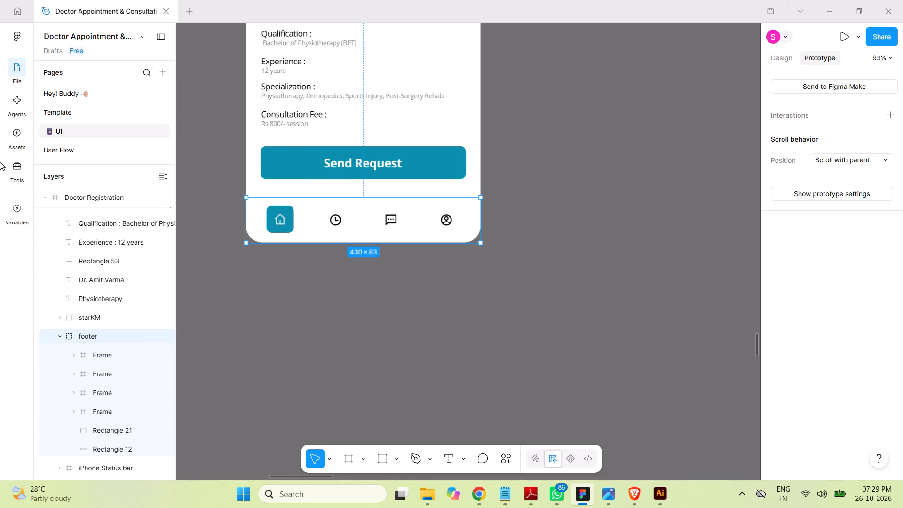
left_click(12, 140)
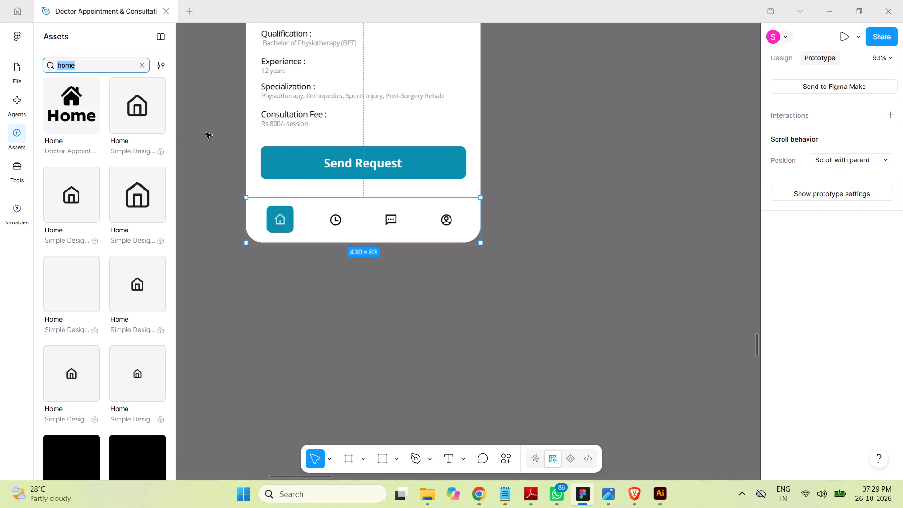
left_click(196, 250)
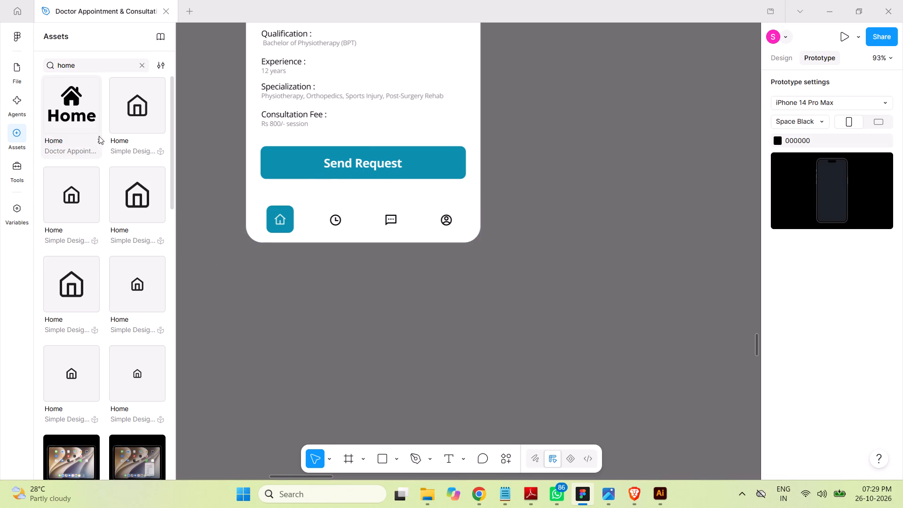
left_click_drag(87, 117, 134, 143)
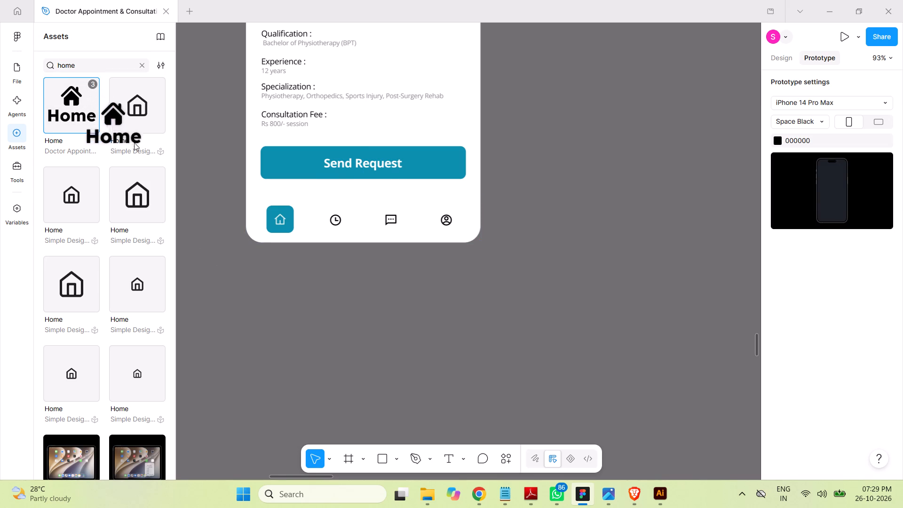
left_click_drag(134, 143, 327, 248)
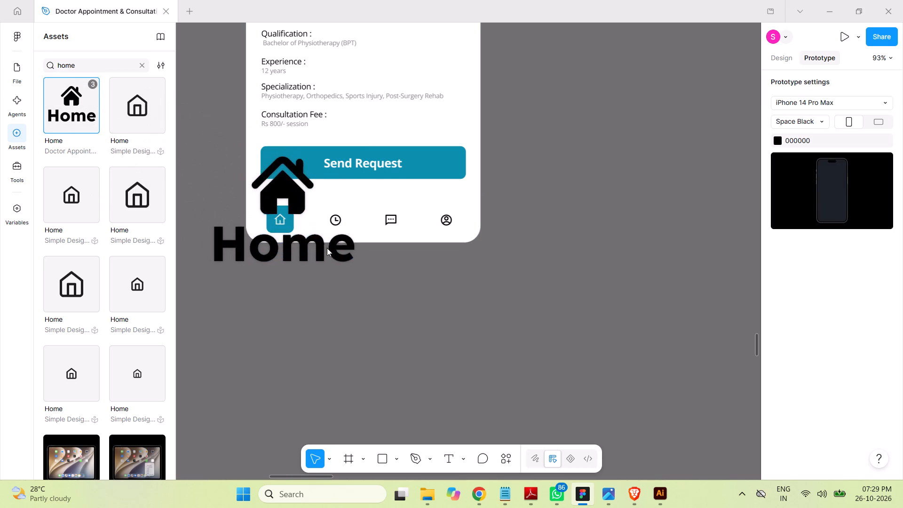
left_click_drag(327, 248, 332, 251)
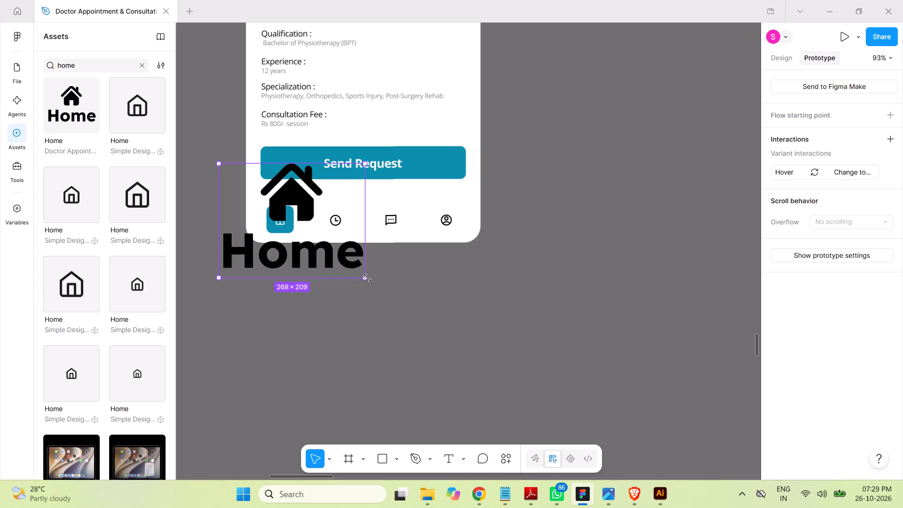
Lock the aspect ratio of the placed Home instance.
left_click(782, 59)
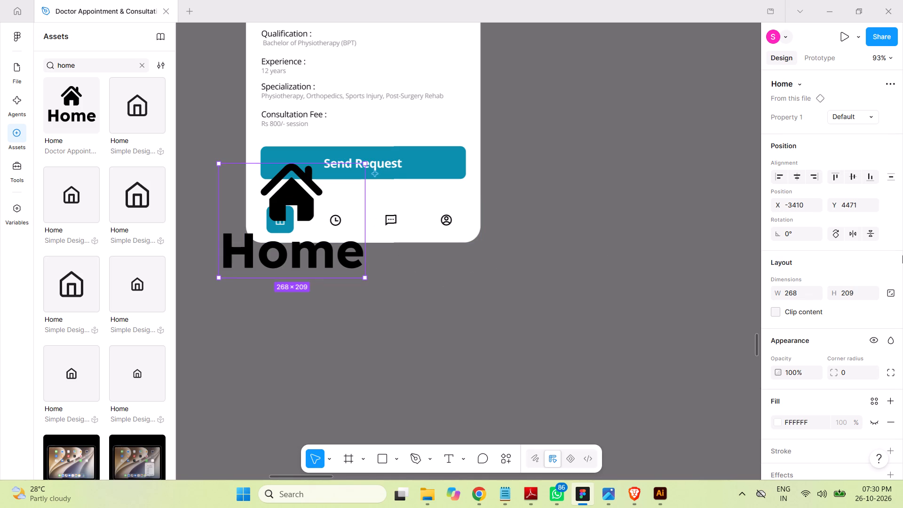
left_click(890, 293)
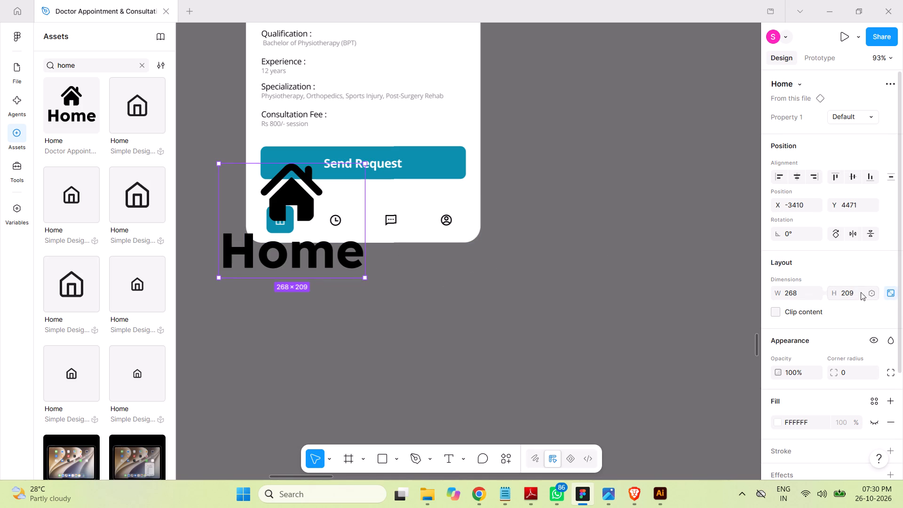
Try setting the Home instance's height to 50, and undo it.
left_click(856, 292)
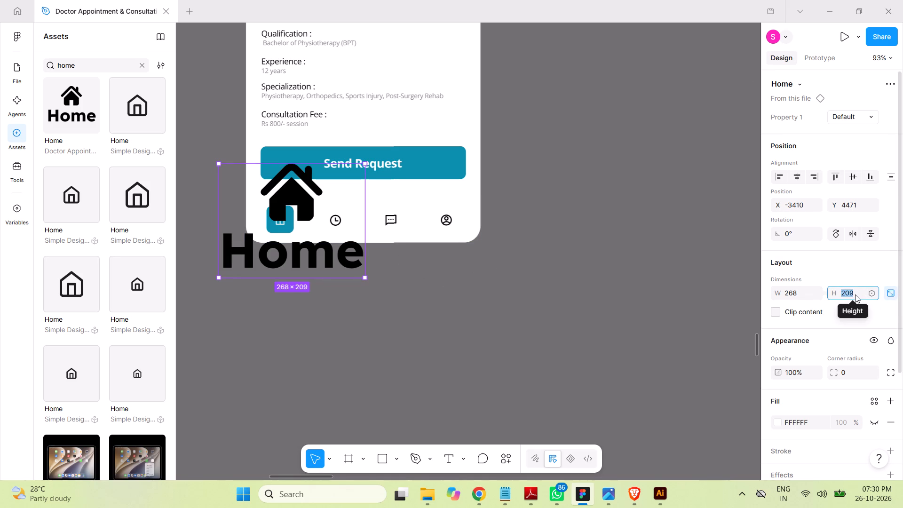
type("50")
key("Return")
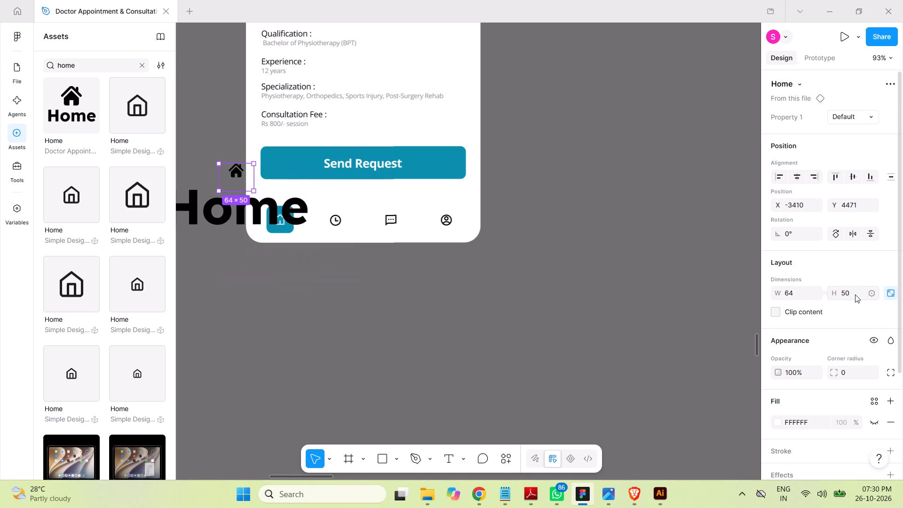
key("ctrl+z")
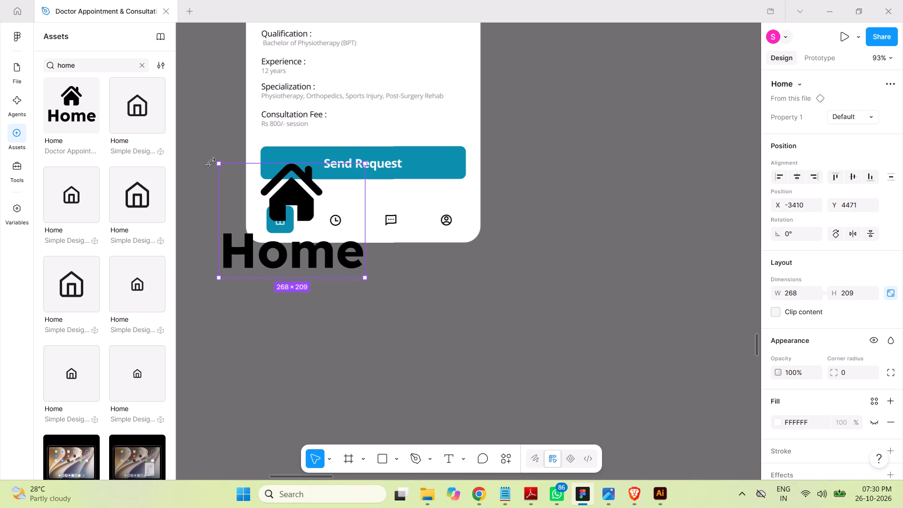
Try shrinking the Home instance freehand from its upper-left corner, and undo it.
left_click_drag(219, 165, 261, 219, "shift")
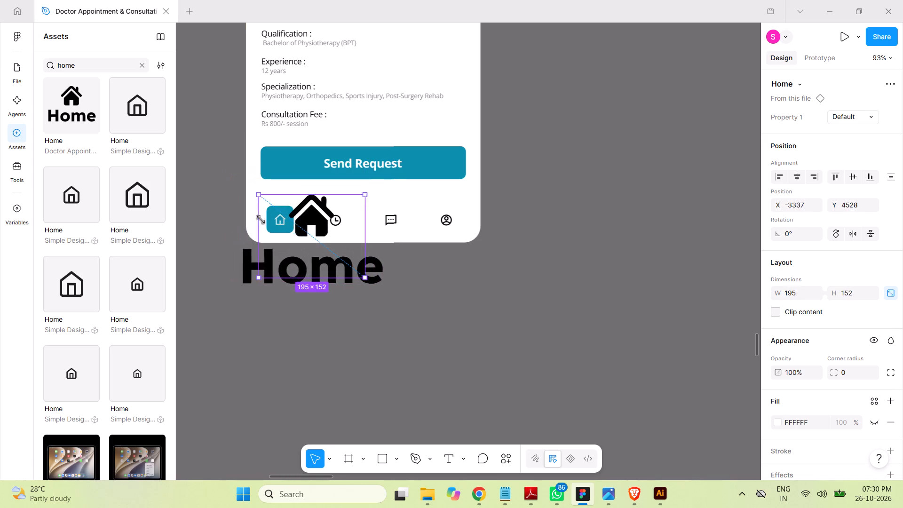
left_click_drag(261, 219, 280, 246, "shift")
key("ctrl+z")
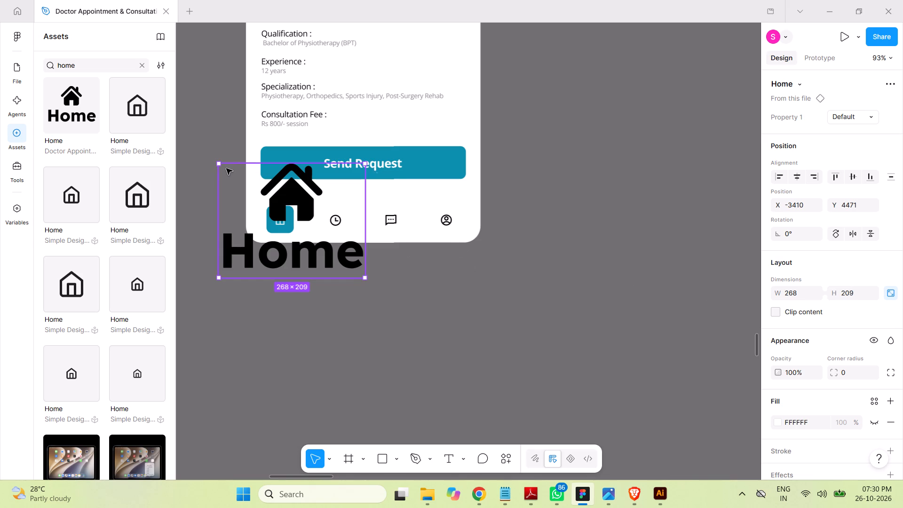
Shrink the Home instance from its upper-left corner to about 100 px wide, keeping its proportions.
left_click_drag(220, 164, 303, 265, "shift")
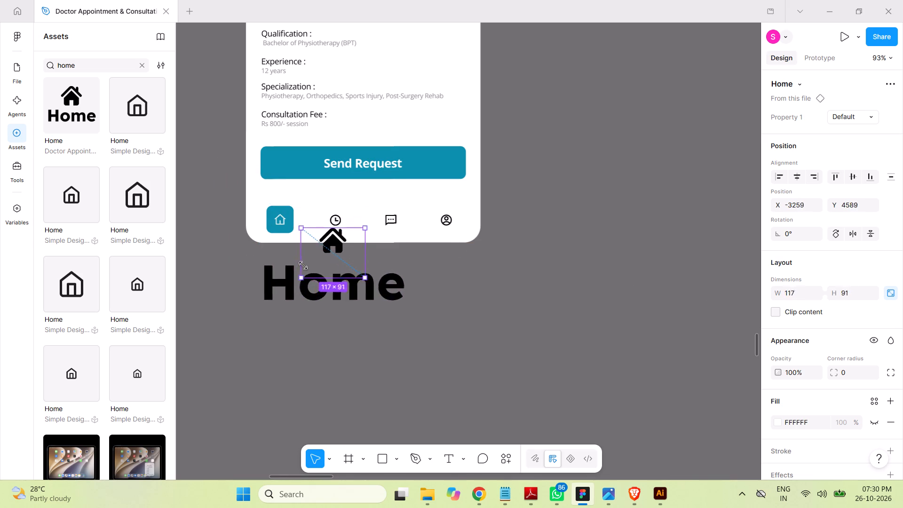
left_click_drag(303, 265, 312, 274, "shift")
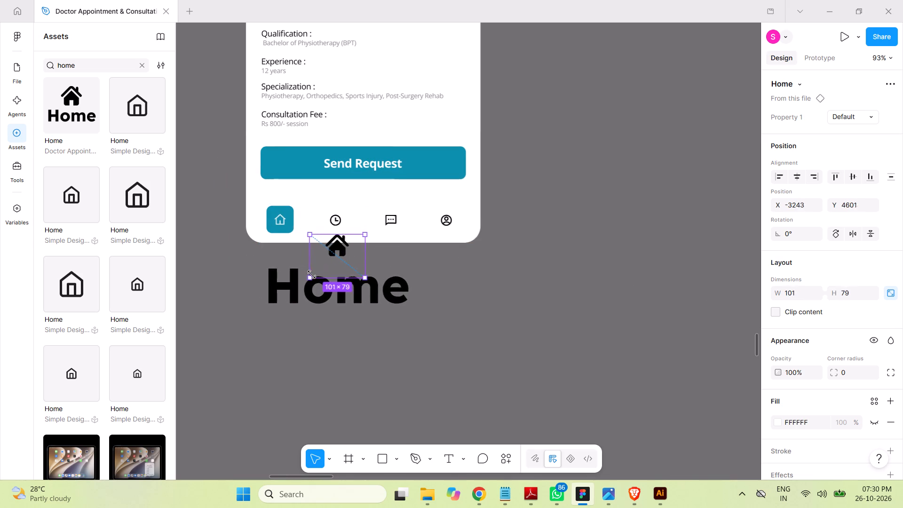
left_click_drag(312, 274, 314, 276, "shift")
Set the font size of the Home instance's text label to 13.
left_click(396, 300)
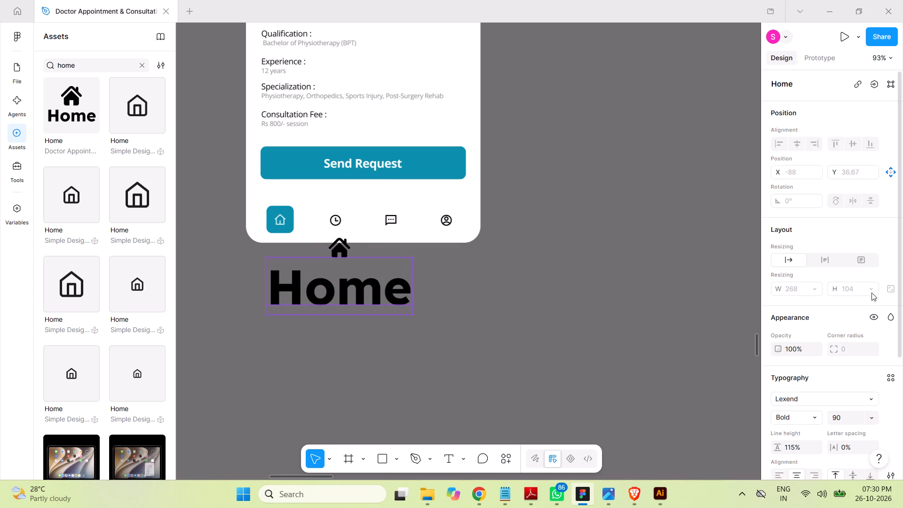
scroll(865, 296, "down", 1)
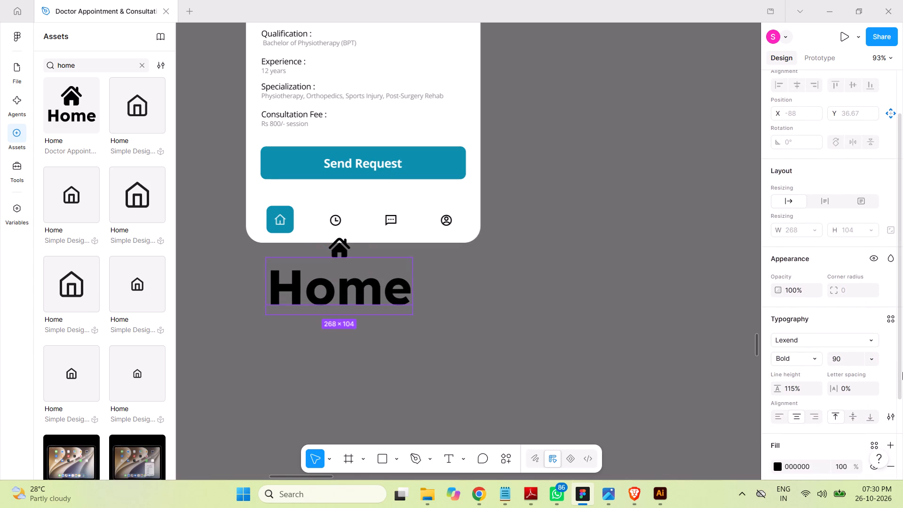
left_click(871, 360)
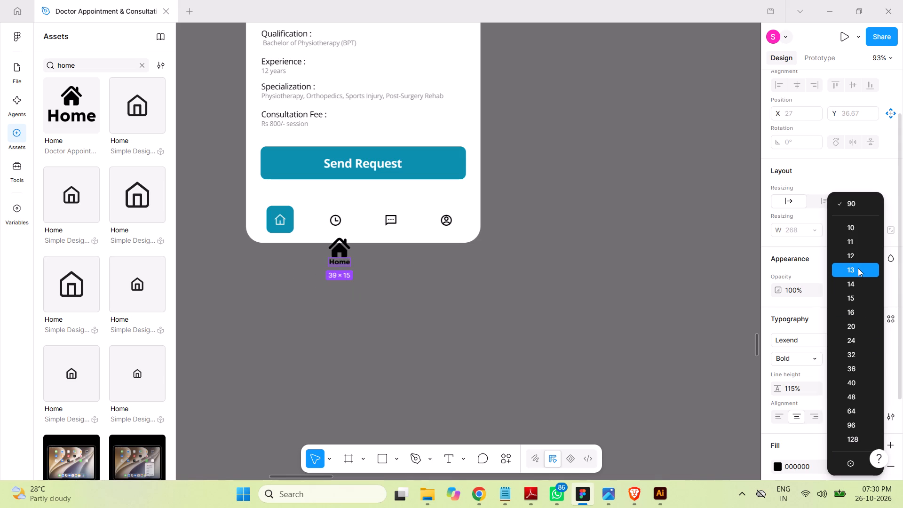
left_click(858, 268)
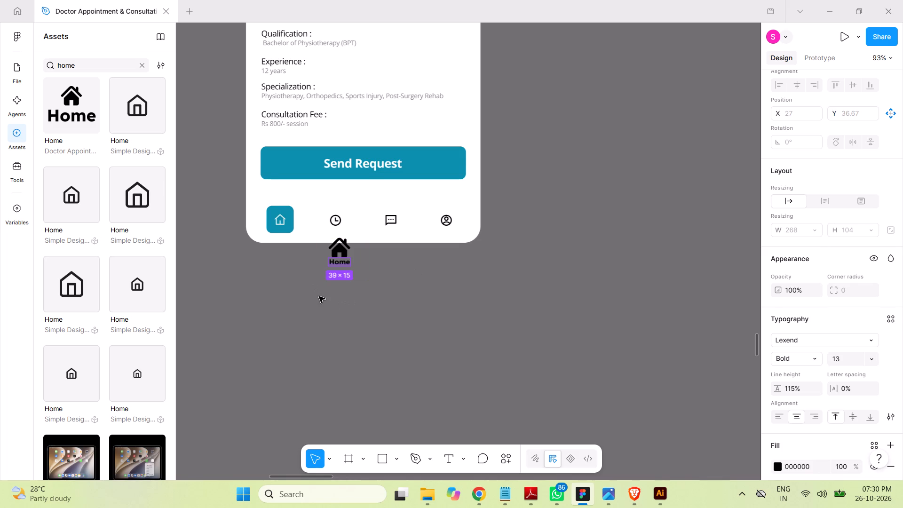
Shrink the Home instance from its lower-right corner to about 42 × 33 px, keeping its proportions.
scroll(319, 296, "up", 3)
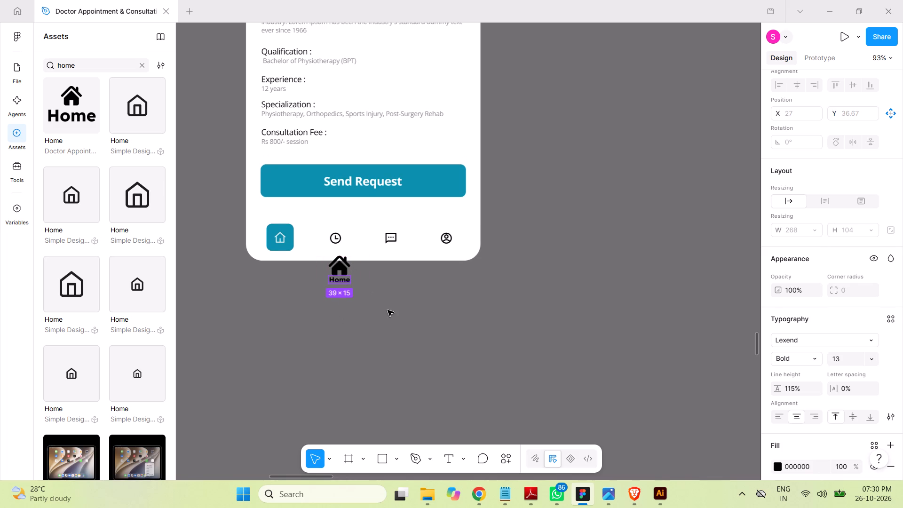
key("ctrl+equal")
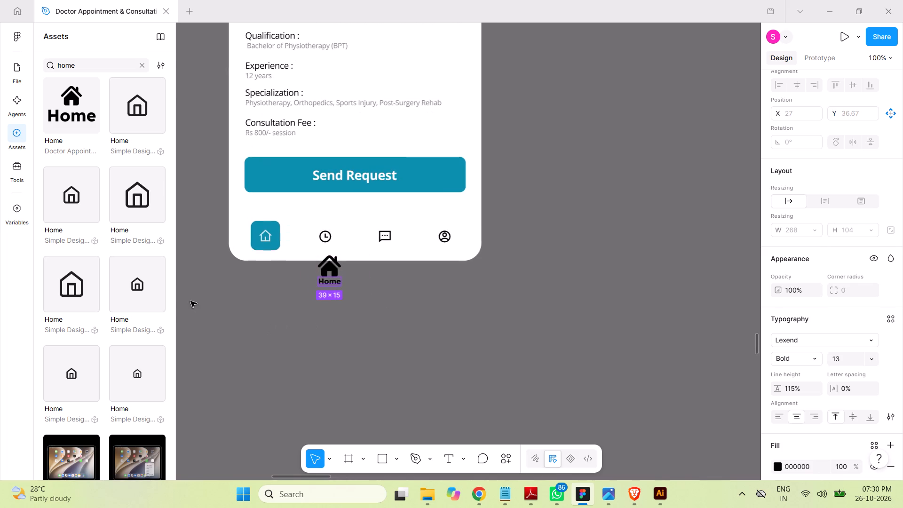
key("ctrl+equal")
key("space")
key("space")
key("space")
key("space")
key("space")
key("space")
key("space")
key("space")
key("space")
key("space")
key("space")
key("space")
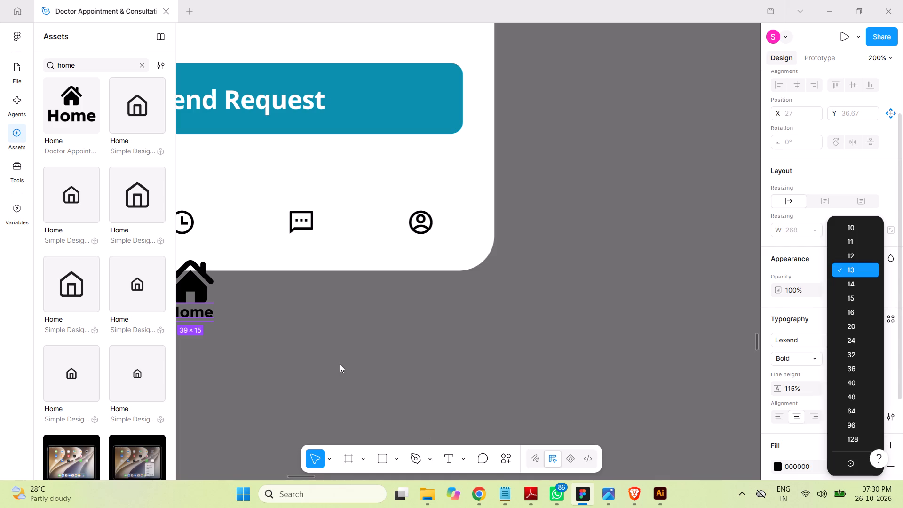
left_click_drag(340, 364, 456, 367)
key("space")
key("space")
key("space")
key("space")
key("space")
key("space")
key("space")
key("space")
key("space")
key("space")
key("space")
key("space")
key("space")
key("space")
key("space")
key("space")
key("space")
key("space")
key("space")
key("space")
left_click_drag(369, 364, 606, 375)
left_click(431, 299)
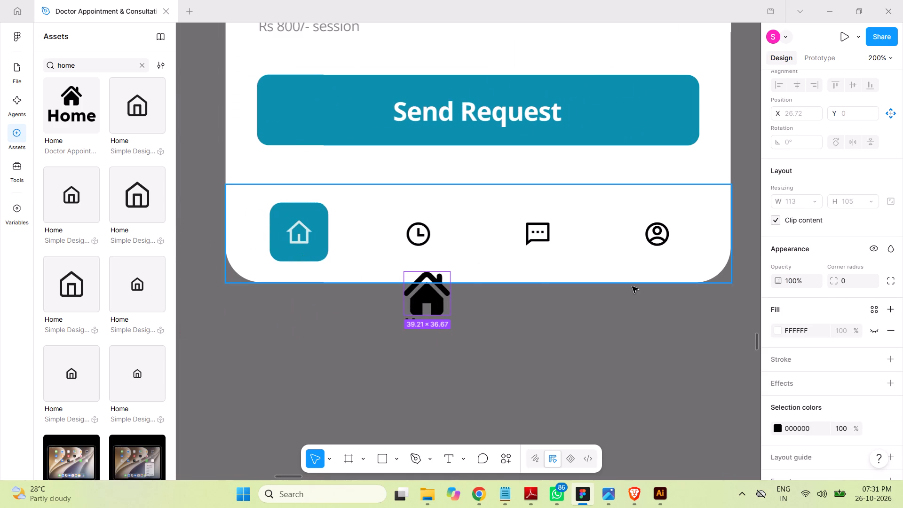
left_click(439, 291)
left_click(501, 336)
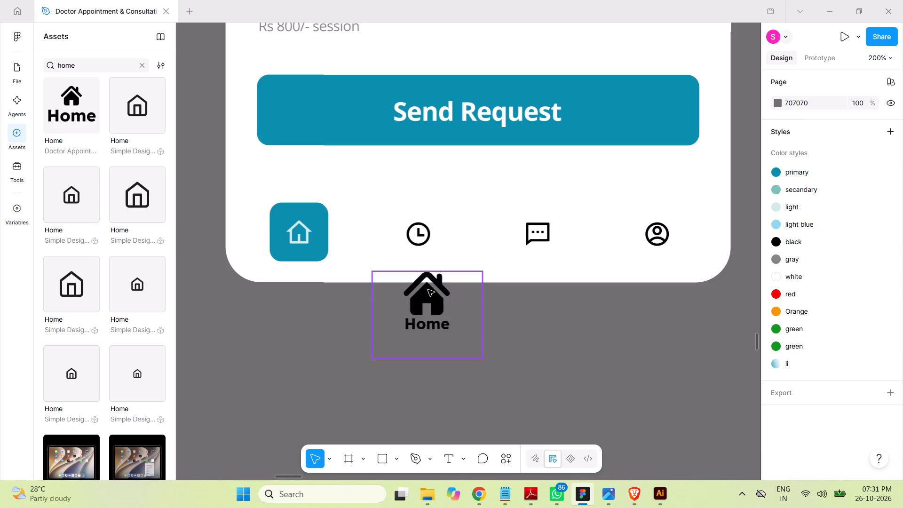
left_click(474, 347)
left_click_drag(483, 358, 474, 347, "shift")
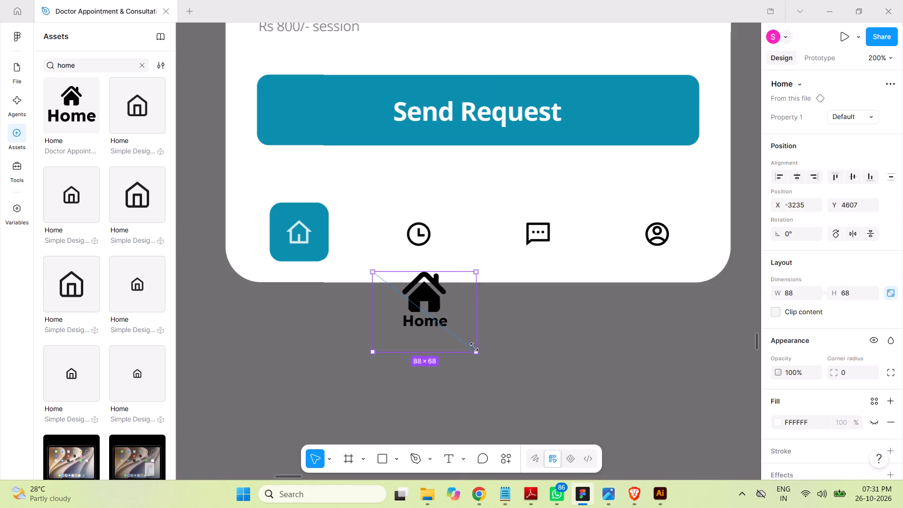
left_click_drag(474, 347, 429, 311, "shift")
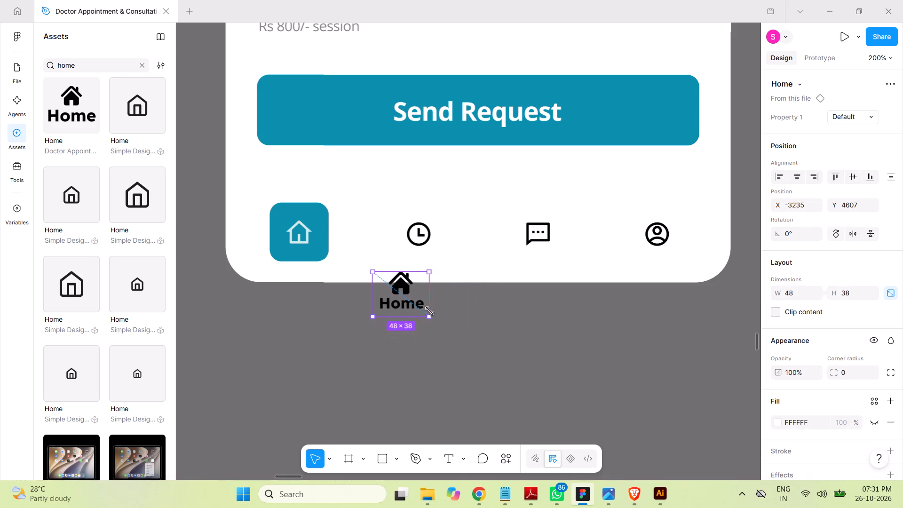
left_click_drag(429, 311, 423, 307, "shift")
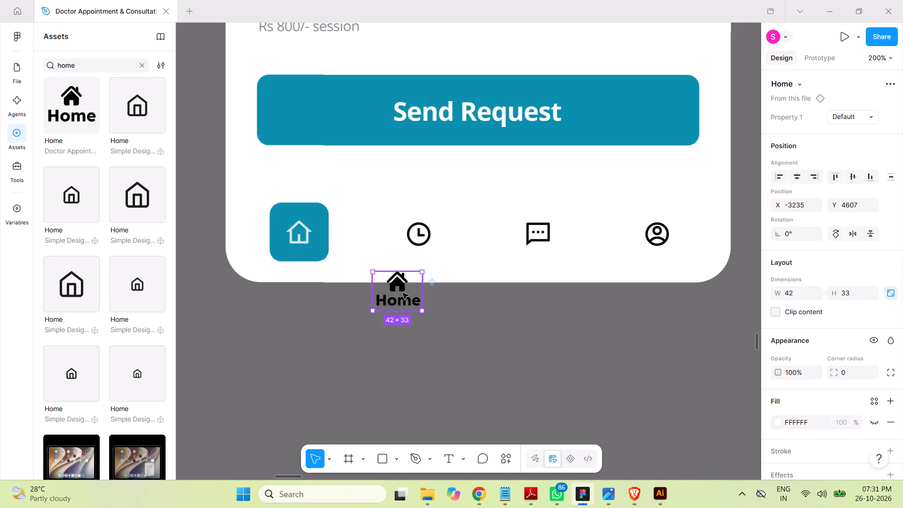
Move the Home instance into the footer, centred over the teal home tile at about X 42, Y 874.
left_click_drag(402, 289, 306, 232)
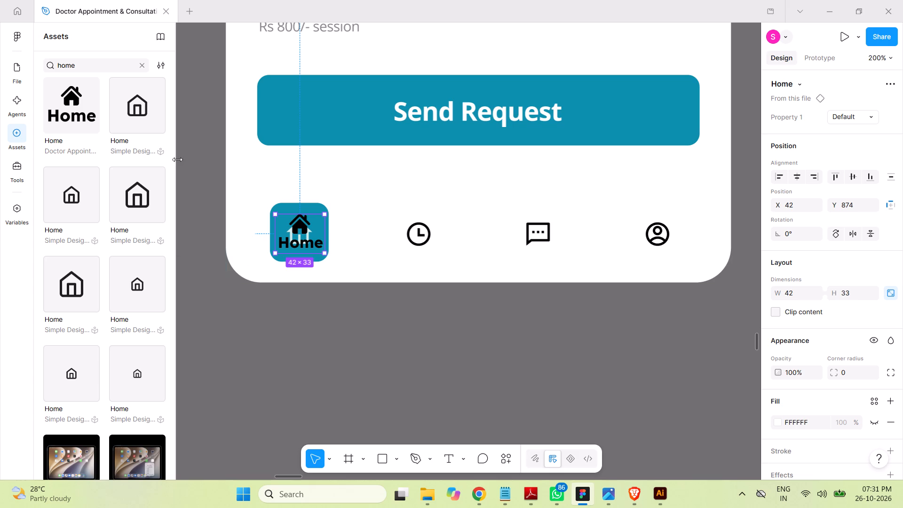
left_click(214, 343)
Clear the asset search and look through the available component libraries and the libraries added to this file.
left_click(143, 64)
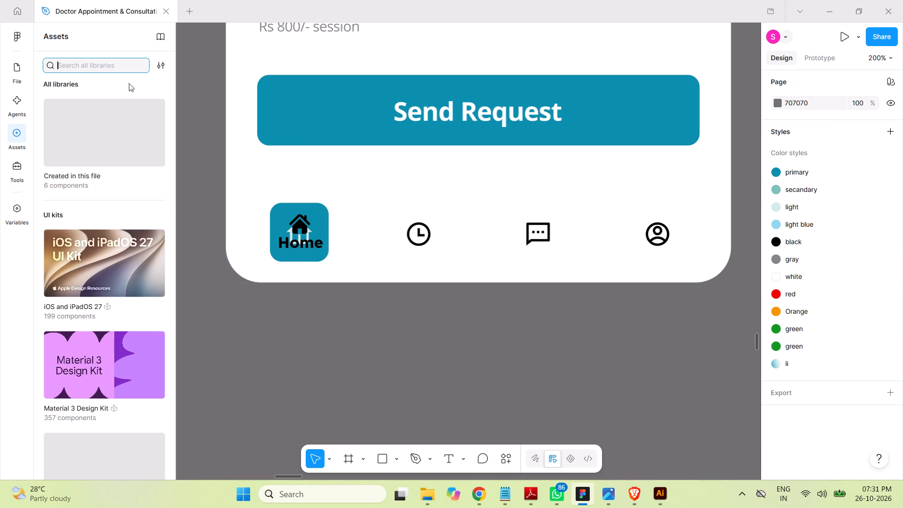
scroll(113, 164, "down", 3)
scroll(112, 174, "up", 1)
scroll(112, 174, "down", 2)
scroll(111, 177, "up", 1)
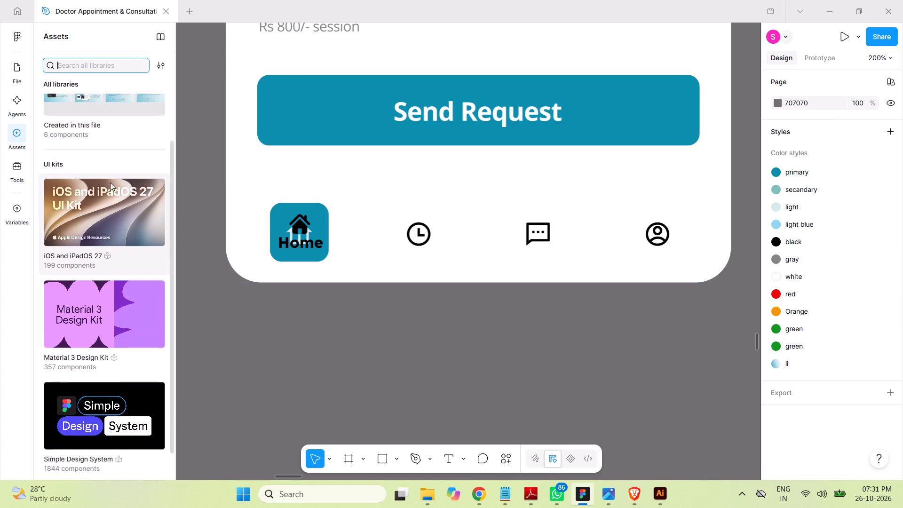
scroll(117, 182, "down", 3)
scroll(117, 182, "up", 2)
scroll(117, 182, "down", 3)
scroll(115, 183, "up", 1)
scroll(115, 183, "down", 7)
scroll(113, 185, "up", 6)
scroll(112, 186, "down", 1)
scroll(123, 194, "up", 3)
scroll(123, 194, "down", 3)
scroll(123, 198, "up", 3)
scroll(121, 201, "down", 2)
scroll(135, 228, "up", 2)
scroll(135, 229, "down", 1)
scroll(135, 230, "up", 3)
scroll(133, 233, "down", 1)
scroll(130, 233, "up", 1)
scroll(129, 233, "down", 3)
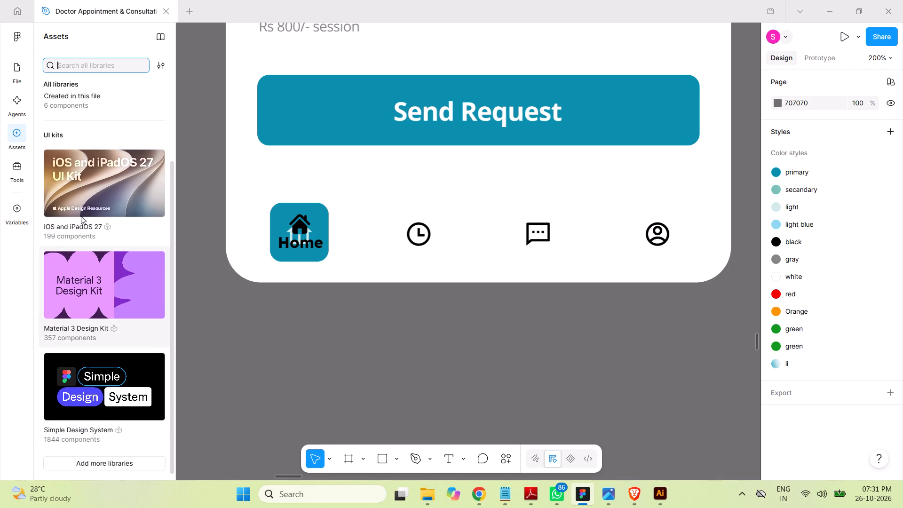
scroll(87, 208, "up", 3)
scroll(87, 207, "down", 2)
scroll(87, 207, "up", 10)
scroll(95, 198, "down", 2)
scroll(95, 198, "up", 6)
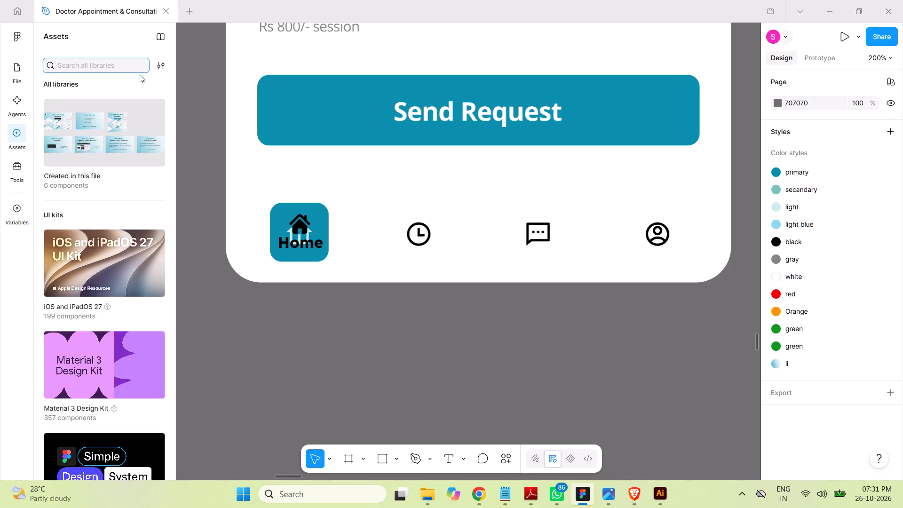
left_click(60, 85)
left_click(160, 36)
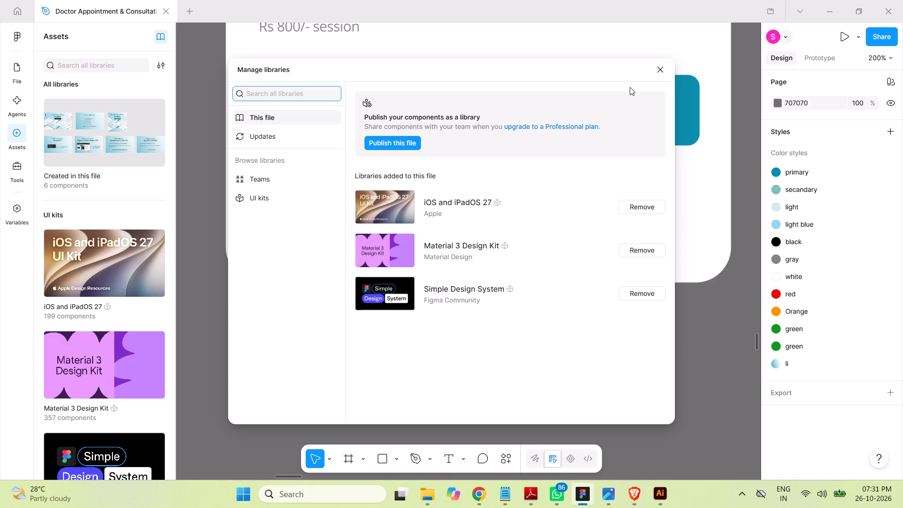
left_click(660, 73)
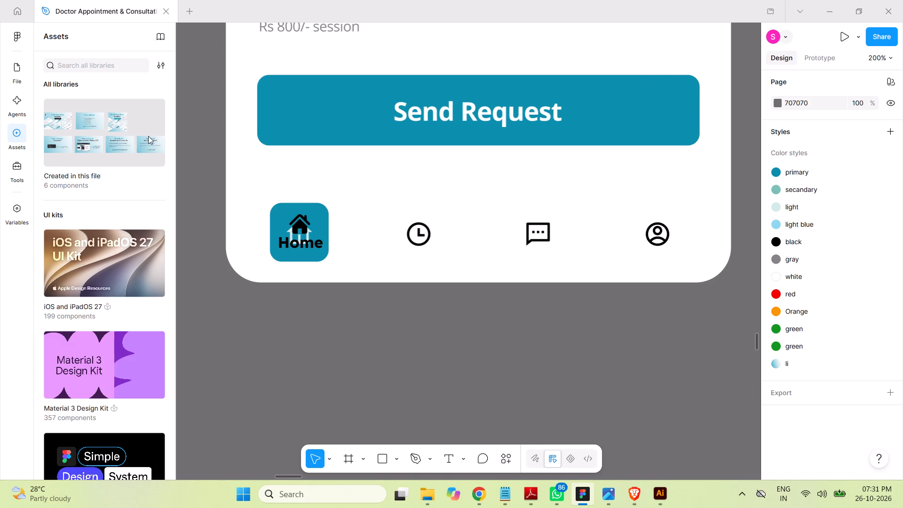
scroll(131, 212, "down", 1)
scroll(130, 214, "up", 1)
scroll(130, 215, "down", 5)
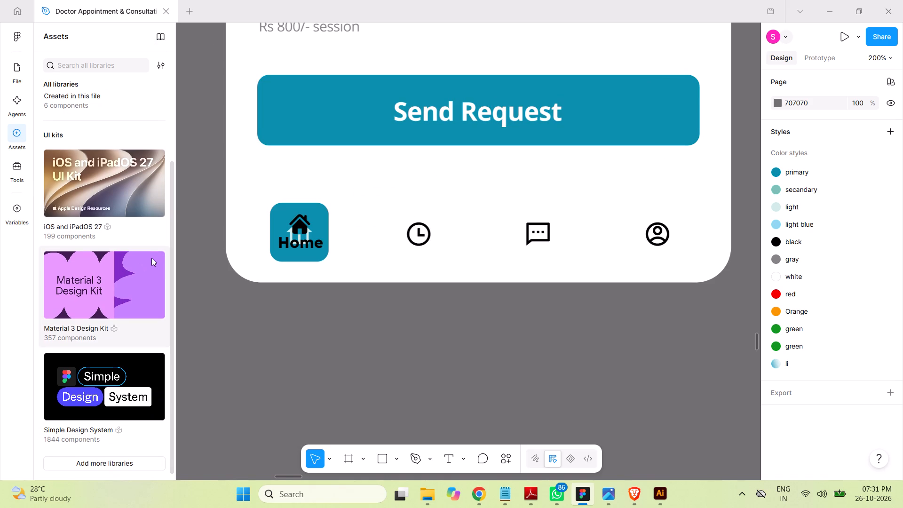
scroll(146, 253, "down", 3)
scroll(140, 254, "up", 1)
scroll(139, 254, "down", 1)
scroll(136, 254, "up", 4)
scroll(132, 254, "down", 1)
scroll(147, 306, "down", 2)
scroll(152, 305, "up", 4)
scroll(152, 305, "down", 3)
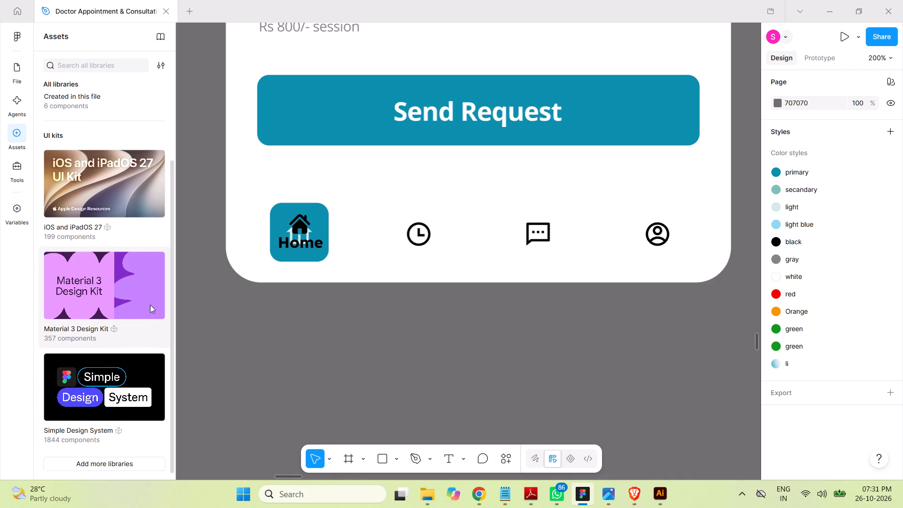
left_click(101, 466)
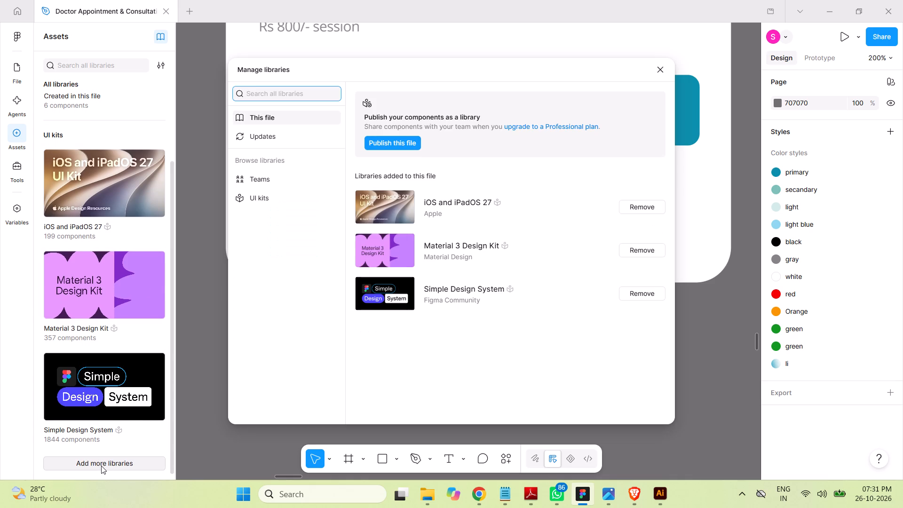
left_click(661, 69)
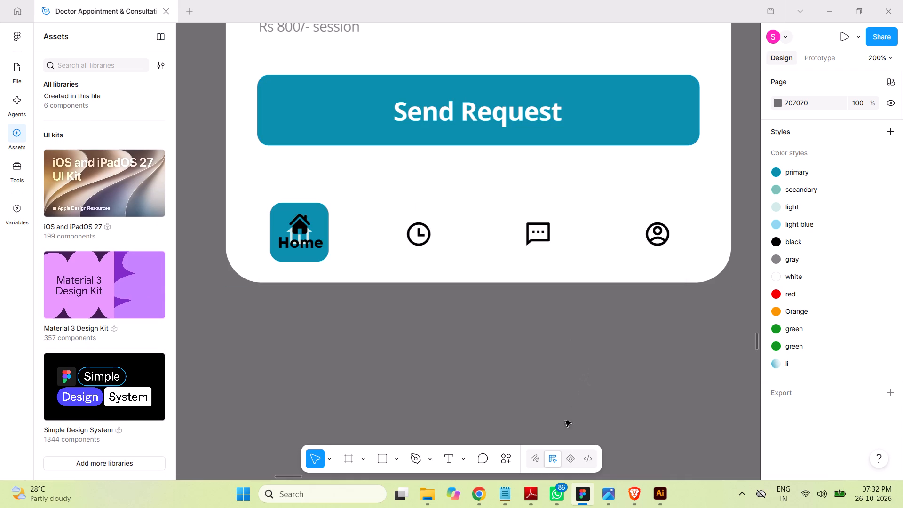
Copy the word Requests from the Notepad list and search the Figma assets for it.
left_click(503, 498)
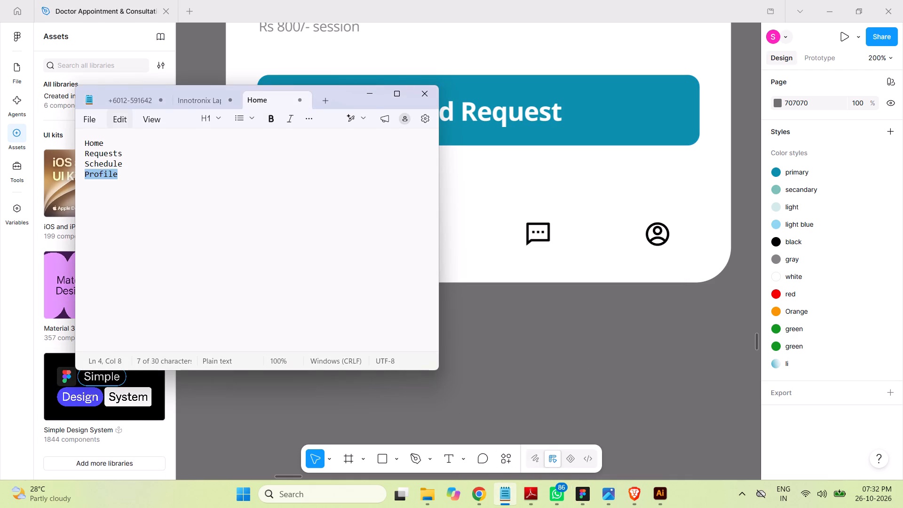
left_click_drag(124, 156, 60, 156)
key("ctrl+c")
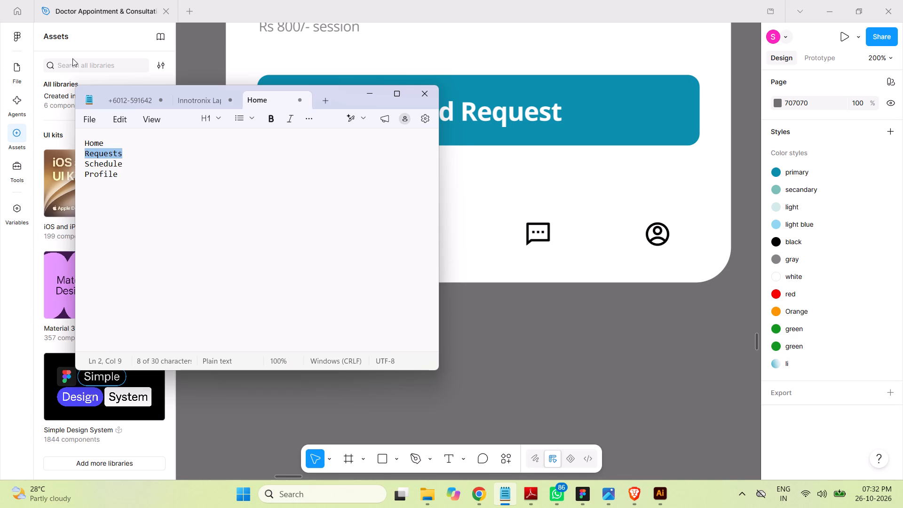
left_click(72, 62)
key("ctrl+v")
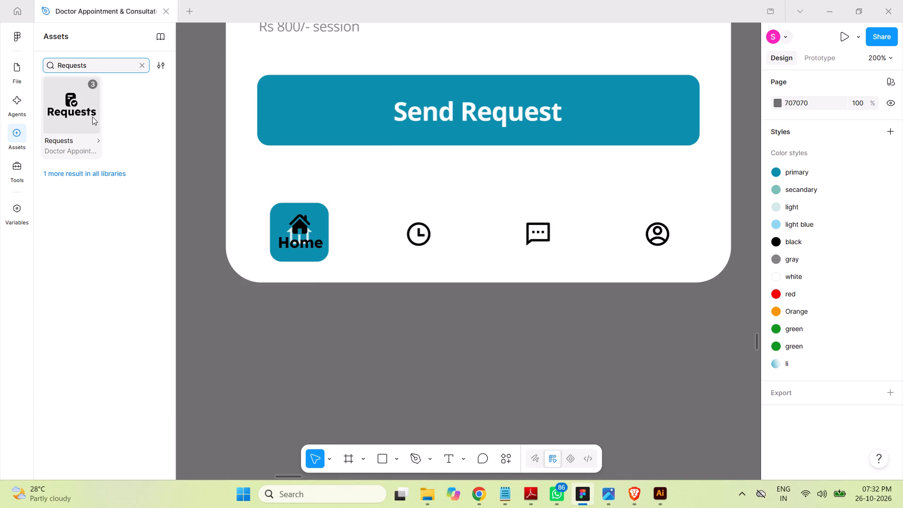
Place an instance of this file's Requests component on the canvas, overlapping the screen's lower edge.
left_click(86, 112)
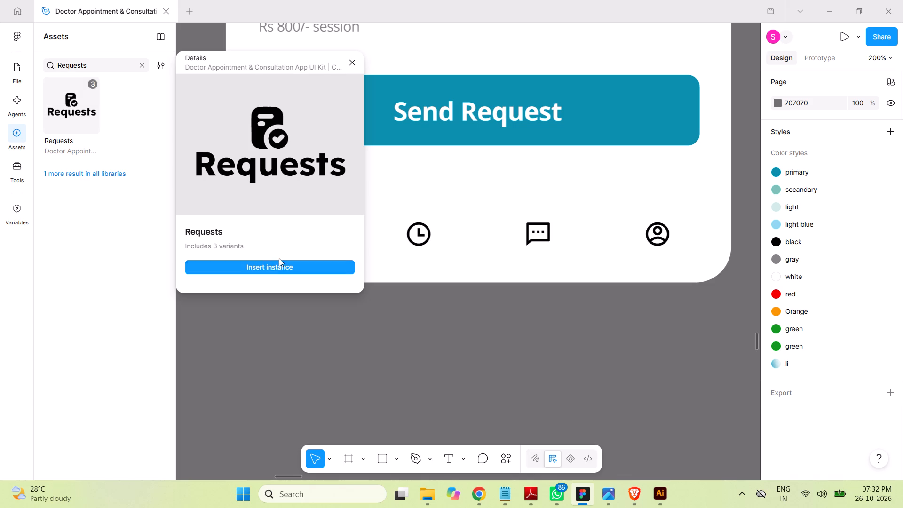
left_click_drag(84, 112, 396, 295)
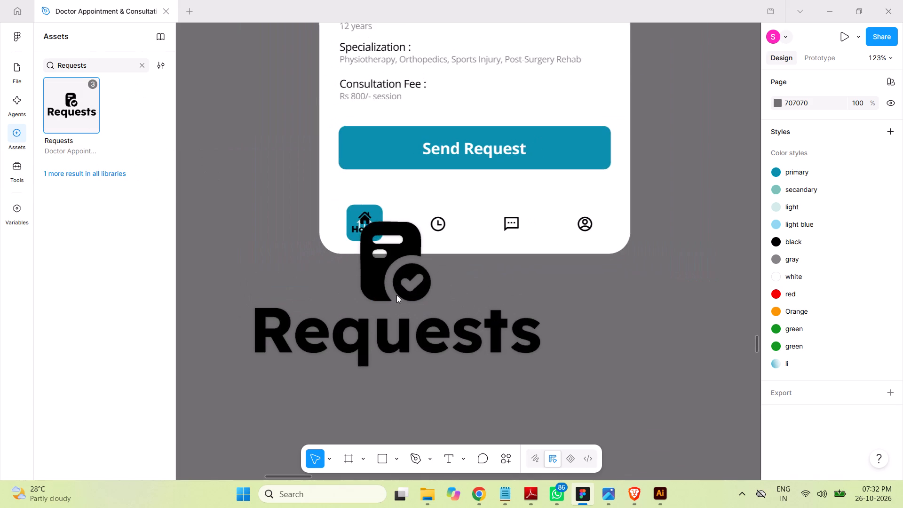
left_click_drag(396, 295, 396, 276)
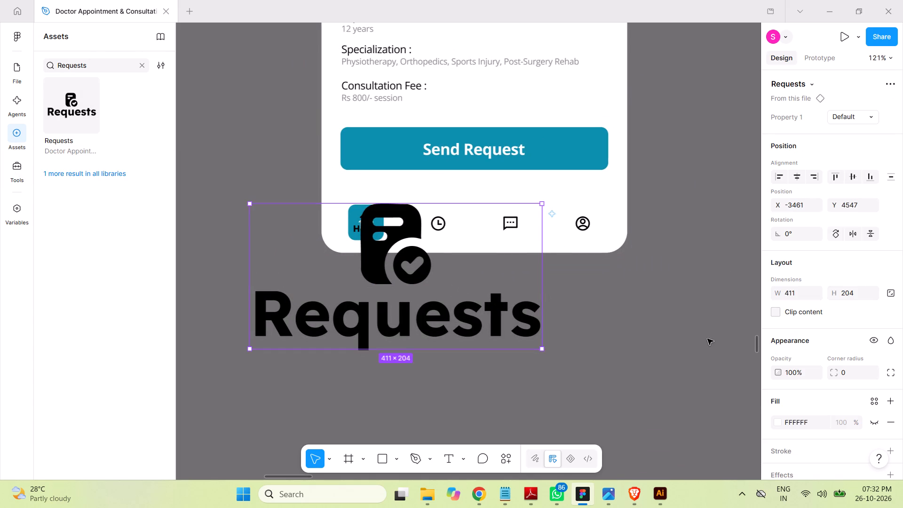
Shrink the Requests instance from its upper-right corner to just under 160 px wide, keeping its proportions.
left_click(470, 325)
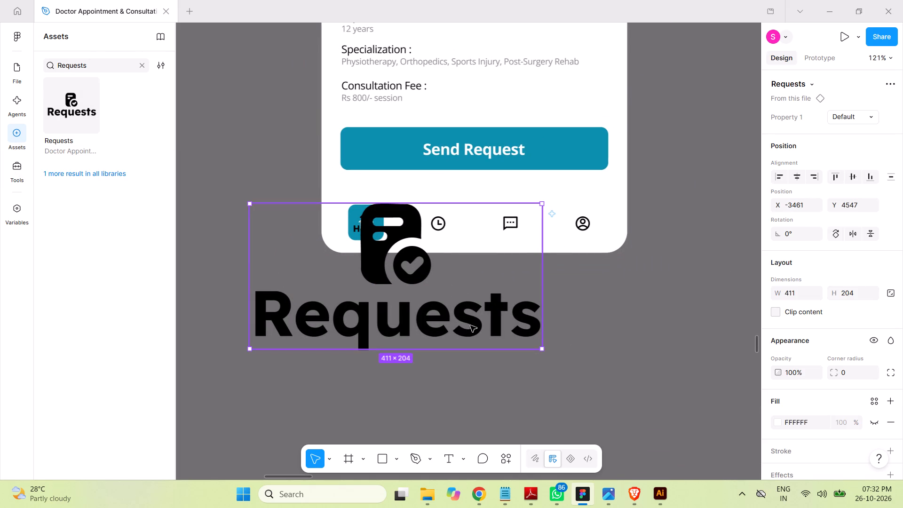
scroll(840, 261, "down", 1)
scroll(840, 261, "up", 1)
scroll(840, 261, "down", 6)
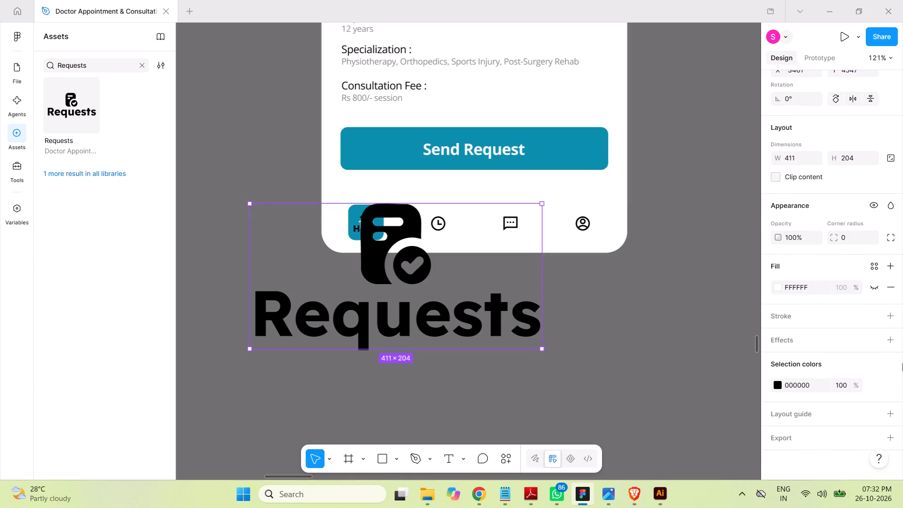
scroll(681, 303, "up", 1)
scroll(665, 302, "down", 1)
scroll(654, 302, "up", 2)
scroll(650, 301, "down", 1)
scroll(650, 301, "up", 1)
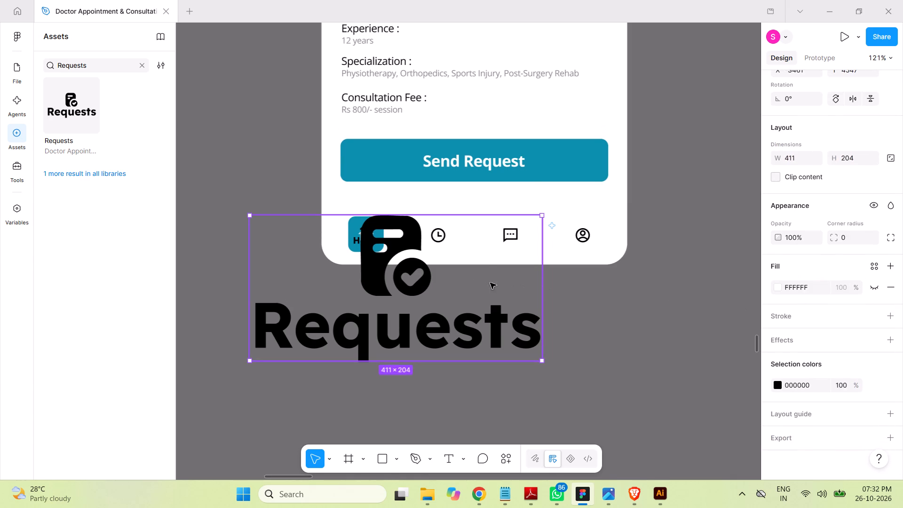
left_click_drag(544, 217, 495, 259, "shift")
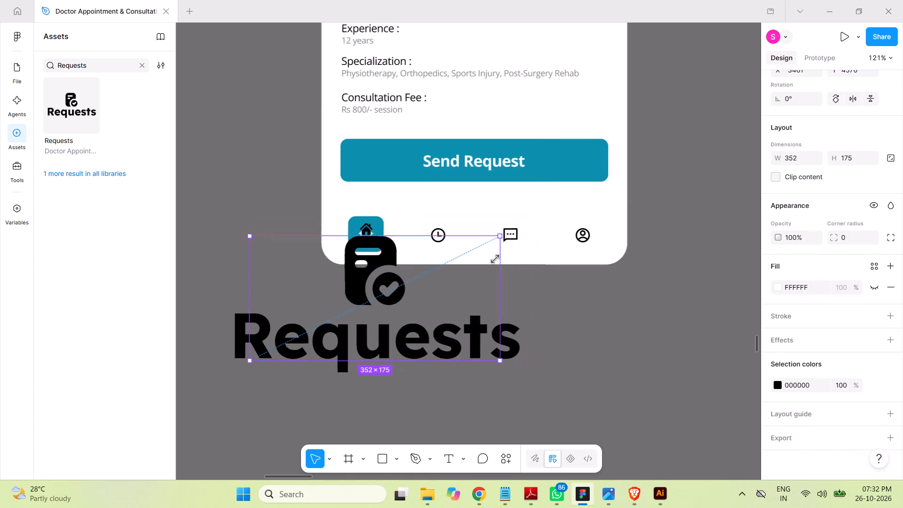
left_click_drag(495, 259, 359, 339, "shift")
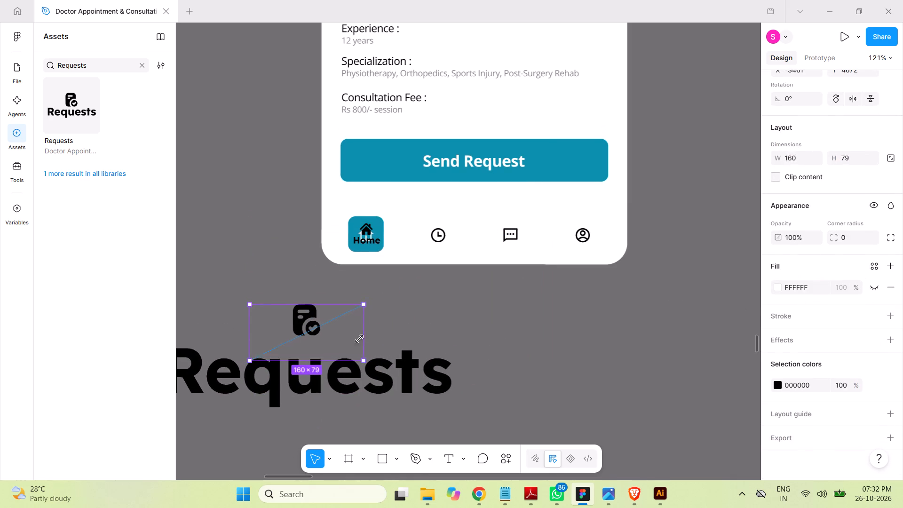
left_click_drag(359, 339, 356, 343, "shift")
Set the font size of the Requests instance's label text to 13.
left_click(401, 386)
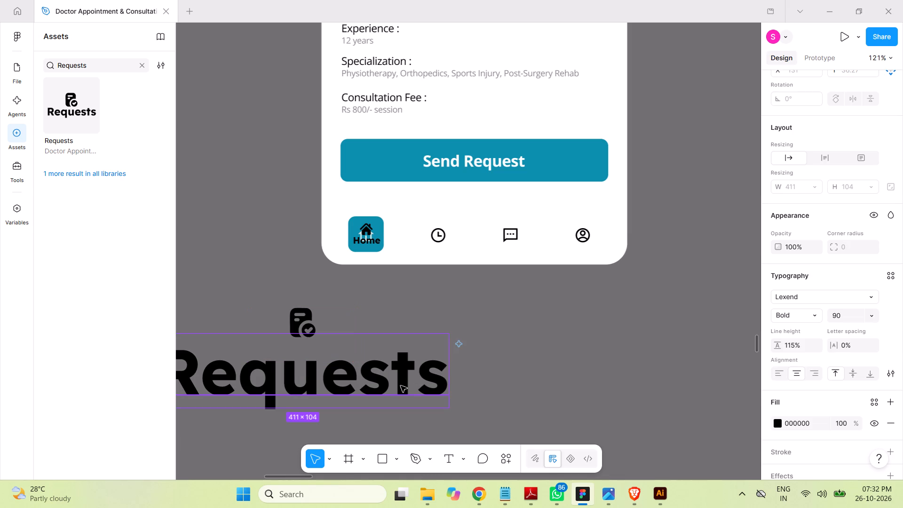
left_click(872, 318)
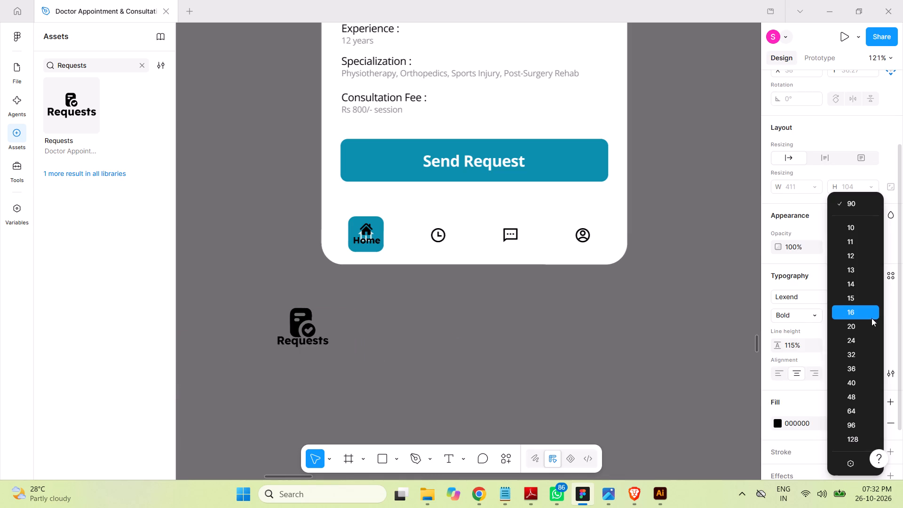
left_click(868, 269)
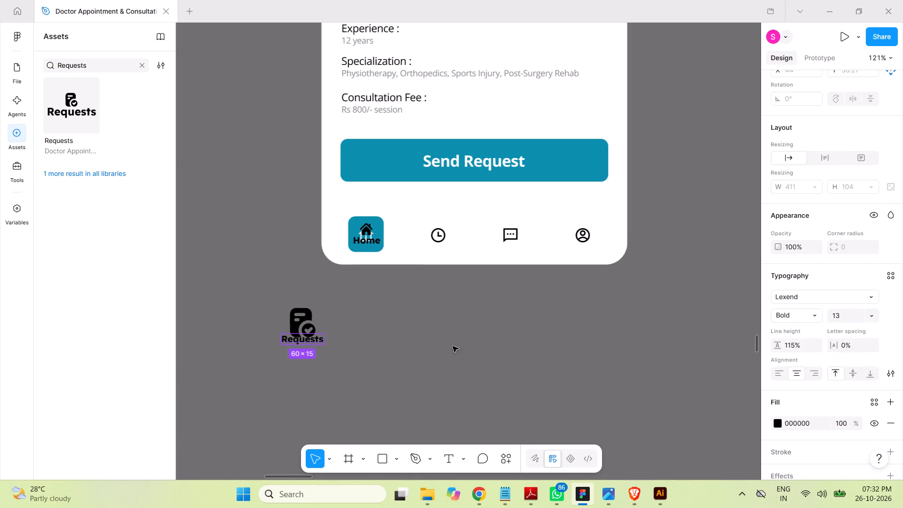
Shrink the Requests instance proportionally to about 68 × 34 px and centre it over the clock icon in the screen's footer.
scroll(281, 371, "up", 1)
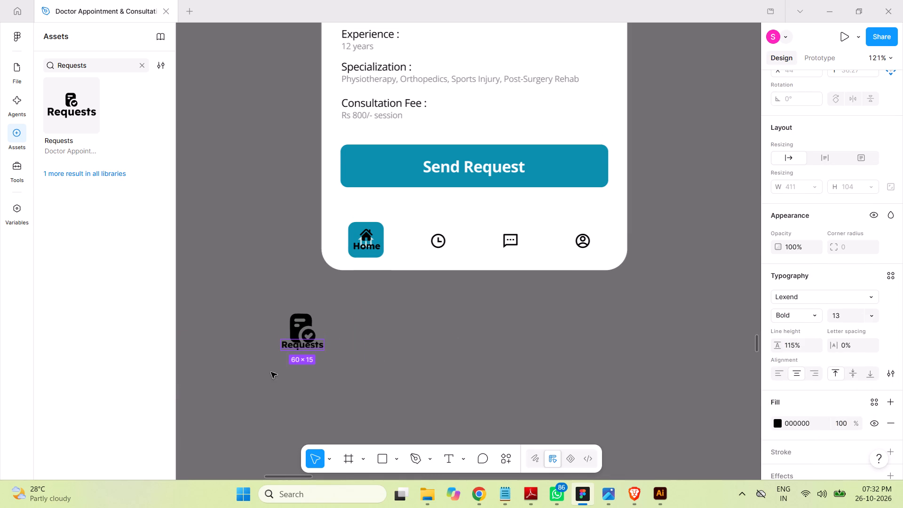
left_click(300, 325)
left_click(426, 317)
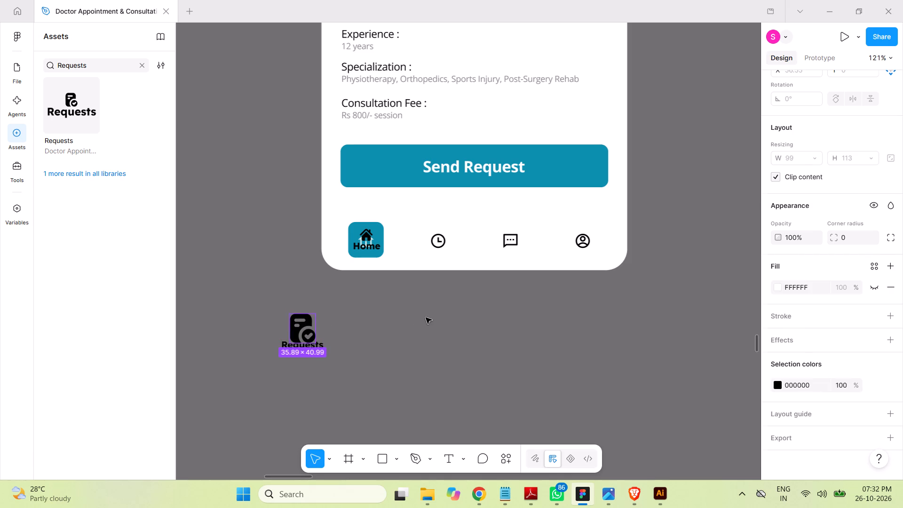
left_click(303, 331)
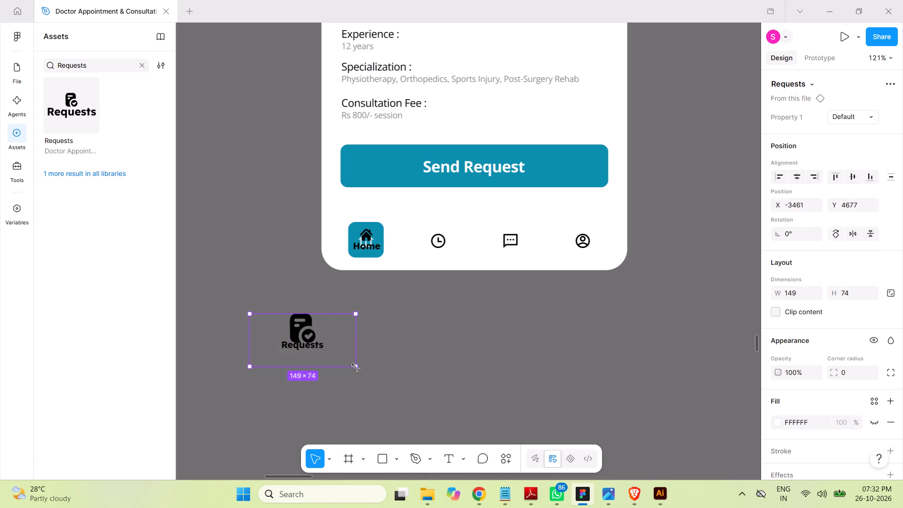
left_click_drag(356, 368, 308, 342, "shift")
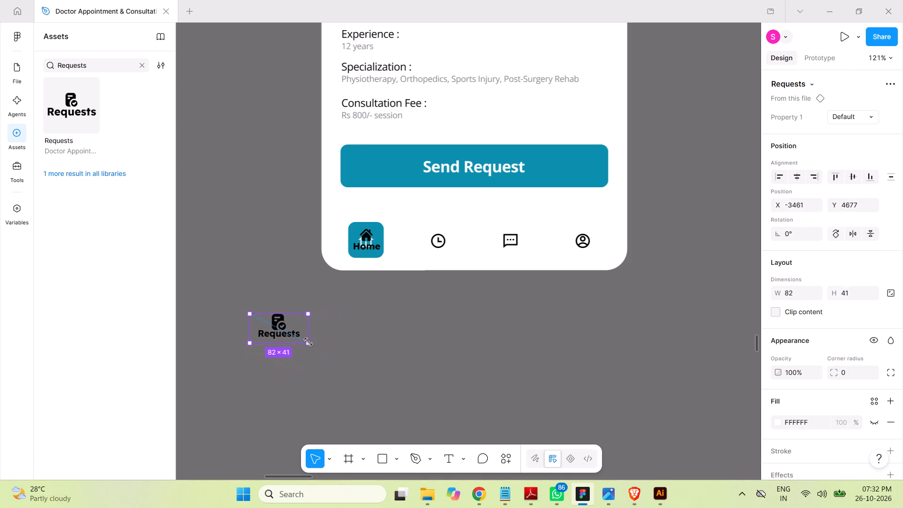
left_click_drag(308, 342, 297, 337, "shift")
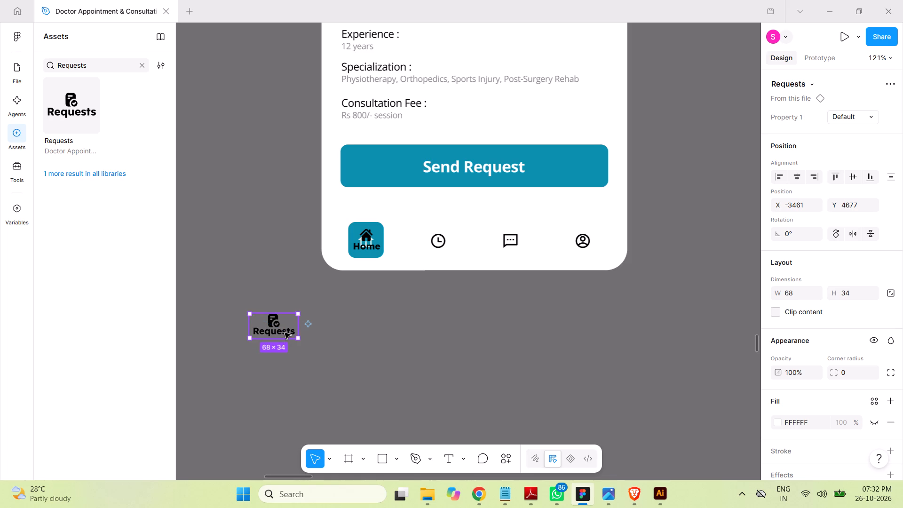
left_click_drag(285, 333, 447, 249)
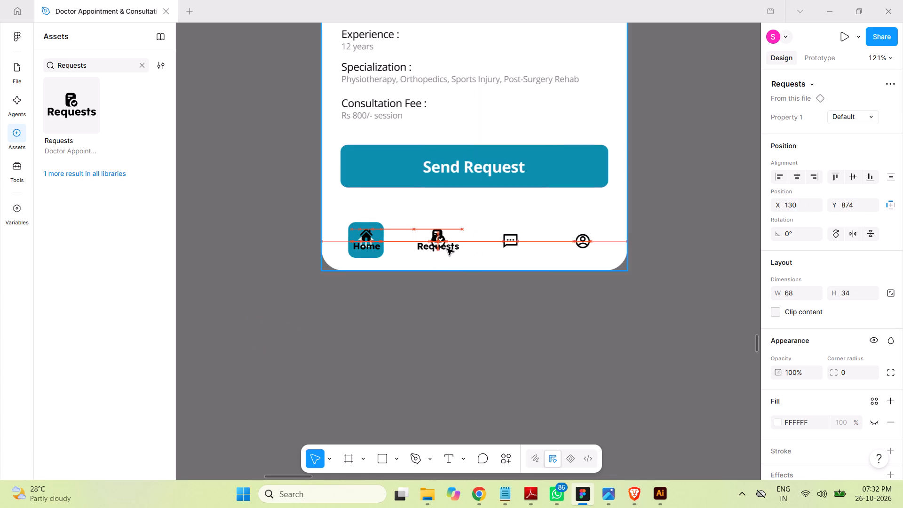
left_click_drag(447, 249, 448, 249)
left_click(444, 314)
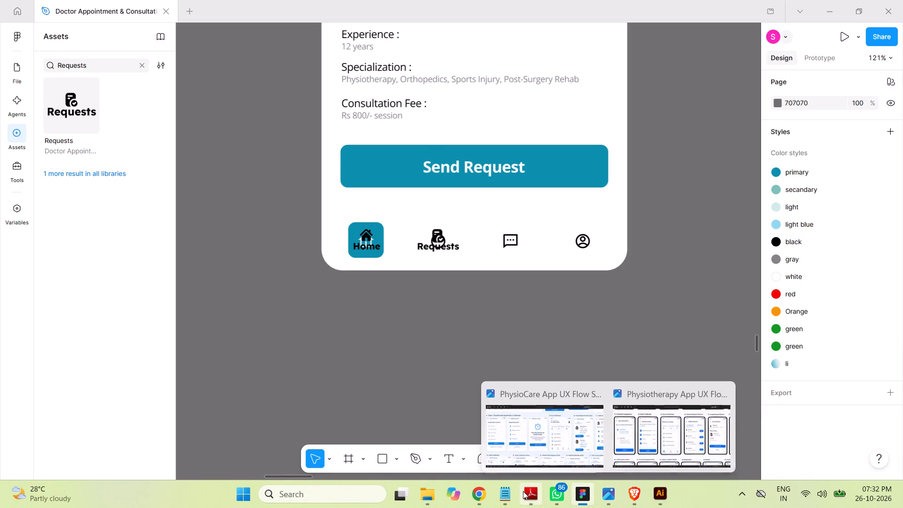
Copy the word Schedule from the Notepad list and search the Figma assets for it.
left_click(509, 494)
left_click_drag(124, 165, 71, 163)
key("ctrl+c")
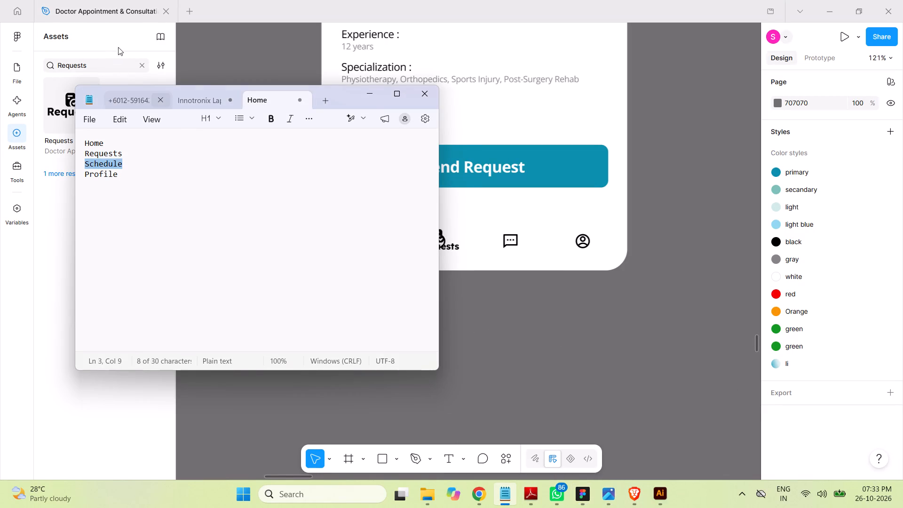
left_click_drag(100, 64, 30, 63)
key("ctrl+v")
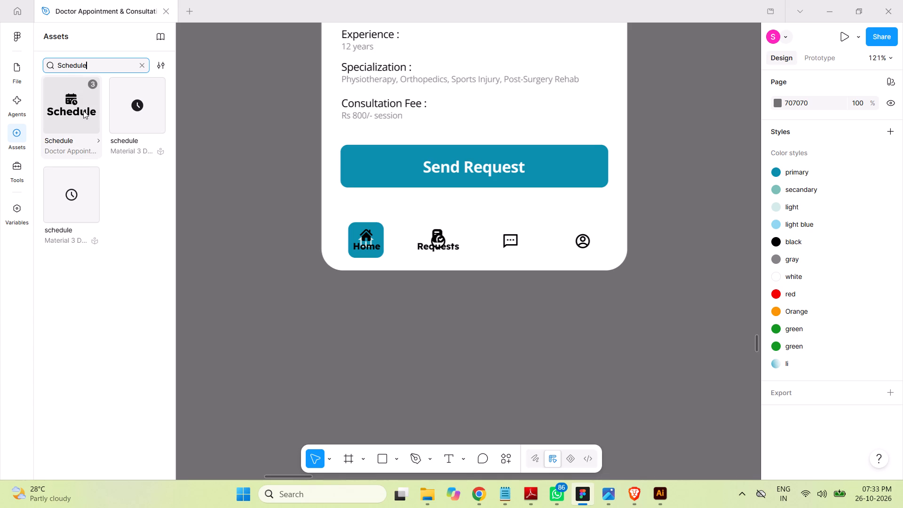
Place an instance of this file's Schedule component at the screen's lower edge and shrink it proportionally to about 82 × 40 px.
left_click_drag(83, 111, 272, 206)
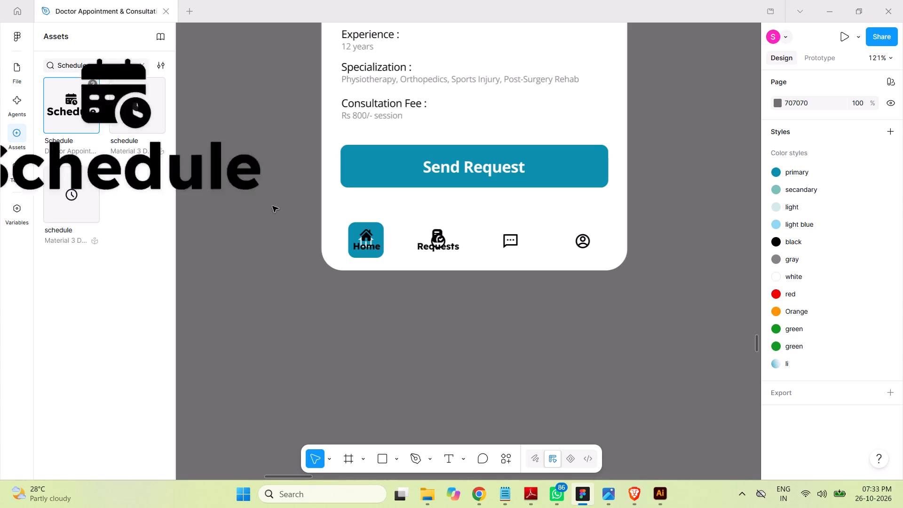
left_click_drag(272, 206, 481, 288)
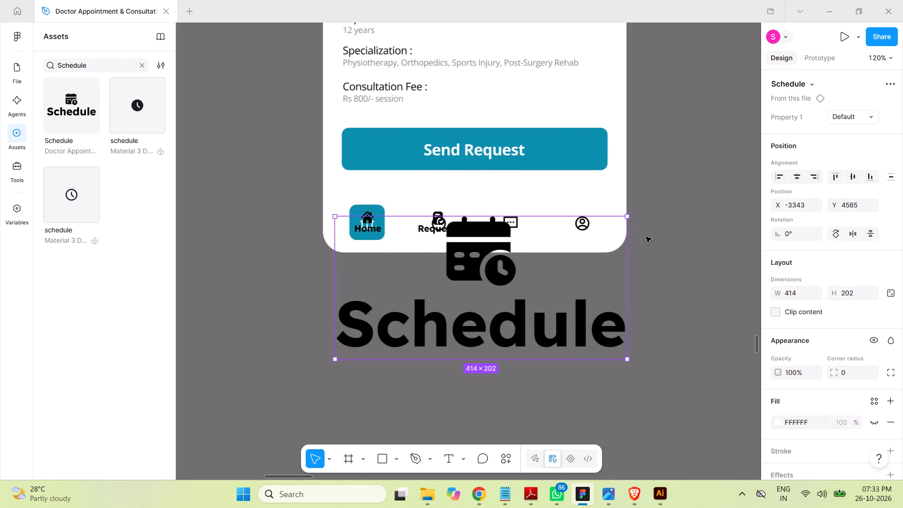
left_click_drag(627, 216, 448, 324, "shift")
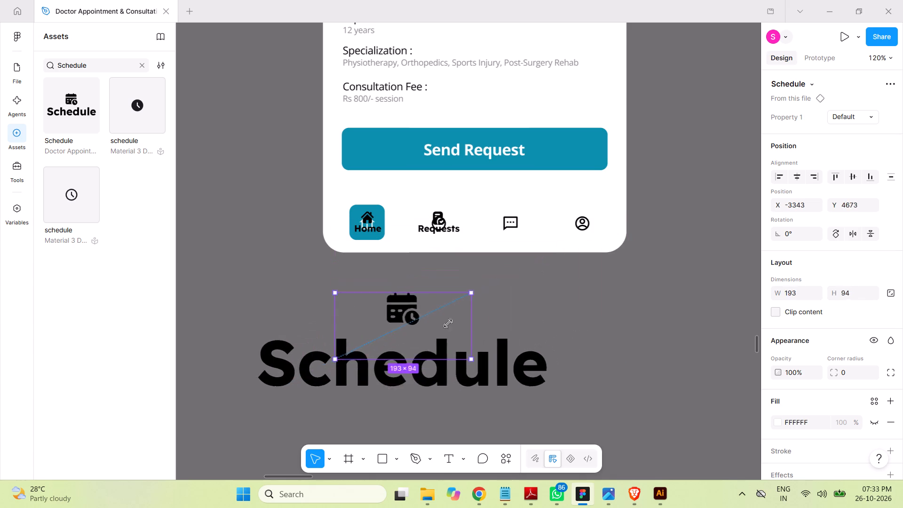
left_click_drag(448, 324, 393, 348, "shift")
Set the font size of the Schedule instance's label text to 13.
left_click(441, 393)
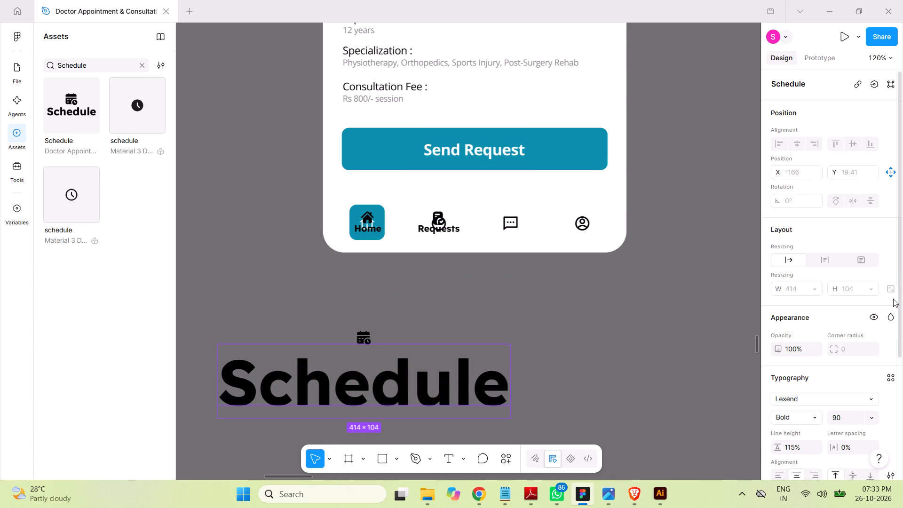
scroll(902, 262, "down", 1)
scroll(902, 260, "up", 1)
scroll(895, 264, "down", 1)
left_click(871, 358)
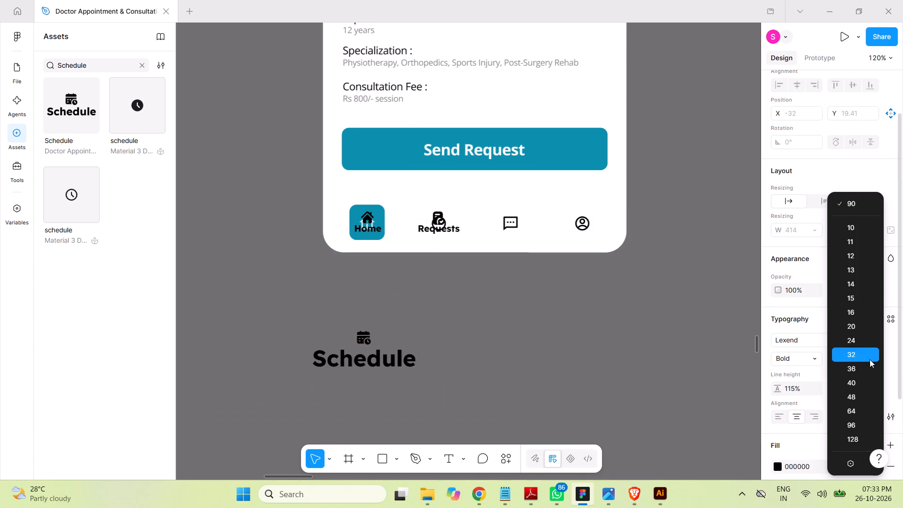
left_click(863, 270)
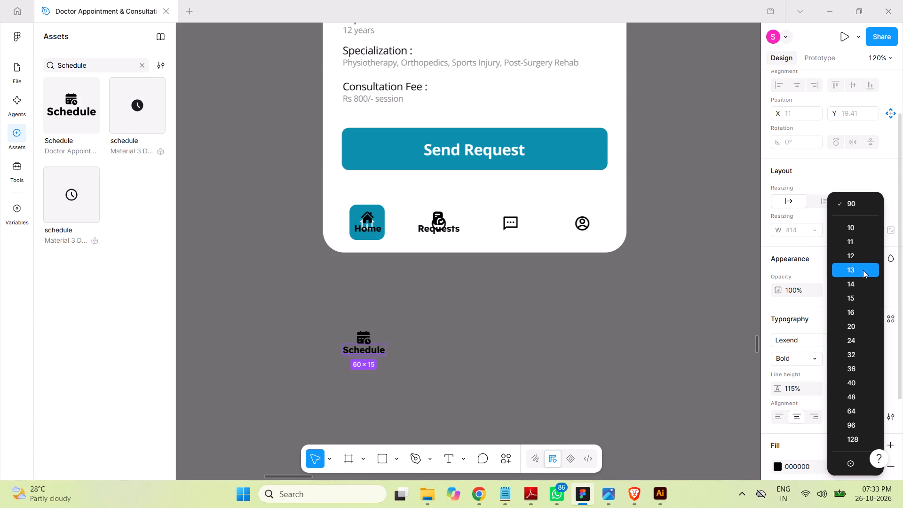
Shrink the Schedule instance proportionally to about 62 × 30 px and centre it over the chat icon in the screen's footer.
scroll(338, 369, "up", 1)
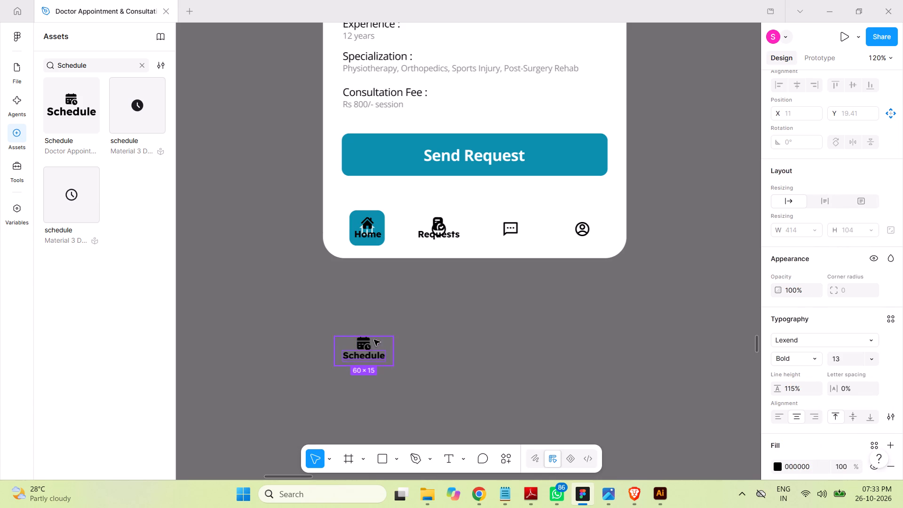
left_click(294, 329)
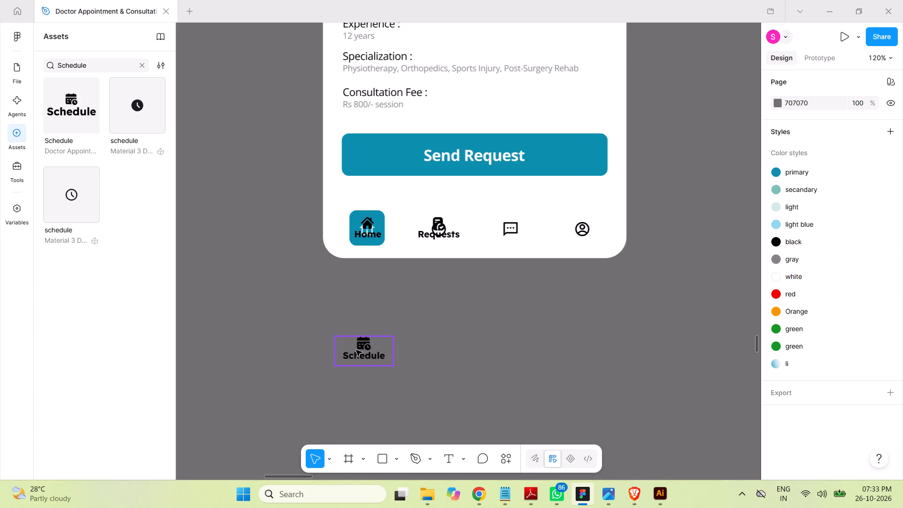
left_click(358, 351)
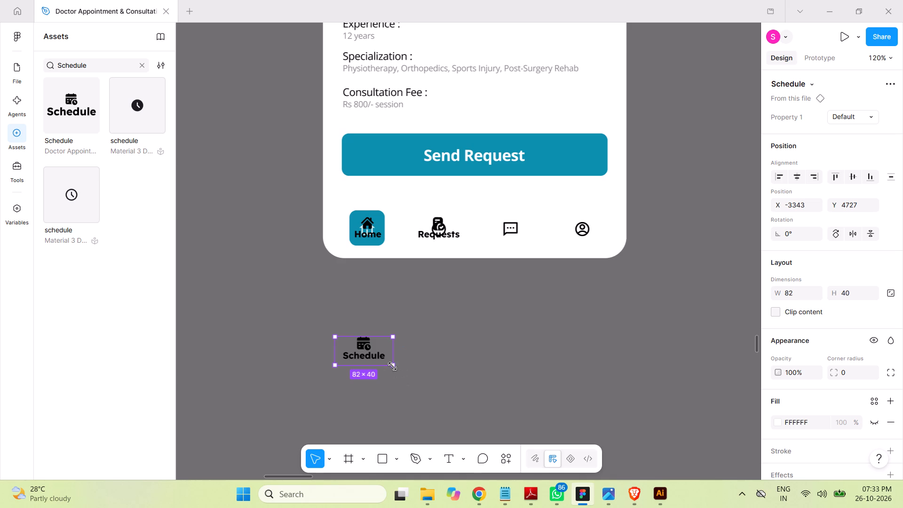
left_click_drag(392, 366, 382, 360, "shift")
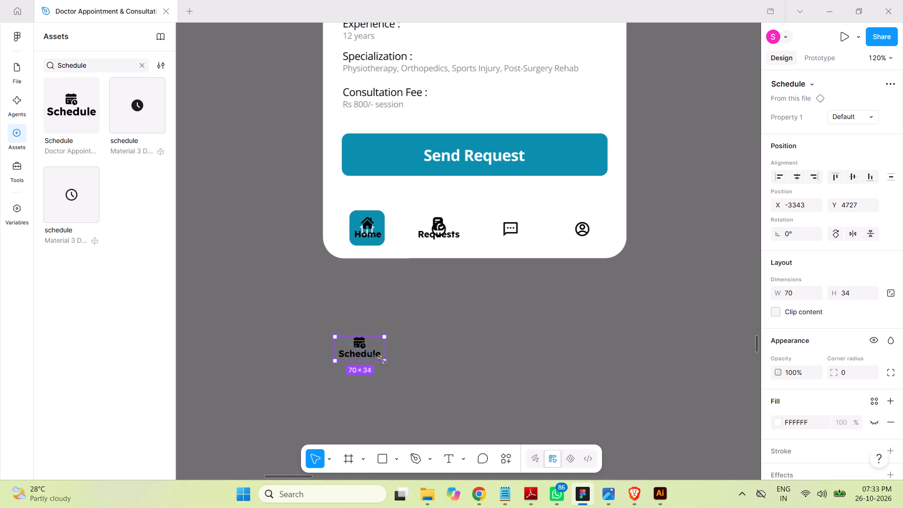
left_click_drag(382, 360, 379, 357, "shift")
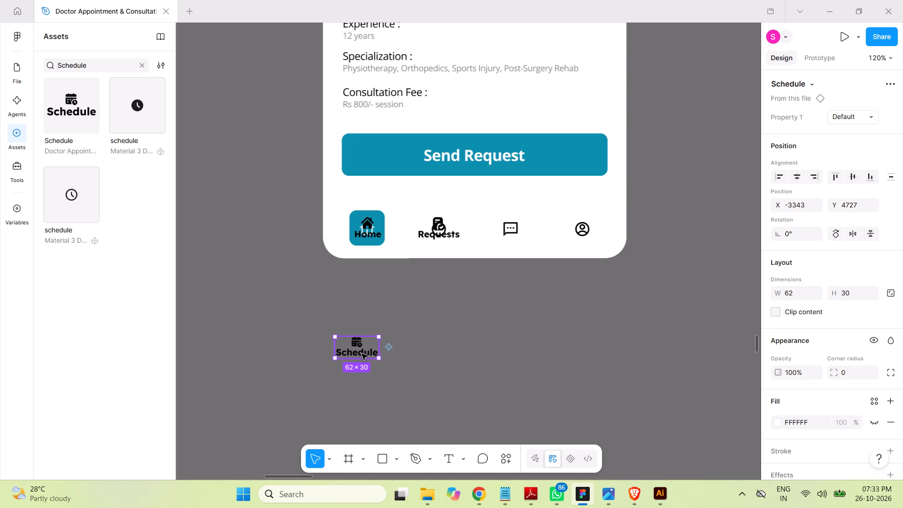
left_click_drag(362, 354, 516, 234)
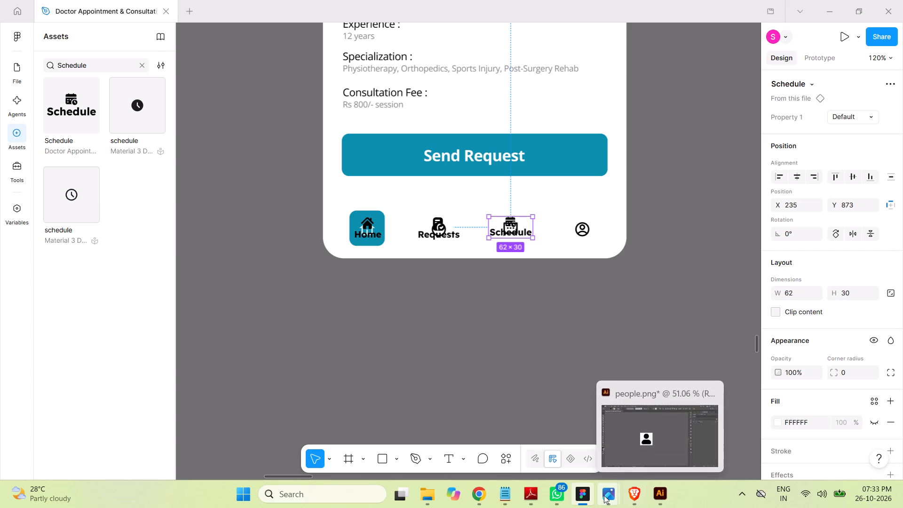
Copy the word Profile from the Notepad list and search the Figma assets for it.
left_click(501, 494)
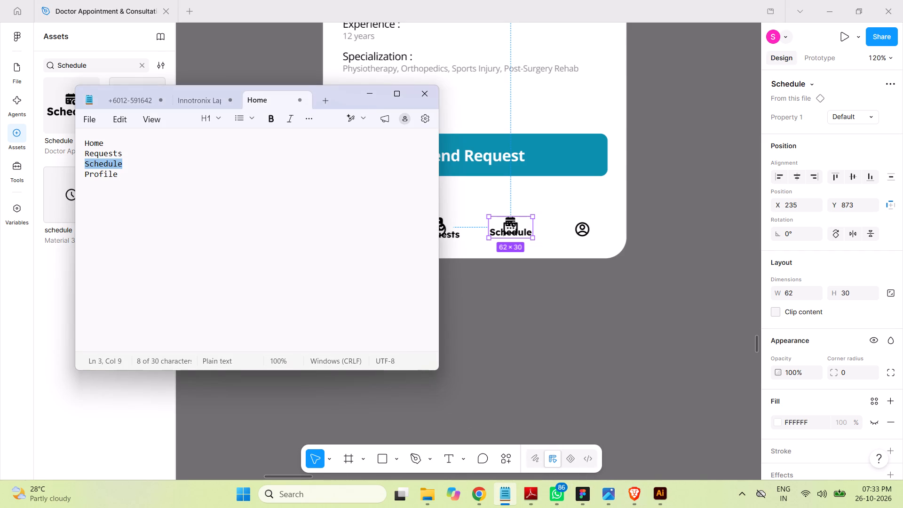
left_click_drag(118, 176, 55, 175)
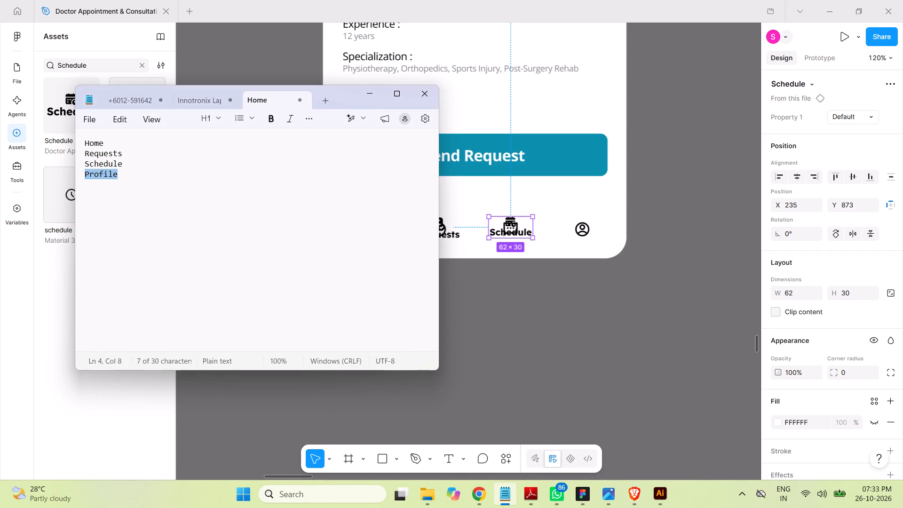
key("ctrl+c")
left_click(80, 60)
double_click(77, 62)
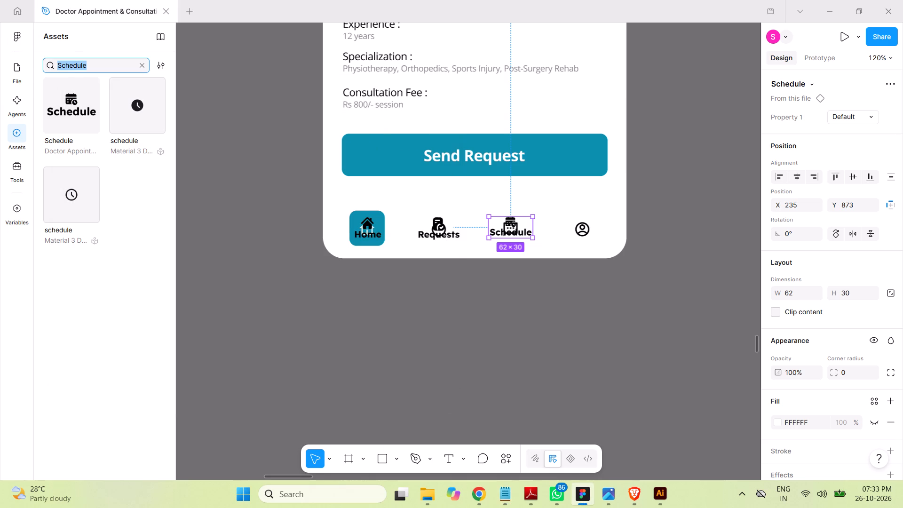
key("ctrl+v")
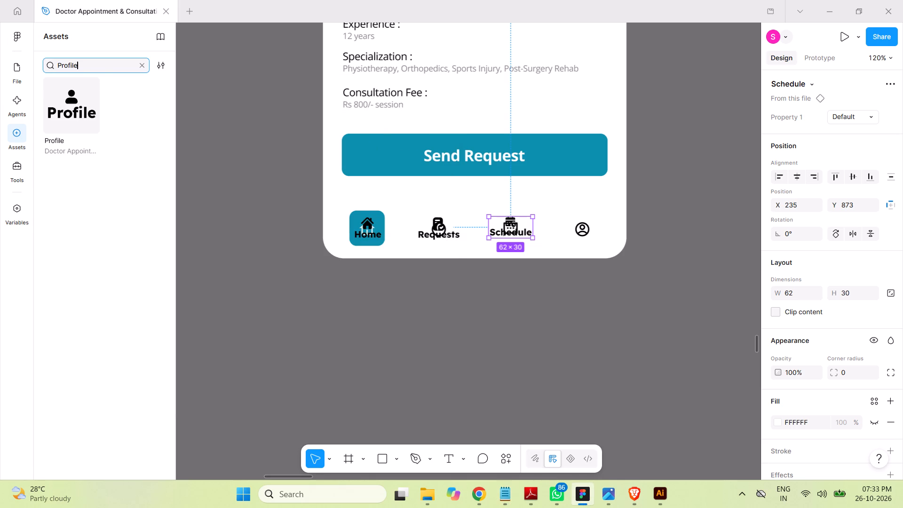
Place an instance of this file's Profile component over the screen's lower edge and shrink it proportionally to about 75 × 47 px.
left_click_drag(79, 111, 553, 318)
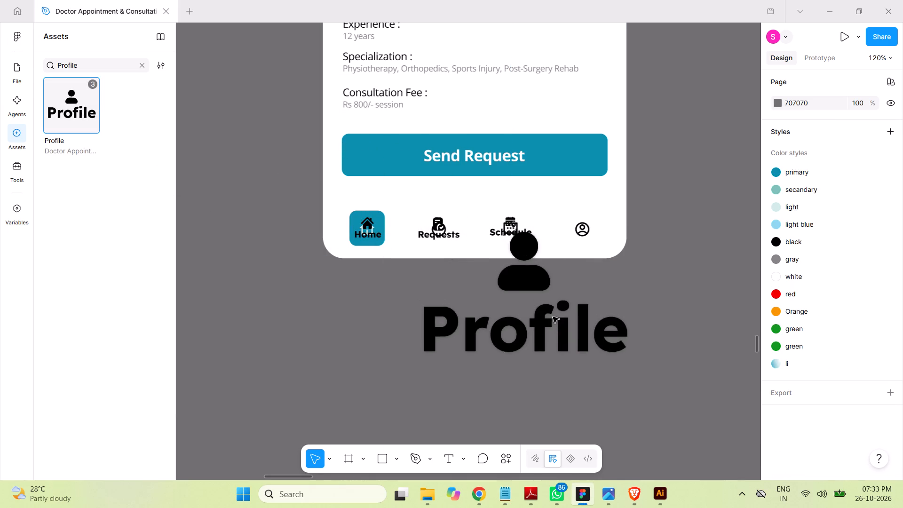
left_click_drag(629, 365, 626, 365, "shift")
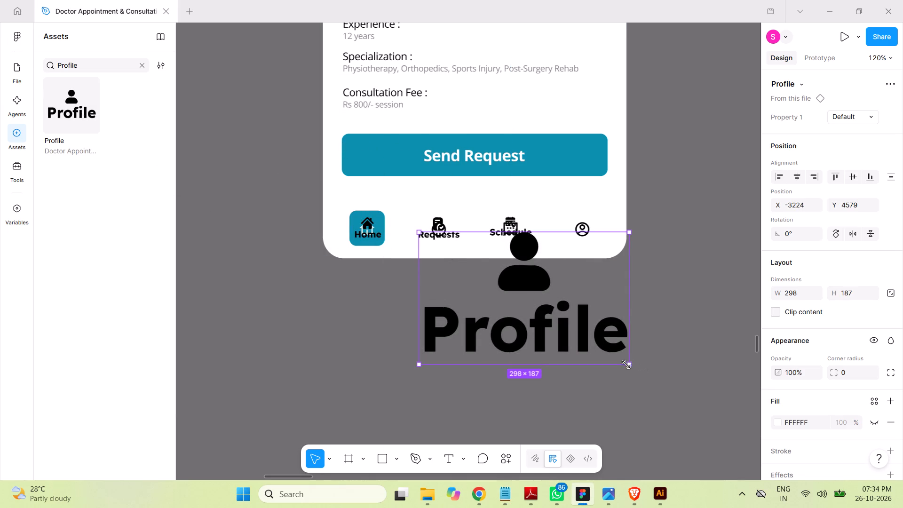
left_click_drag(626, 365, 439, 269, "shift")
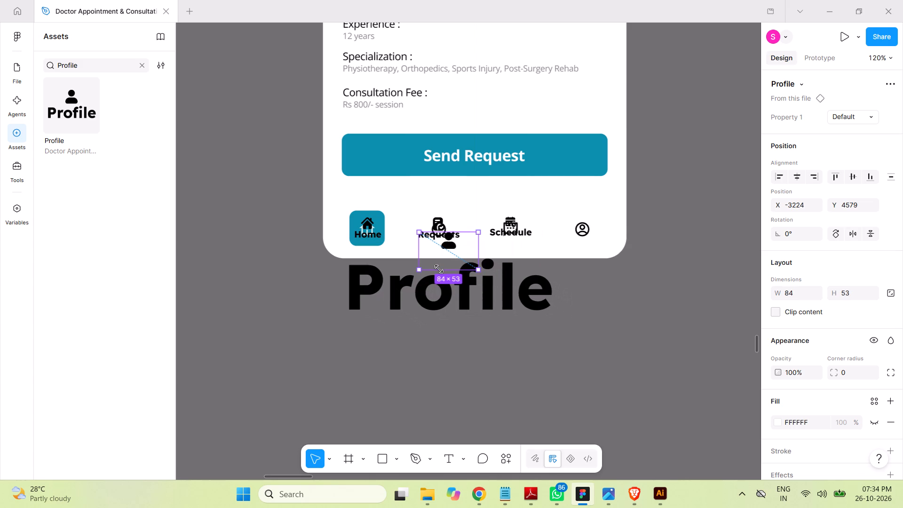
left_click_drag(439, 269, 435, 265, "shift")
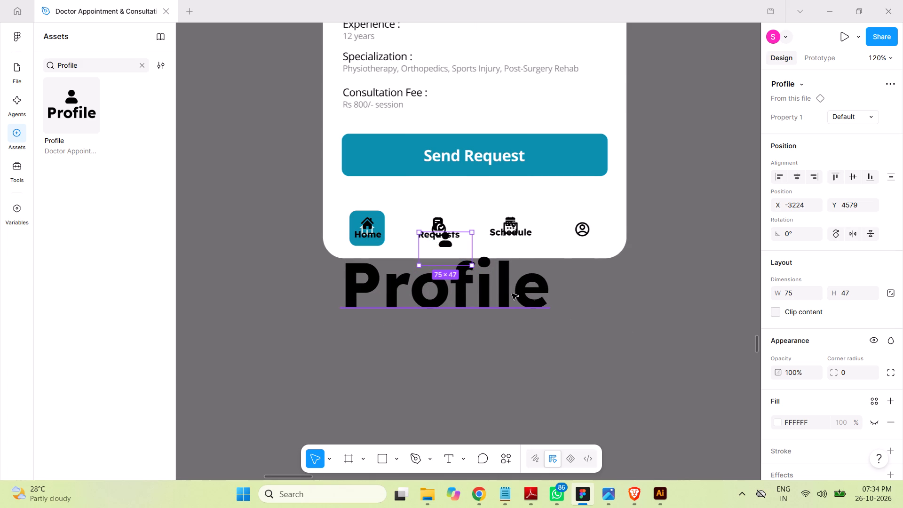
Set the font size of the Profile instance's label text to 13.
left_click(539, 300)
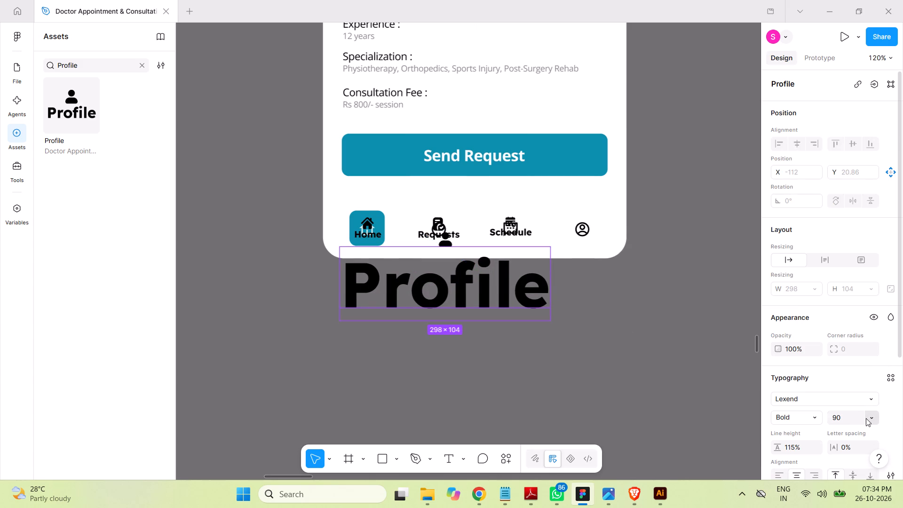
left_click(869, 418)
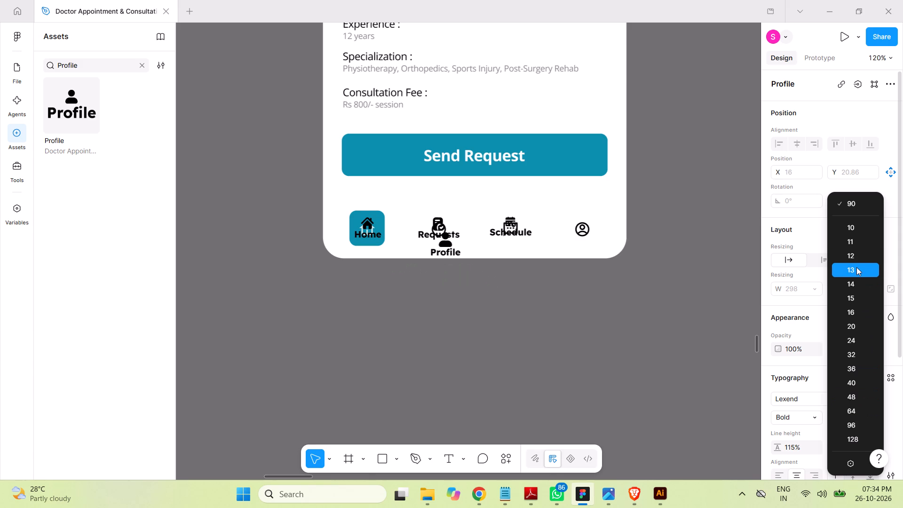
left_click(856, 267)
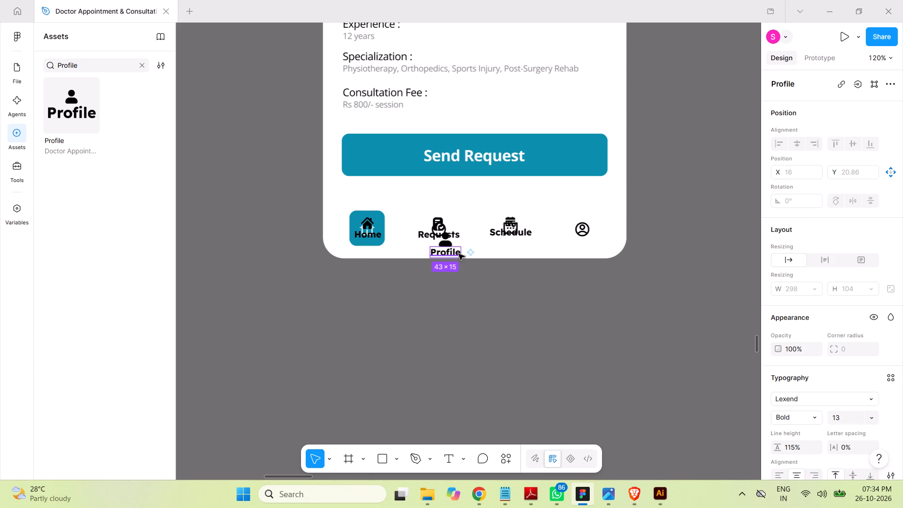
Shrink the Profile instance to about 50 × 31 px and centre it over the account icon in the screen's footer.
left_click_drag(459, 254, 590, 290)
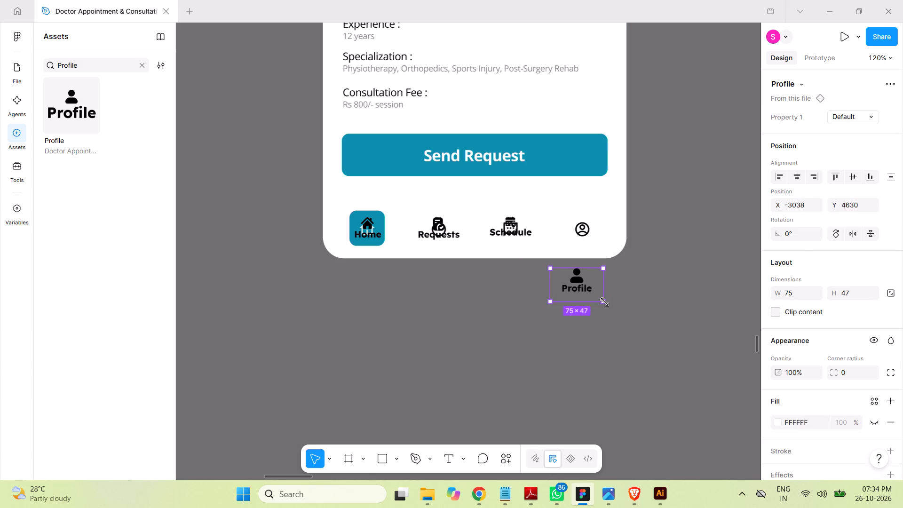
left_click_drag(604, 302, 593, 293)
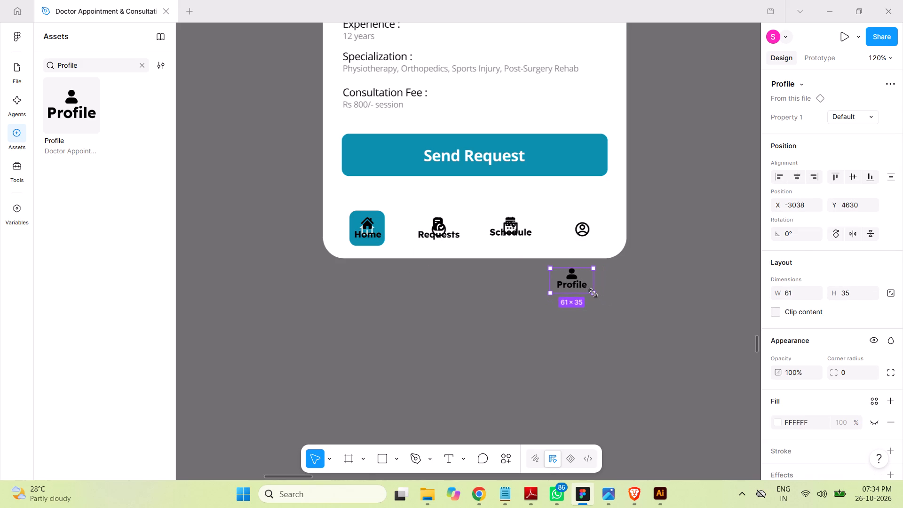
left_click_drag(593, 293, 587, 287)
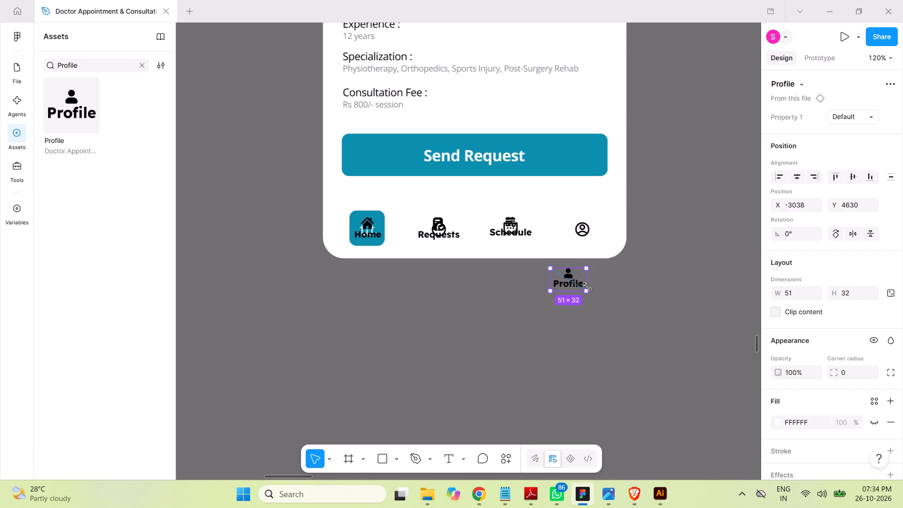
left_click_drag(587, 287, 586, 286)
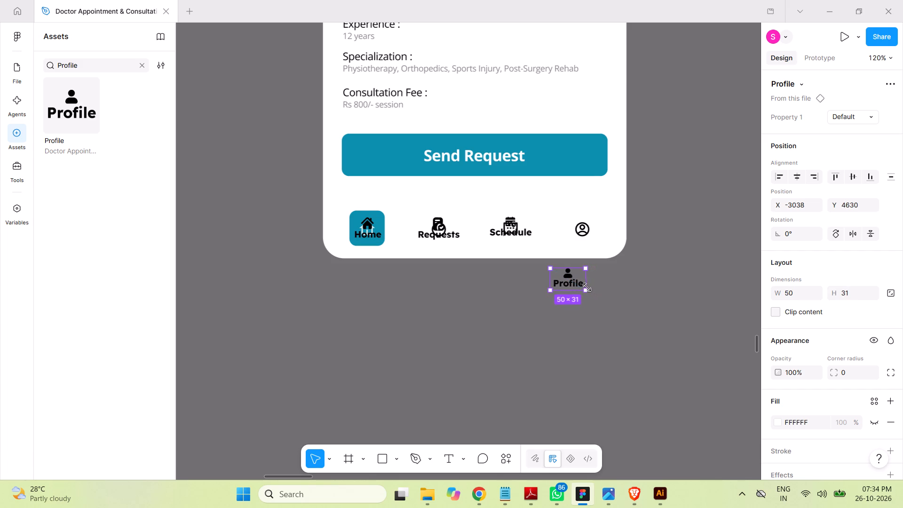
left_click_drag(574, 285, 587, 241)
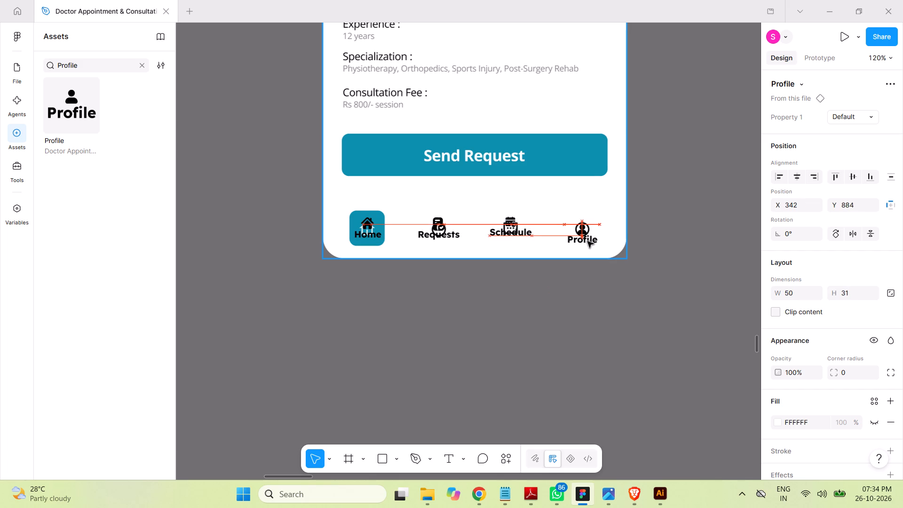
left_click_drag(587, 241, 588, 242)
left_click_drag(588, 242, 588, 237)
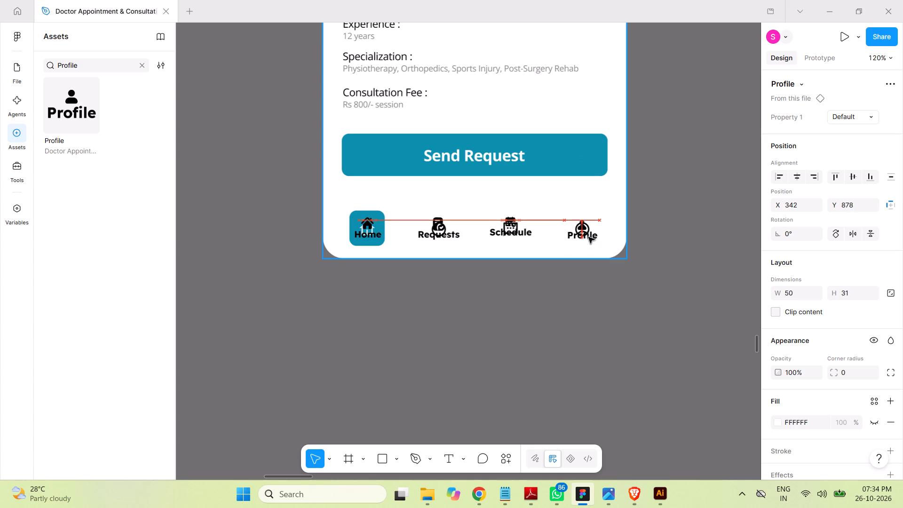
left_click_drag(588, 237, 589, 235)
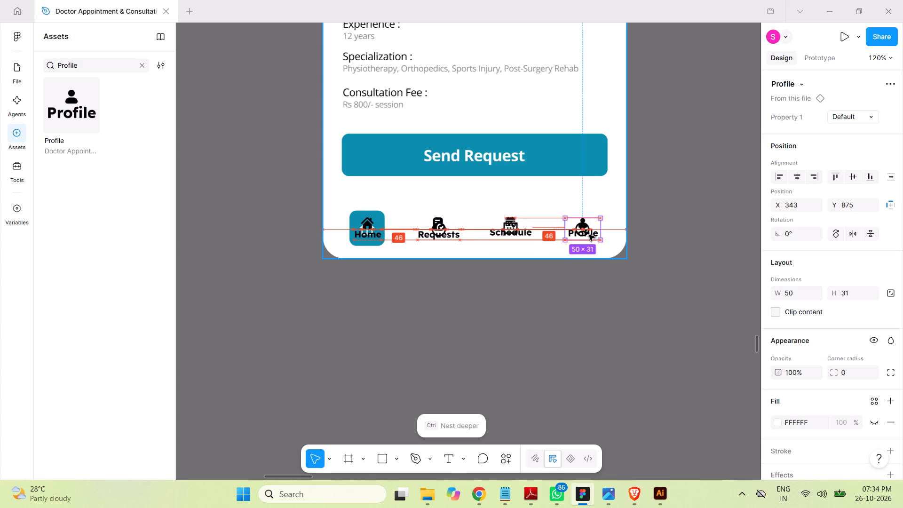
left_click_drag(589, 235, 589, 237)
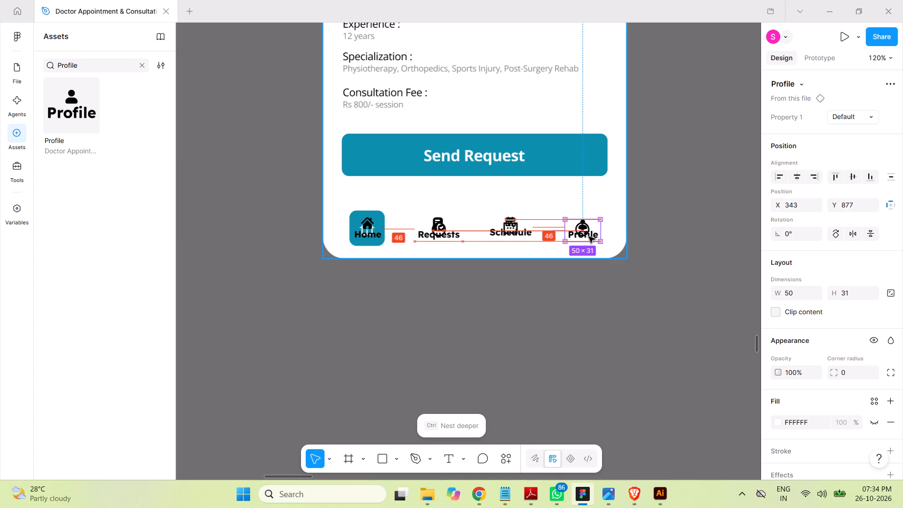
left_click_drag(589, 237, 589, 236)
left_click(647, 252)
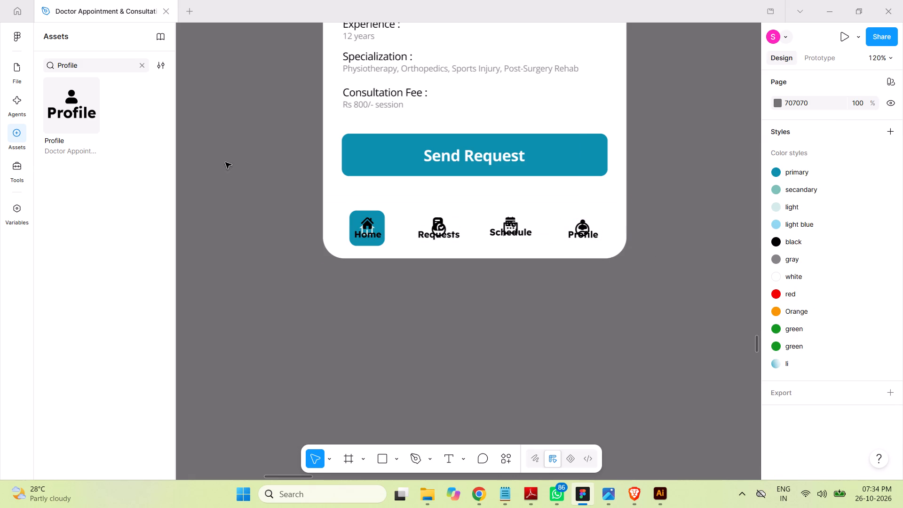
Show the file's layers and collapse the Profile, Schedule, Requests and Home instances inside the Doctor Registration frame.
left_click(199, 155)
left_click(13, 71)
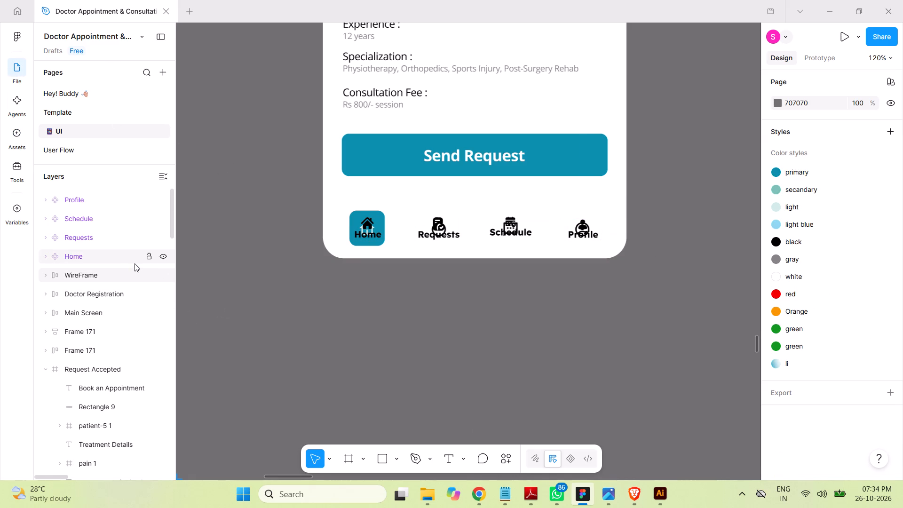
left_click(512, 203)
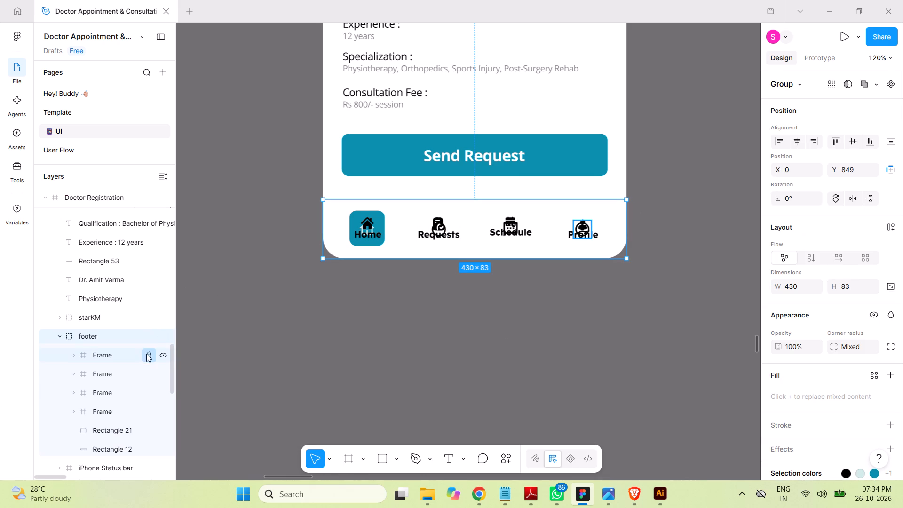
scroll(133, 358, "down", 1)
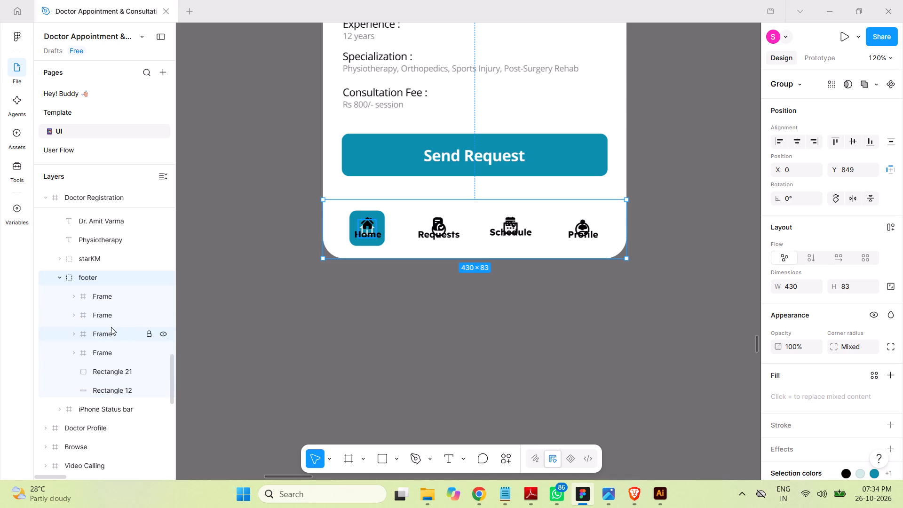
scroll(111, 330, "up", 1)
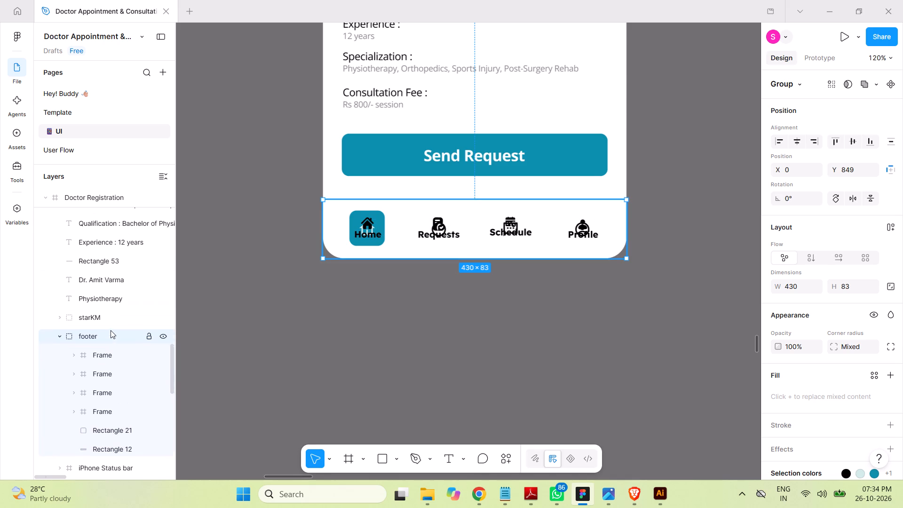
scroll(111, 330, "up", 7)
left_click(398, 327)
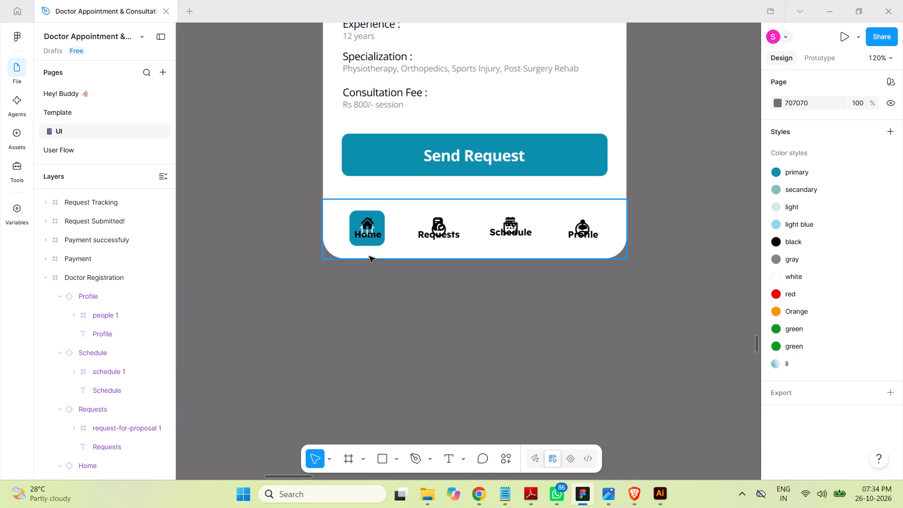
left_click(370, 238)
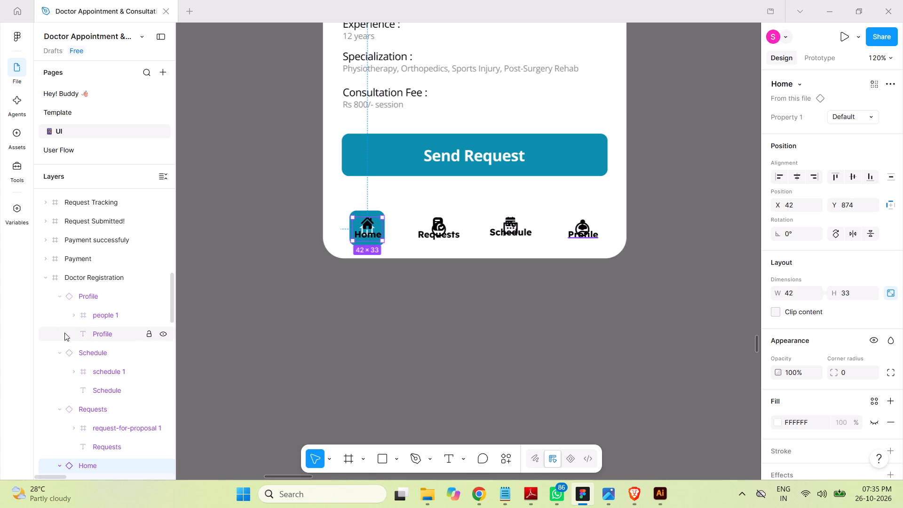
left_click(60, 299)
left_click(60, 315)
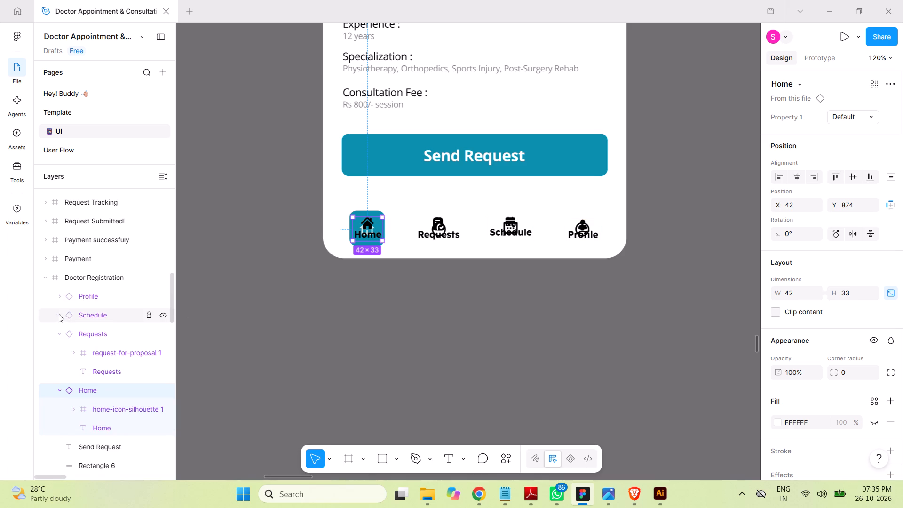
left_click(59, 336)
left_click(59, 352)
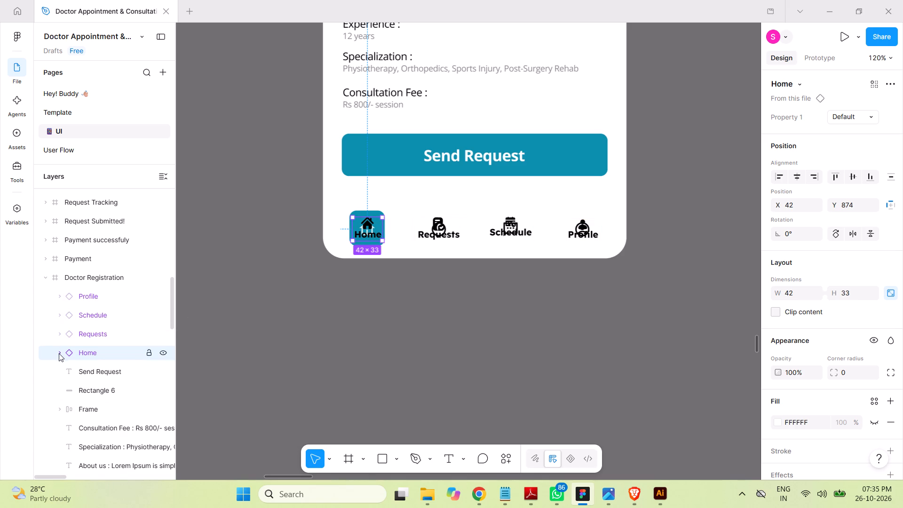
Move the Profile, Schedule, Requests and Home instances together into the footer group, above its four Frame layers.
scroll(383, 262, "down", 1)
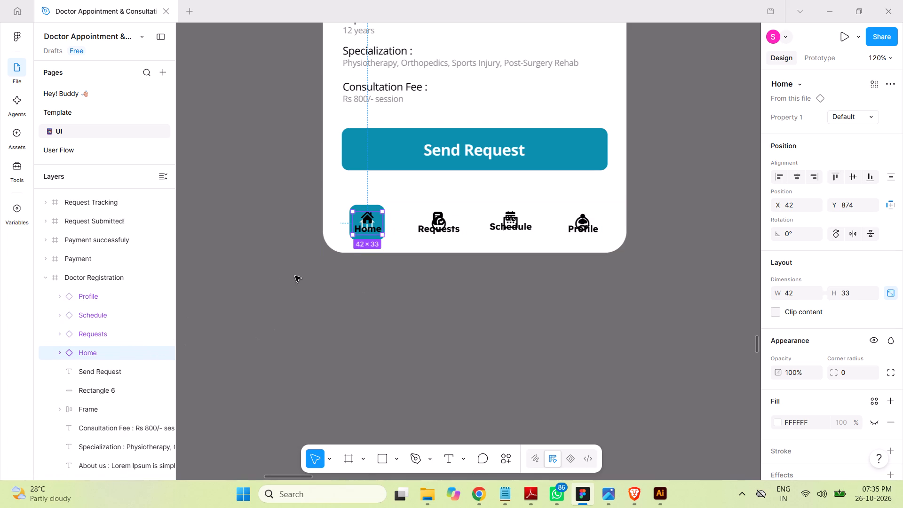
scroll(231, 286, "down", 1)
scroll(123, 310, "down", 2)
scroll(129, 309, "up", 1)
scroll(129, 309, "down", 3)
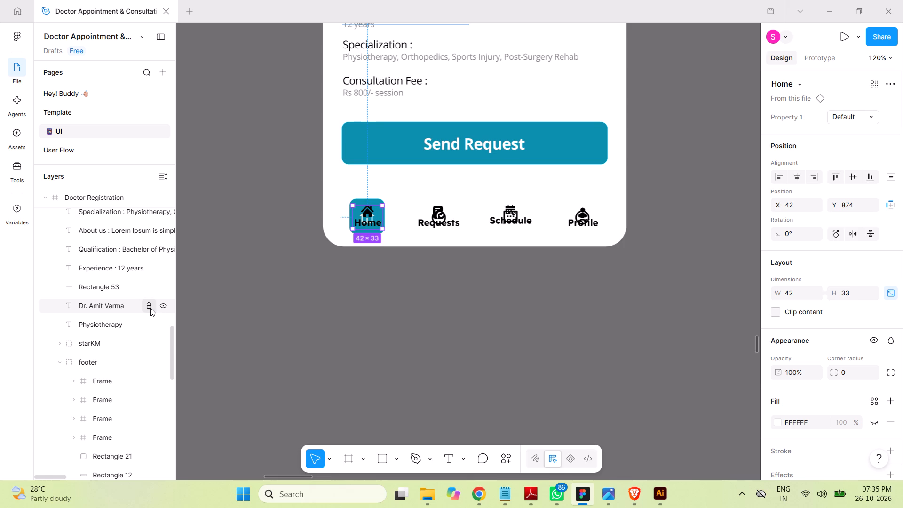
scroll(139, 327, "up", 5)
scroll(114, 295, "up", 1)
scroll(114, 295, "down", 1)
scroll(114, 295, "up", 3)
left_click(115, 238)
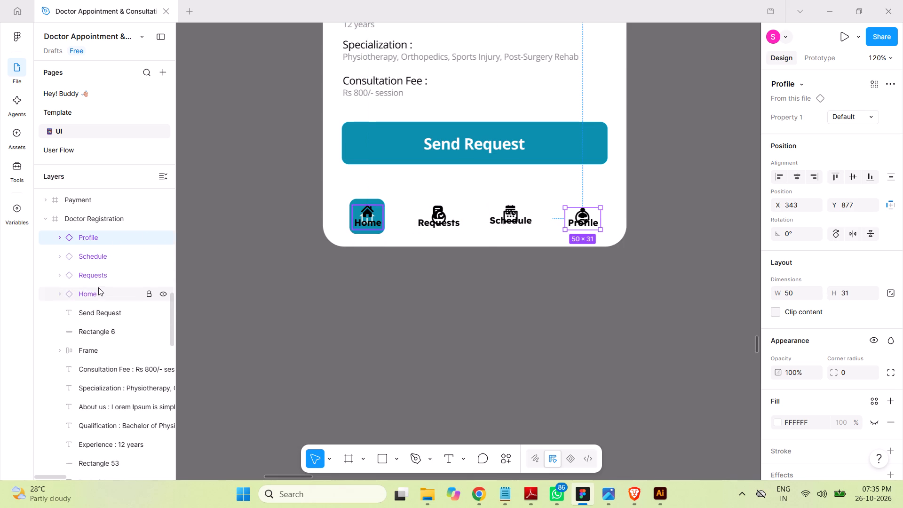
left_click(98, 294, "shift")
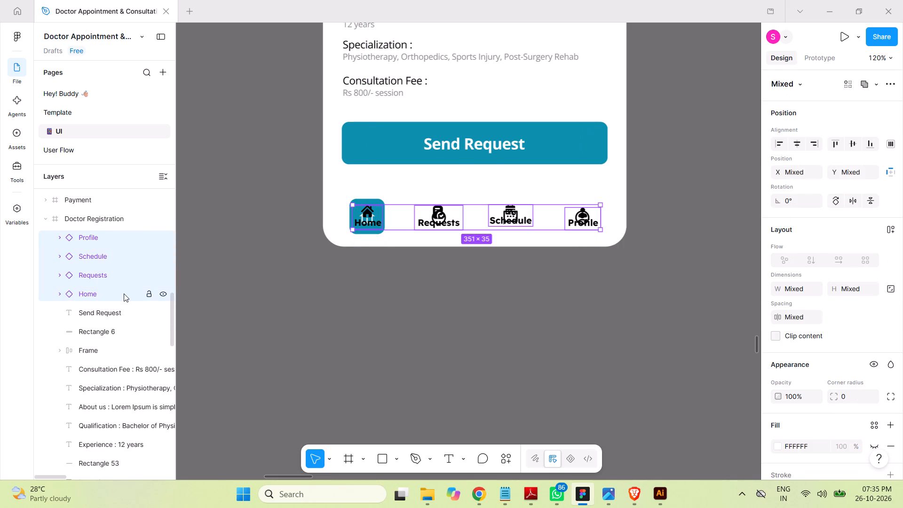
scroll(126, 294, "down", 1)
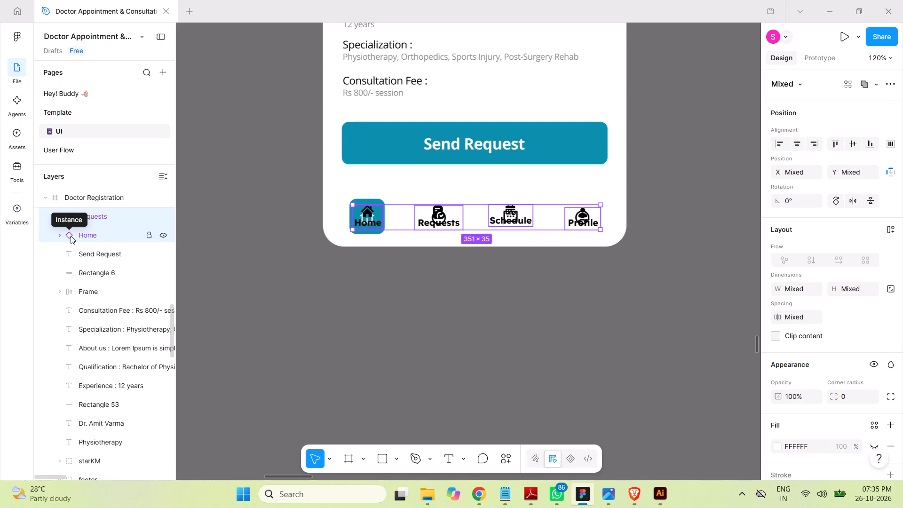
scroll(106, 288, "down", 1)
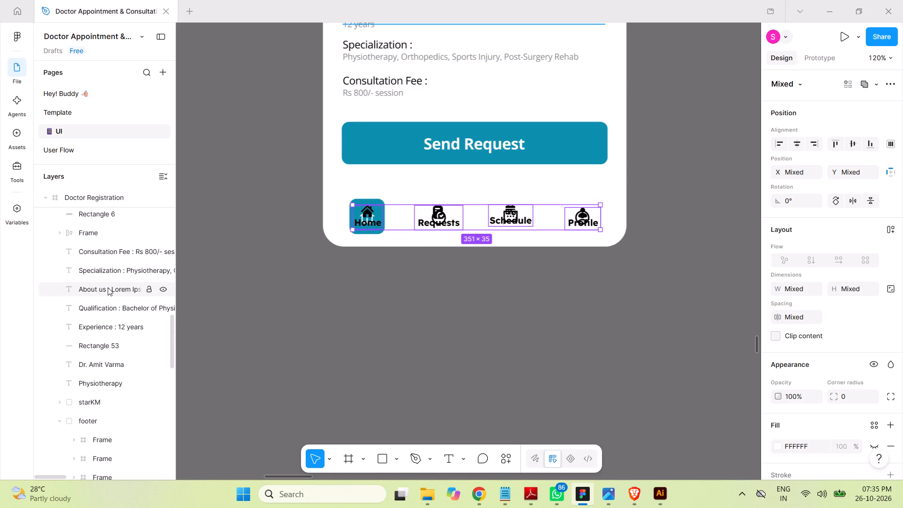
scroll(102, 278, "up", 1)
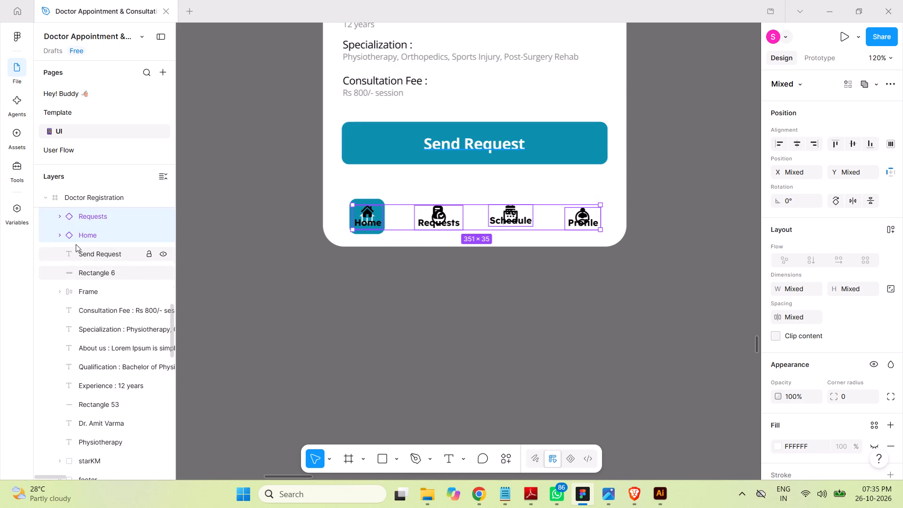
left_click_drag(70, 235, 61, 321)
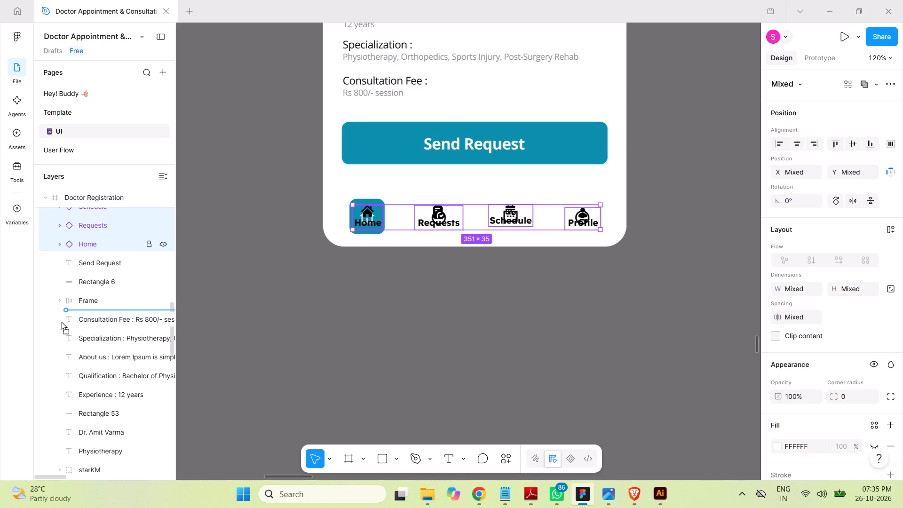
left_click_drag(61, 321, 70, 365)
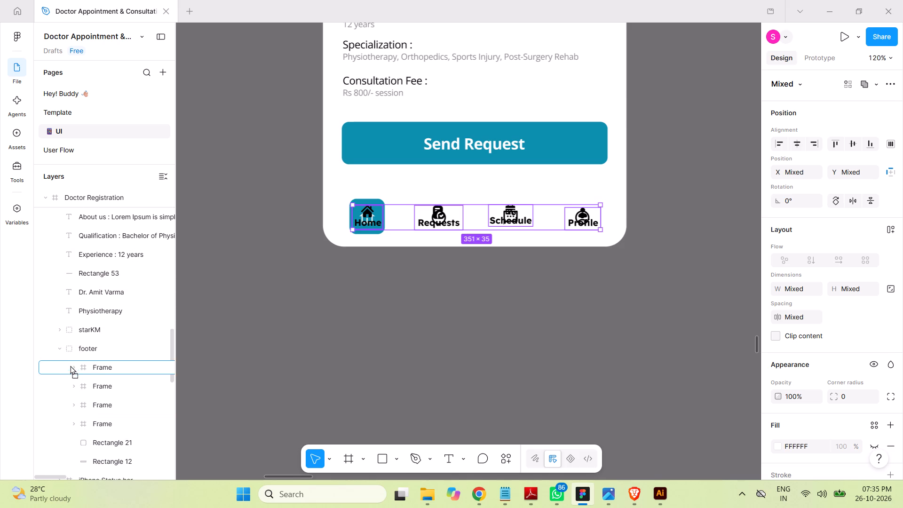
left_click_drag(70, 365, 74, 358)
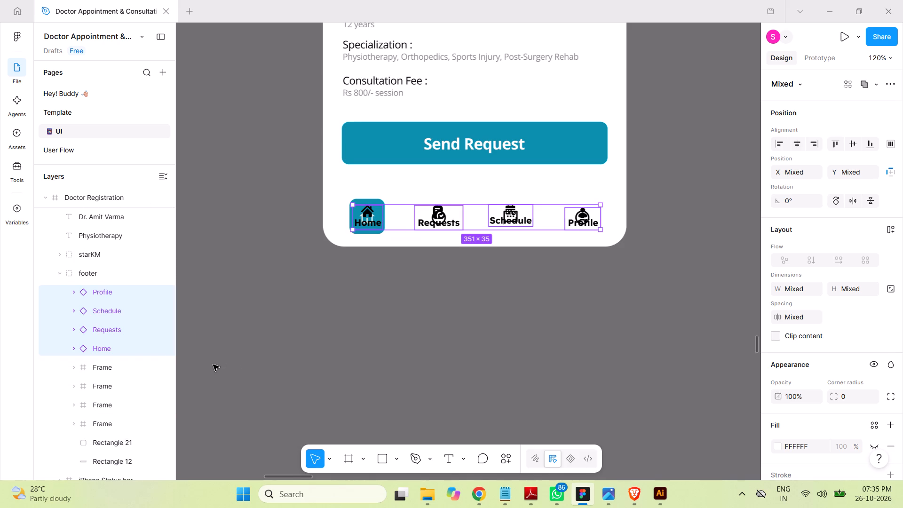
Delete the four old icon Frame layers from the footer group.
left_click(125, 369)
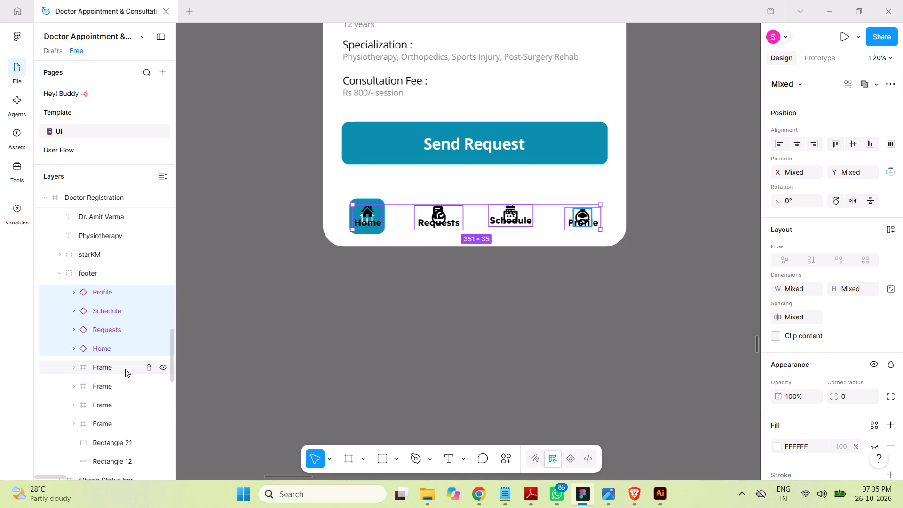
left_click(116, 426, "shift")
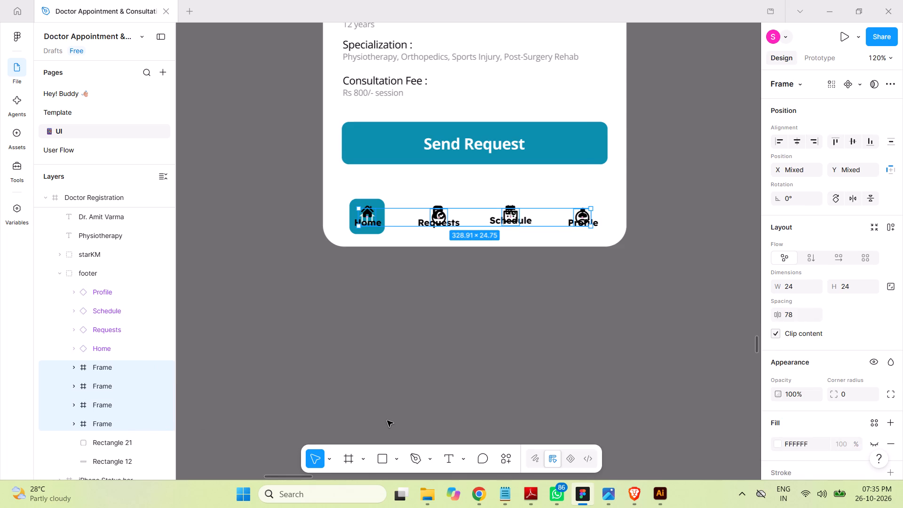
key("Delete")
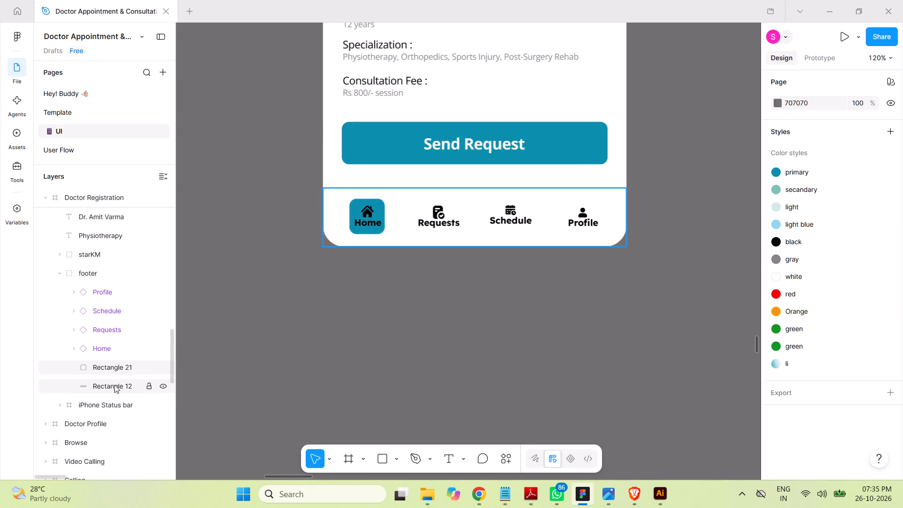
Delete Rectangle 21, the teal square behind the Home instance in the footer.
left_click(111, 368)
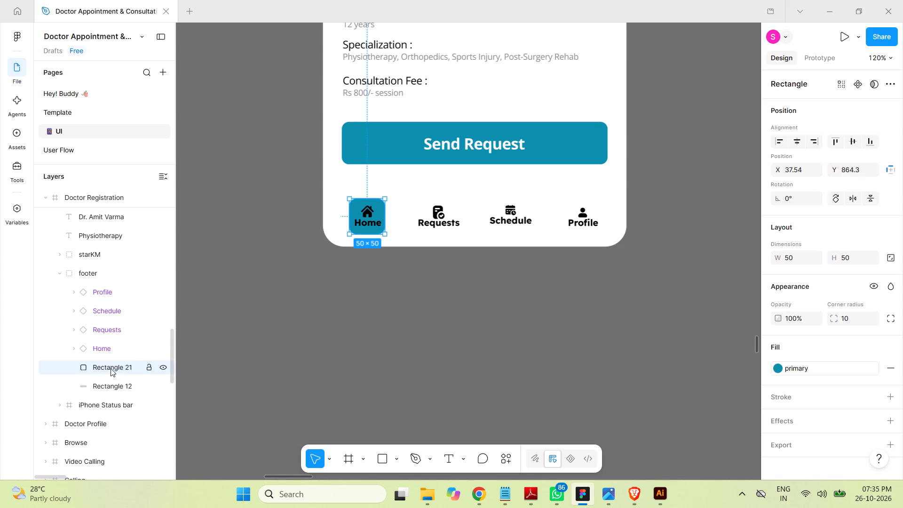
key("Delete")
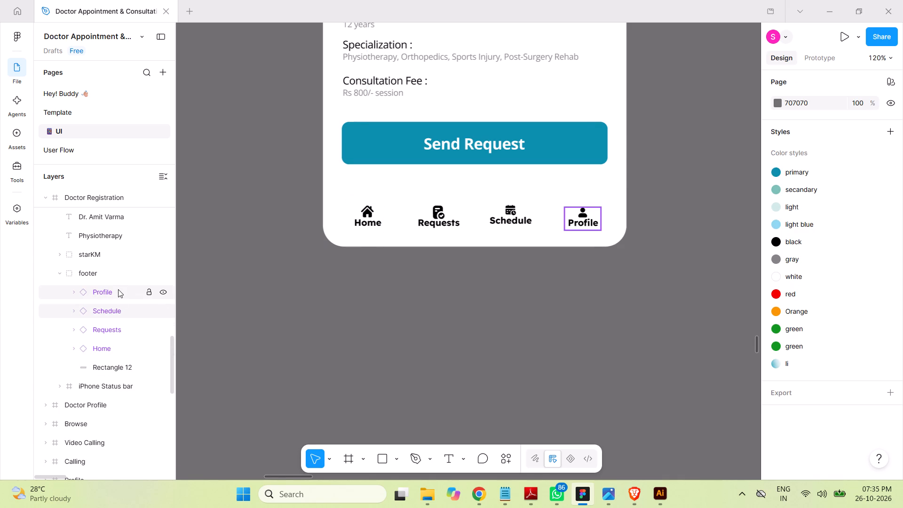
Align the Profile, Schedule, Requests and Home instances in the footer group by their vertical centers and save the file.
left_click(118, 289)
left_click(114, 349, "shift")
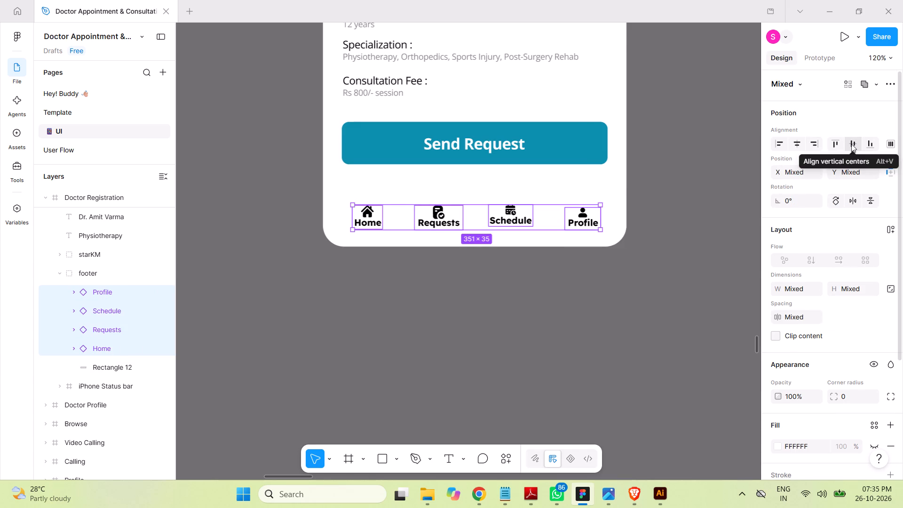
left_click(851, 144)
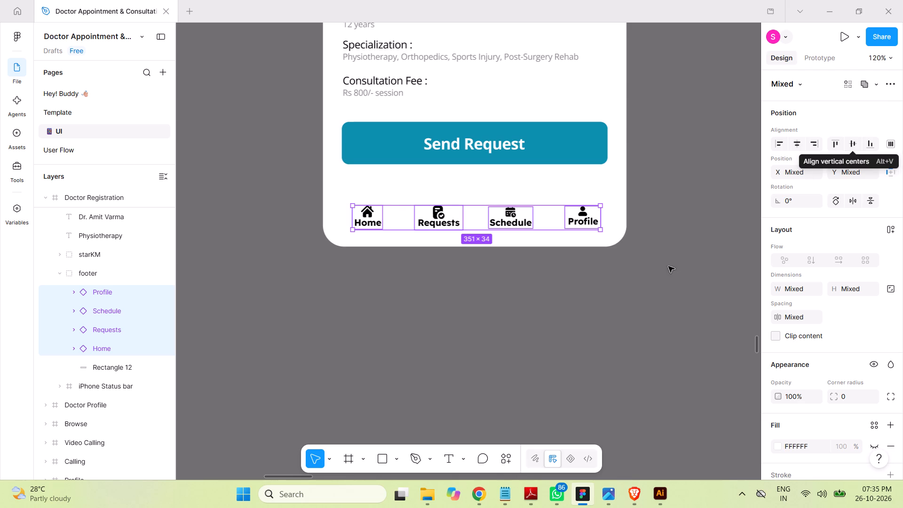
left_click(669, 251)
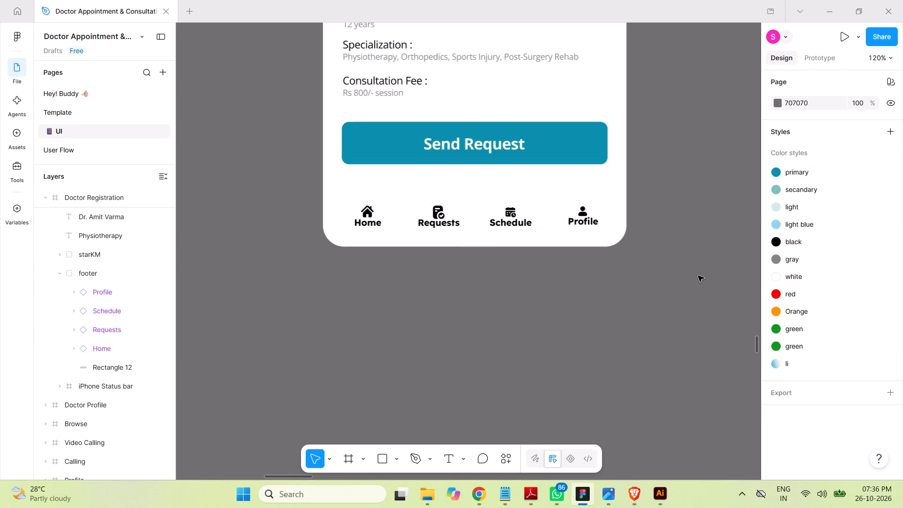
key("ctrl+s")
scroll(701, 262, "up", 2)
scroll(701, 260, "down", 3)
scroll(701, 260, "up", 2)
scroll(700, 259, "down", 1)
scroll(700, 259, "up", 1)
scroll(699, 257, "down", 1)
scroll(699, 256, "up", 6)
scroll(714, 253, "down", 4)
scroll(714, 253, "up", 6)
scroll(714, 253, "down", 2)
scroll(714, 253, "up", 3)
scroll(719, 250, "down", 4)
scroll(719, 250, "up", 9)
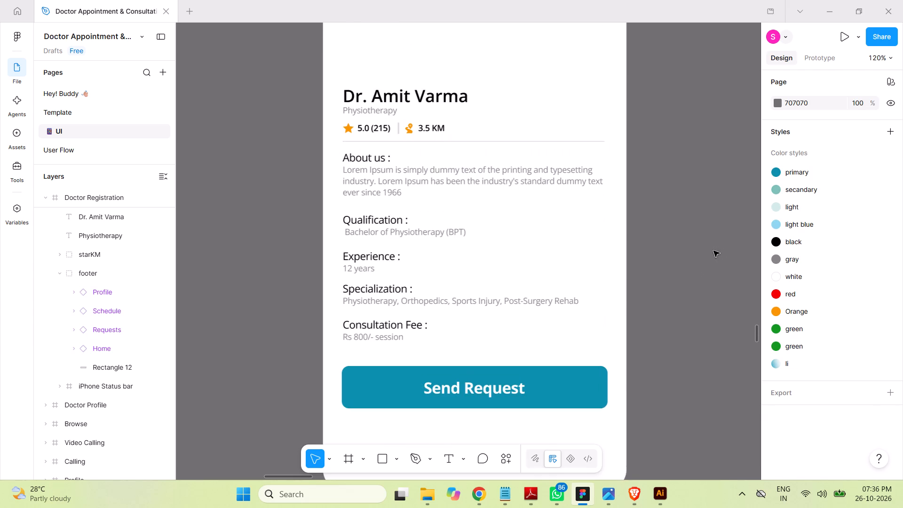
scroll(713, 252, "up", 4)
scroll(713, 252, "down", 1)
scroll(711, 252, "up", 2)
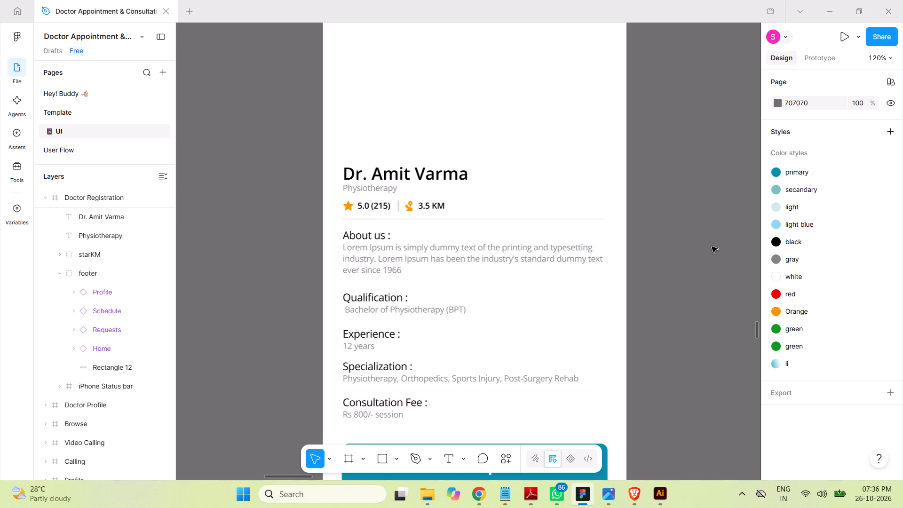
Preview the Doctor Registration frame as a prototype, test its Profile, Schedule, Requests and Home footer items, and close the preview.
key("ctrl+minus")
key("ctrl+minus")
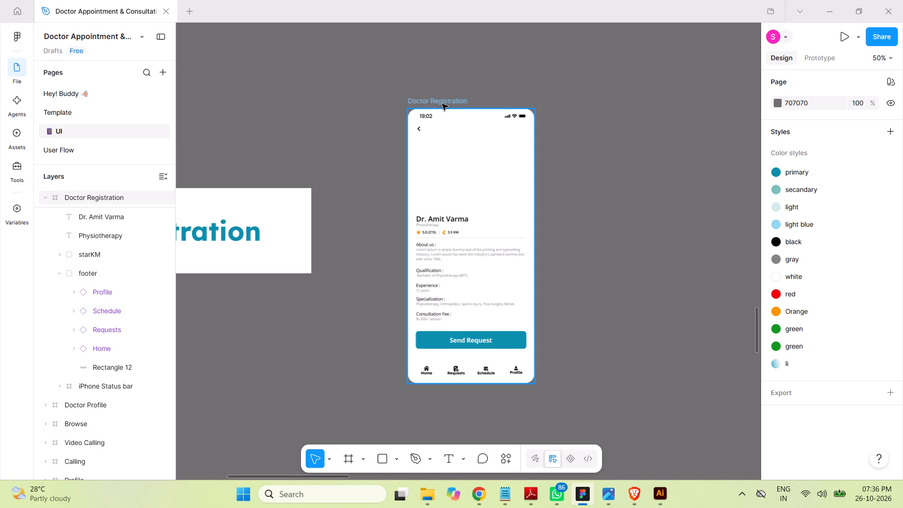
left_click(442, 104)
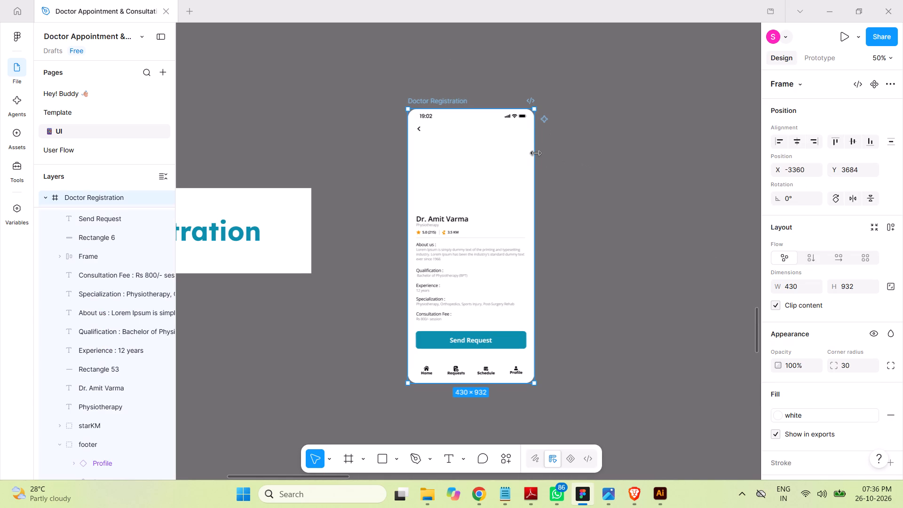
left_click(841, 38)
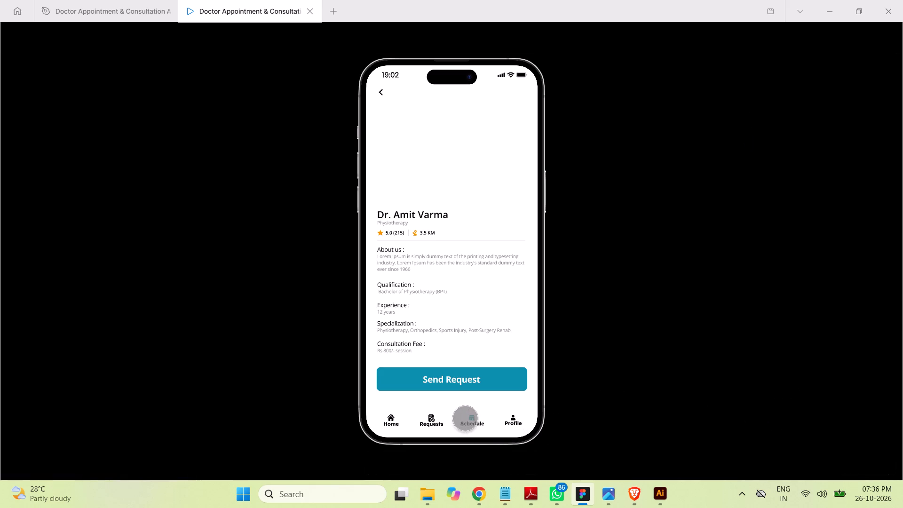
left_click(513, 418)
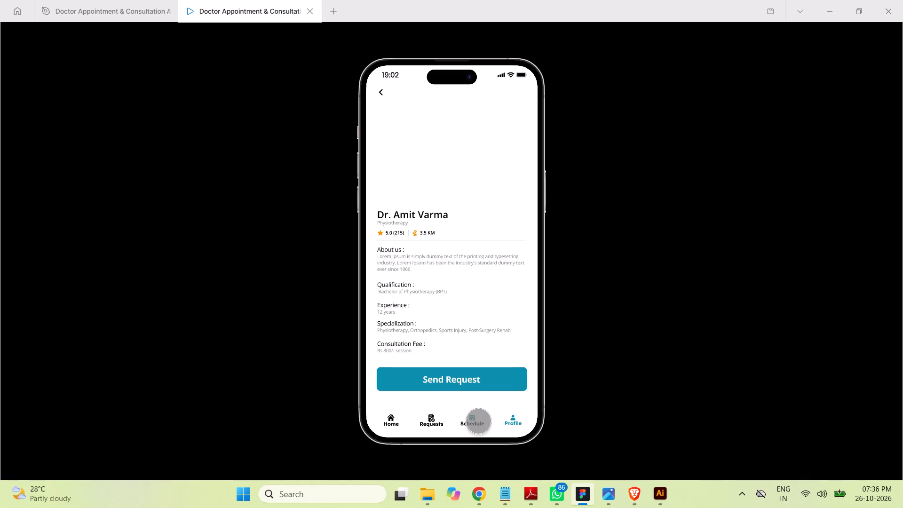
left_click(472, 420)
left_click(436, 423)
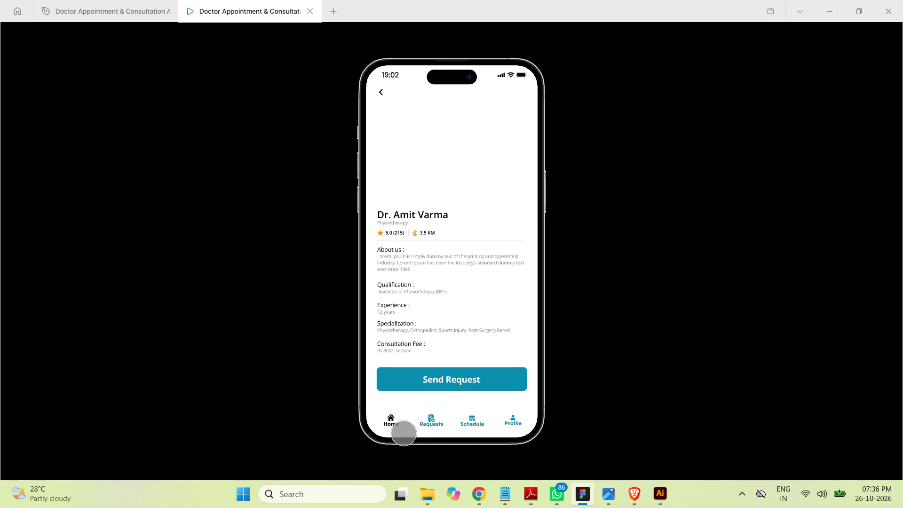
left_click(393, 421)
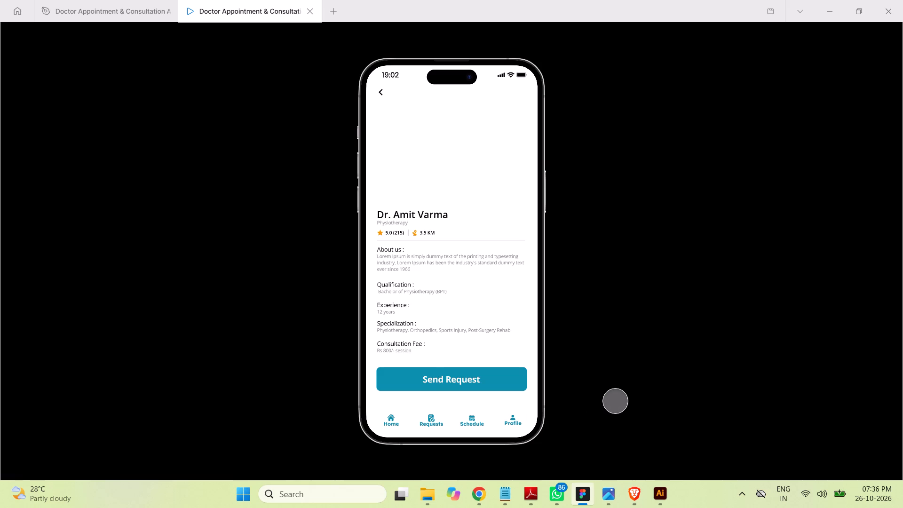
left_click(314, 11)
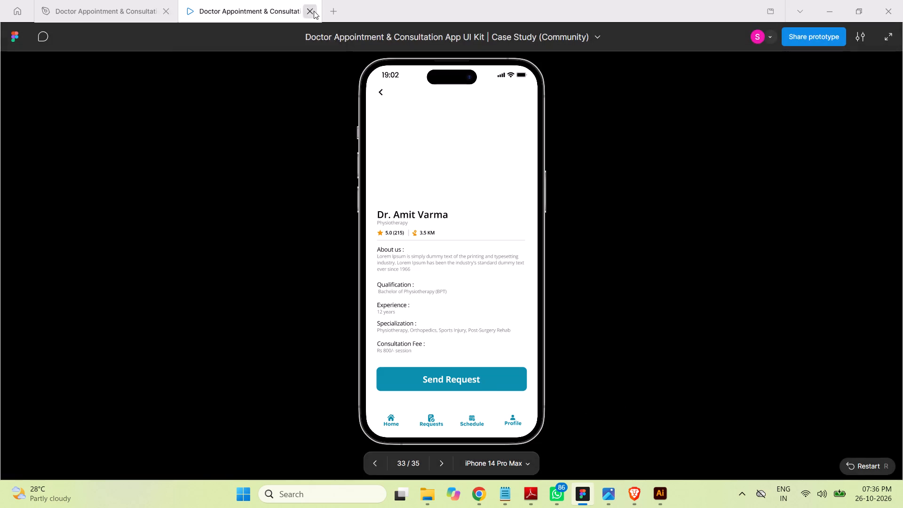
left_click(613, 351)
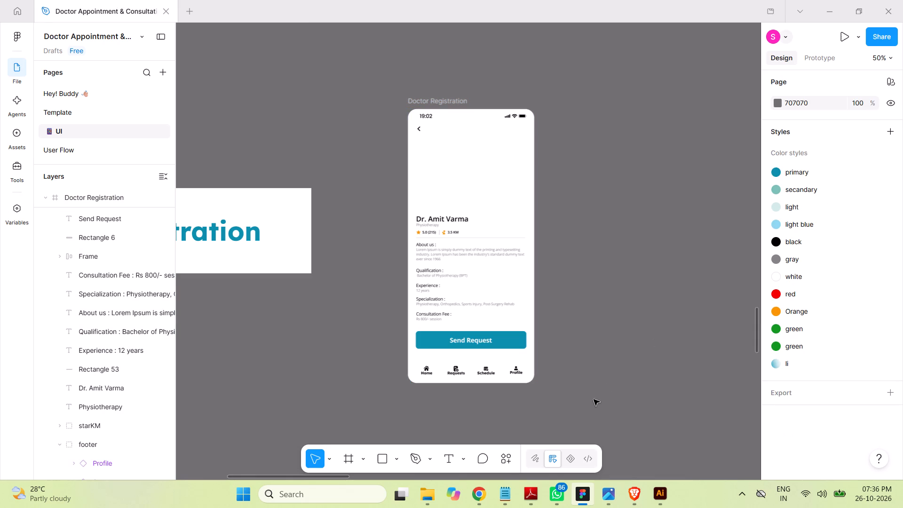
Align the footer's Profile, Schedule, Requests and Home instances to their bottom edges, save the file and collapse the footer group.
key("ctrl+equal")
scroll(594, 341, "down", 3)
scroll(596, 341, "up", 1)
scroll(597, 341, "down", 3)
scroll(601, 344, "up", 2)
scroll(604, 344, "down", 6)
scroll(602, 345, "up", 1)
scroll(603, 345, "down", 1)
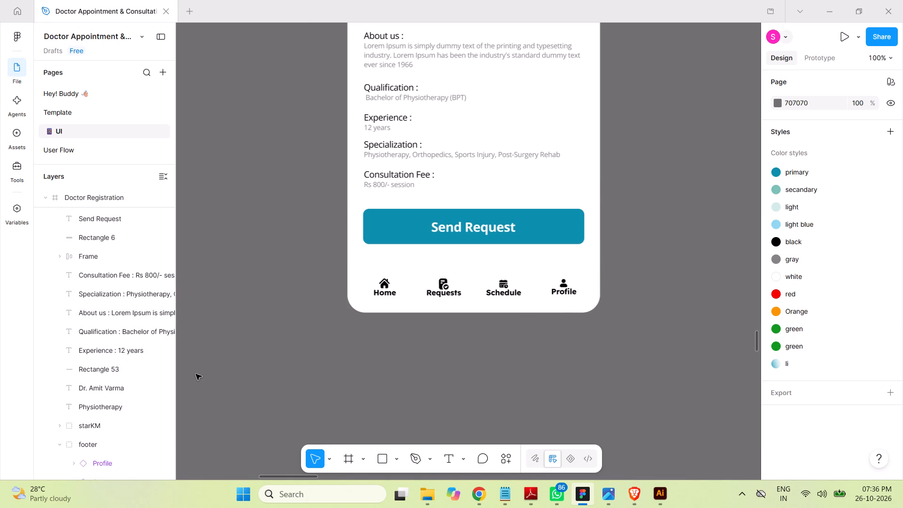
scroll(253, 314, "down", 5)
scroll(137, 334, "up", 1)
scroll(118, 335, "down", 2)
scroll(119, 335, "up", 1)
scroll(119, 335, "down", 1)
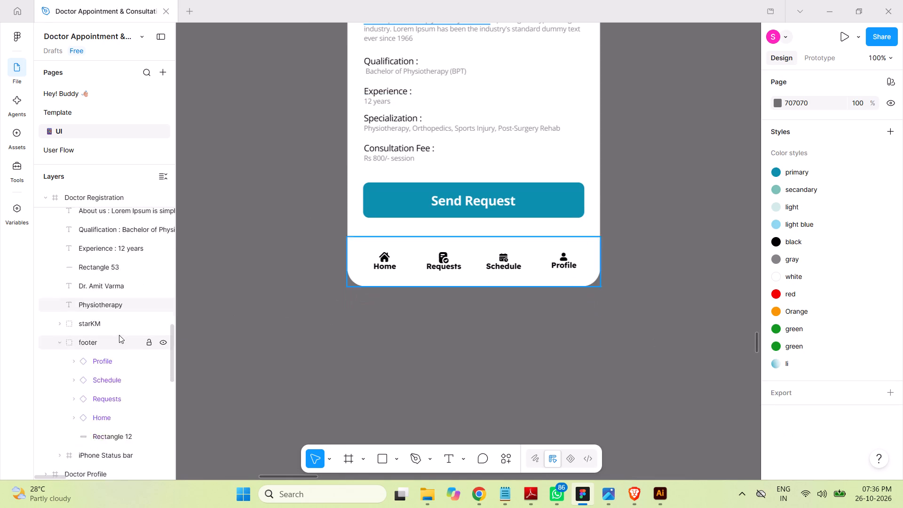
scroll(123, 334, "up", 1)
left_click(117, 348)
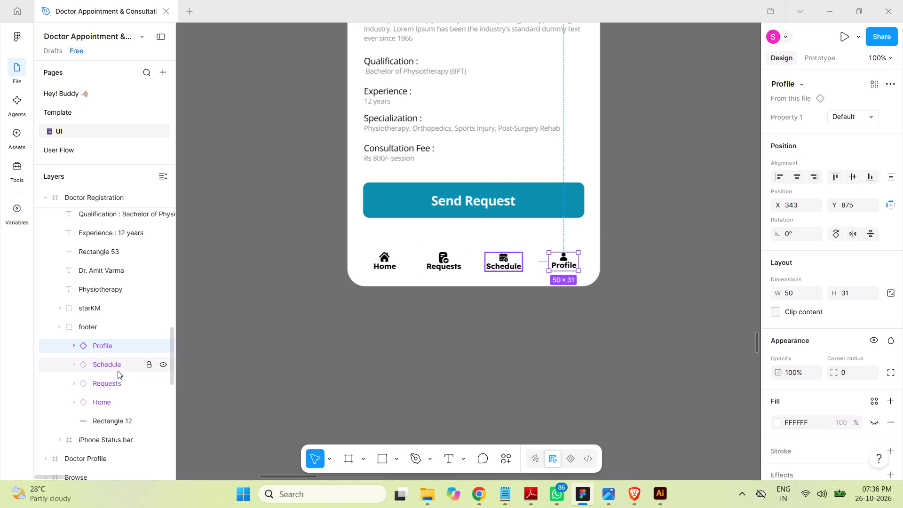
left_click(111, 405, "shift")
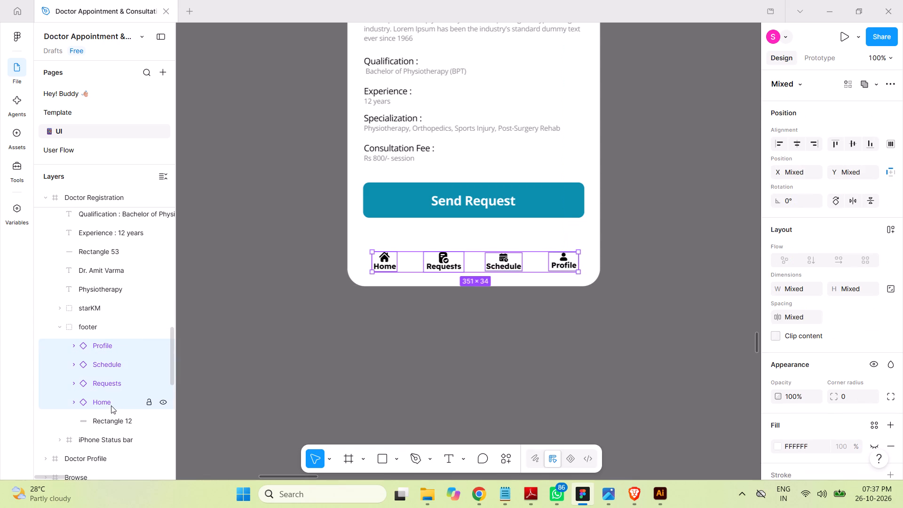
left_click(852, 145)
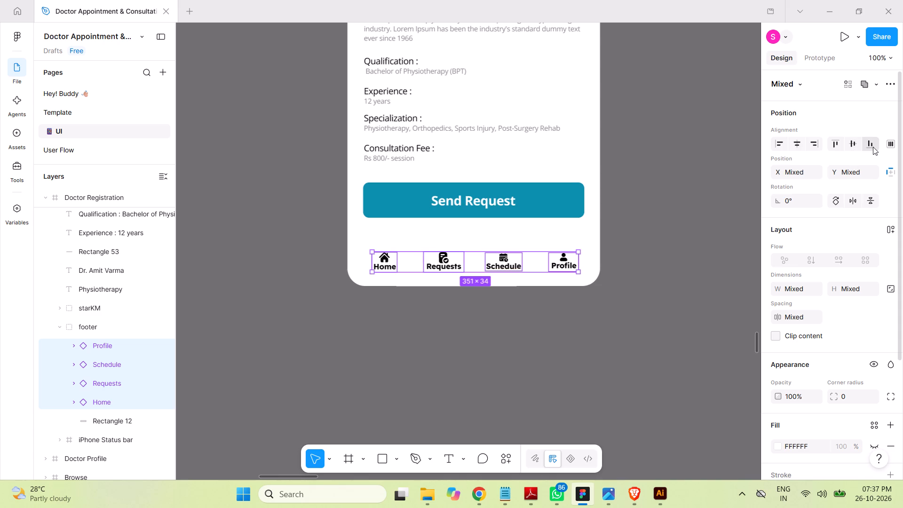
left_click(873, 147)
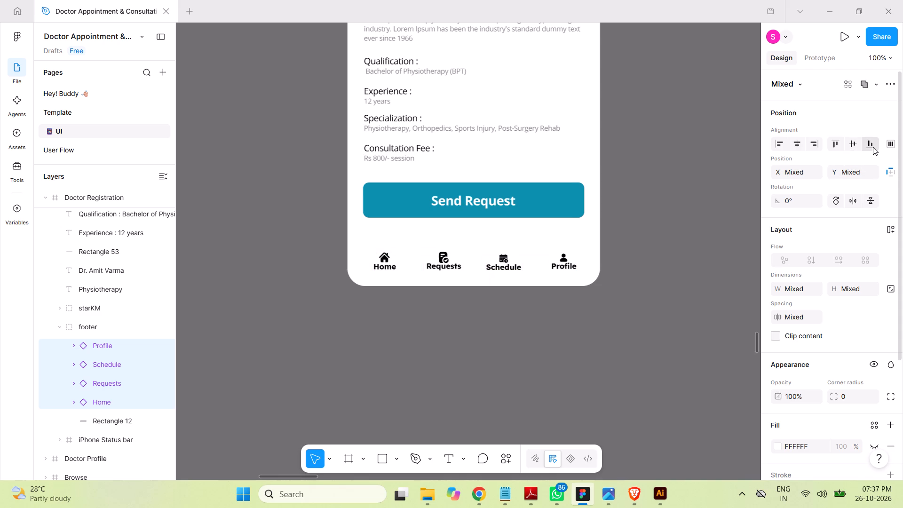
left_click(691, 249)
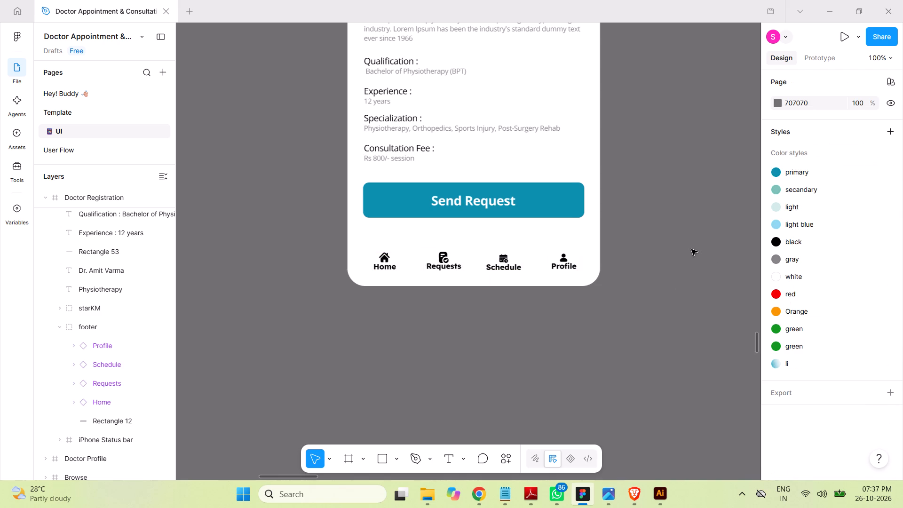
key("ctrl+s")
left_click(60, 328)
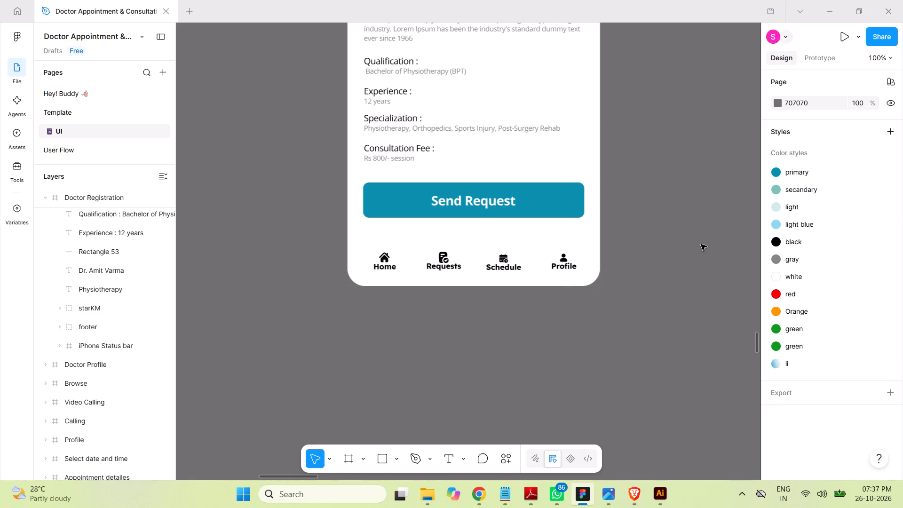
Set the Home label's font weight to Medium in the Default variant of the Home component set beside Frame 171.
key("space")
key("space")
key("space")
key("space")
key("space")
key("space")
key("space")
key("space")
key("space")
key("space")
key("space")
key("space")
key("space")
key("space")
key("space")
key("space")
key("space")
key("space")
key("space")
key("space")
left_click_drag(650, 184, 657, 328)
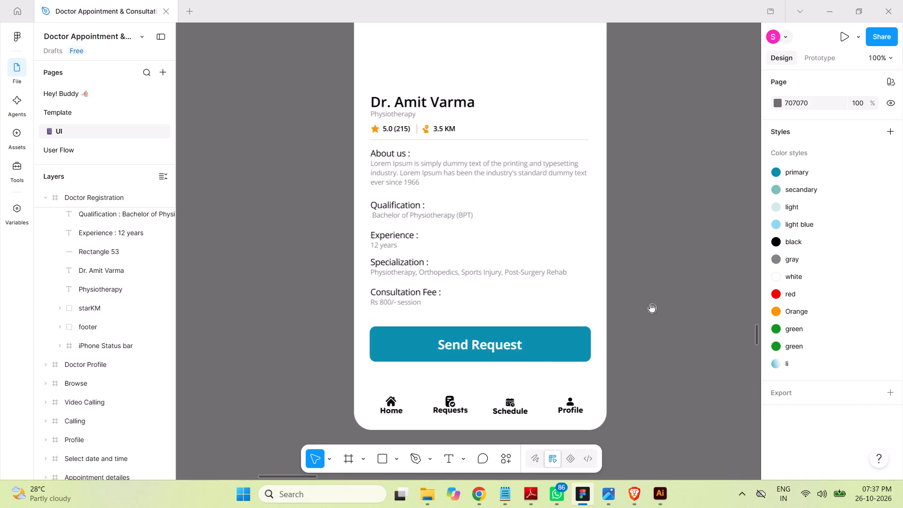
left_click_drag(660, 183, 610, 333)
left_click_drag(651, 185, 593, 346)
left_click_drag(628, 173, 594, 361)
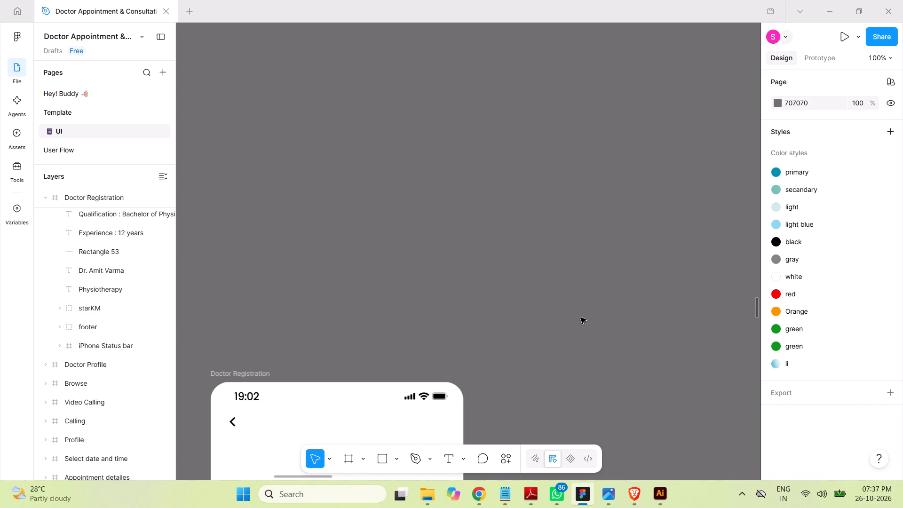
key("ctrl+minus")
key("ctrl+minus")
key("ctrl+minus")
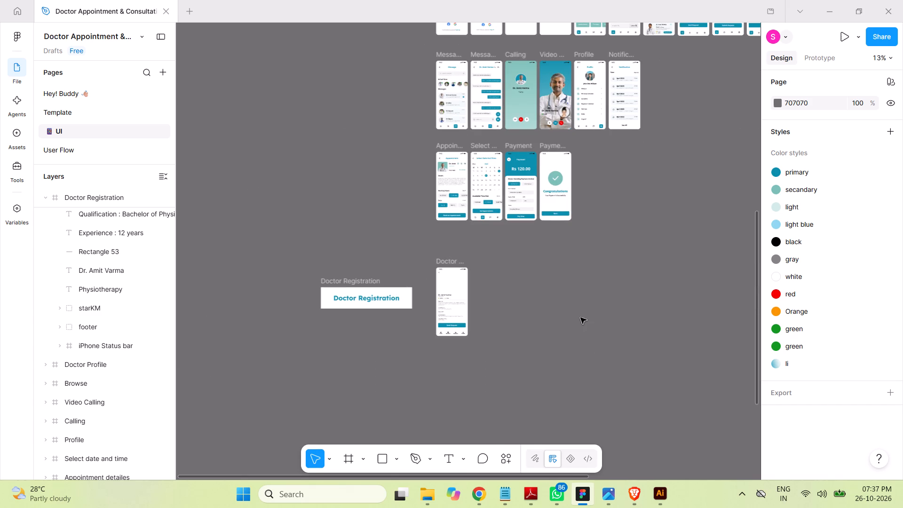
key("ctrl+minus")
key("space")
key("space")
key("space")
key("space")
key("space")
key("space")
key("space")
key("space")
key("space")
key("space")
key("space")
key("space")
key("space")
key("space")
key("space")
key("space")
key("space")
key("space")
key("space")
key("space")
left_click_drag(631, 203, 565, 403)
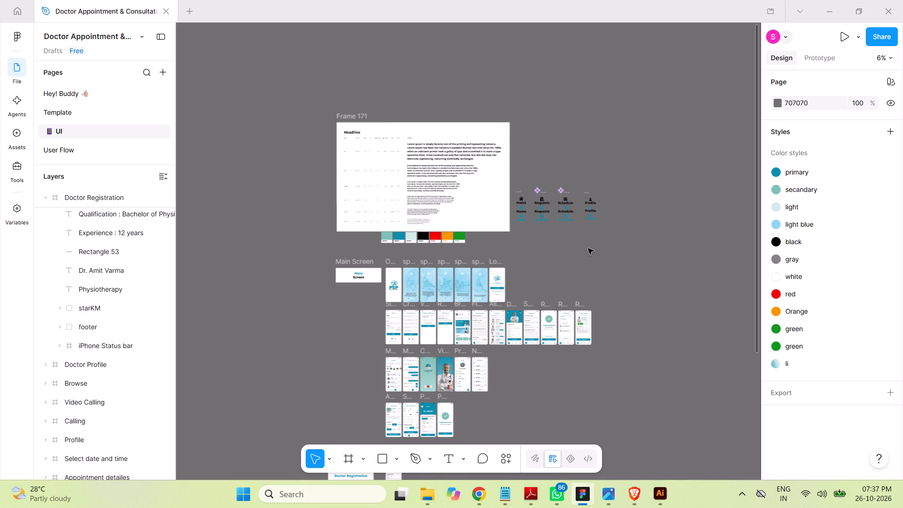
key("z")
key("z")
key("z")
key("z")
key("z")
key("z")
key("z")
key("z")
key("z")
key("z")
key("z")
key("z")
key("z")
key("z")
key("z")
key("z")
key("z")
key("z")
key("z")
key("z")
key("z")
left_click_drag(555, 209, 623, 229)
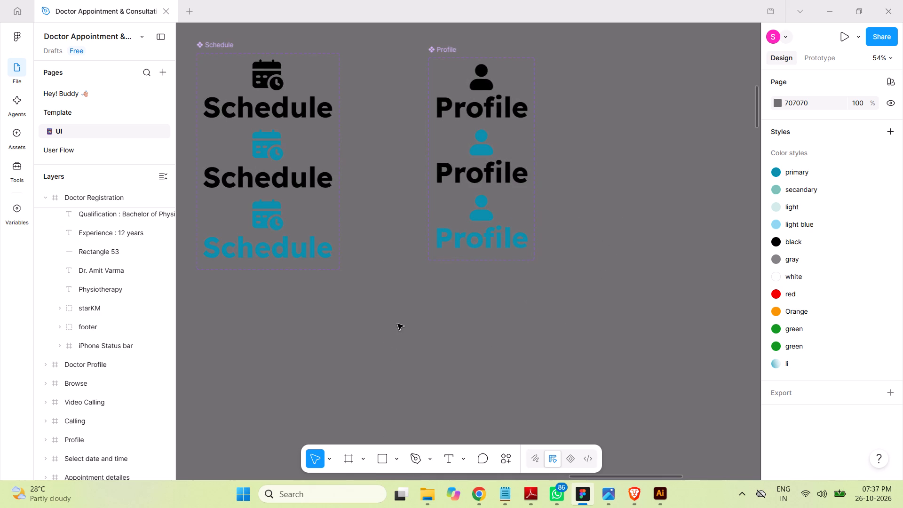
key("space")
key("space")
key("space")
key("space")
key("space")
key("space")
key("space")
key("space")
key("space")
key("space")
key("space")
key("space")
key("space")
key("space")
key("space")
key("space")
key("space")
key("space")
key("space")
key("space")
left_click_drag(368, 326, 547, 419)
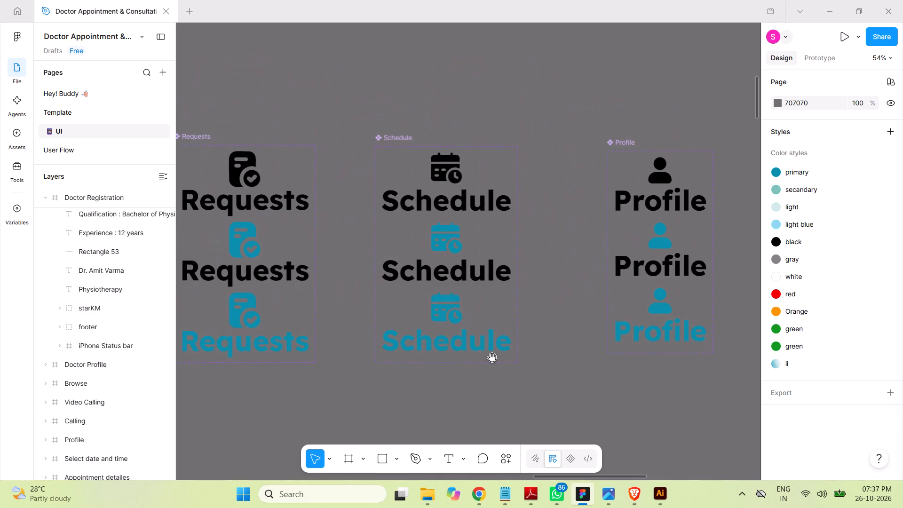
left_click_drag(377, 328, 613, 326)
left_click(317, 199)
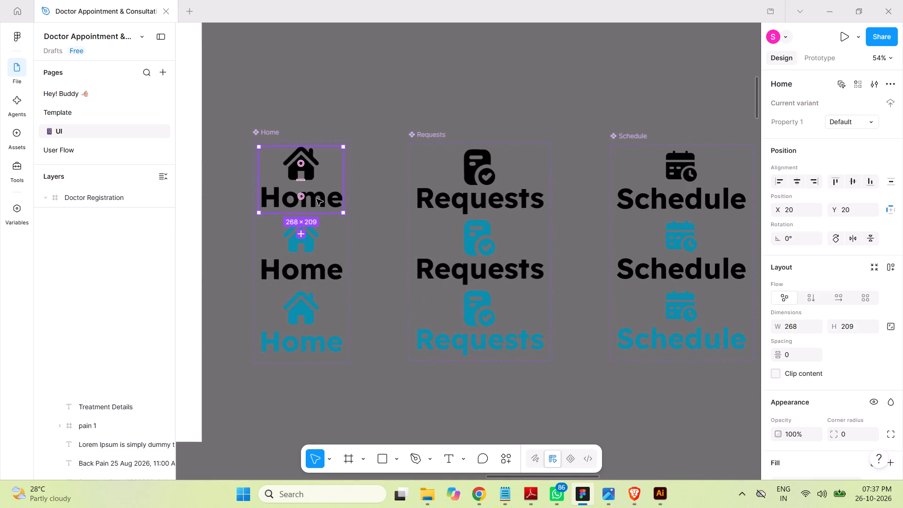
left_click(61, 218)
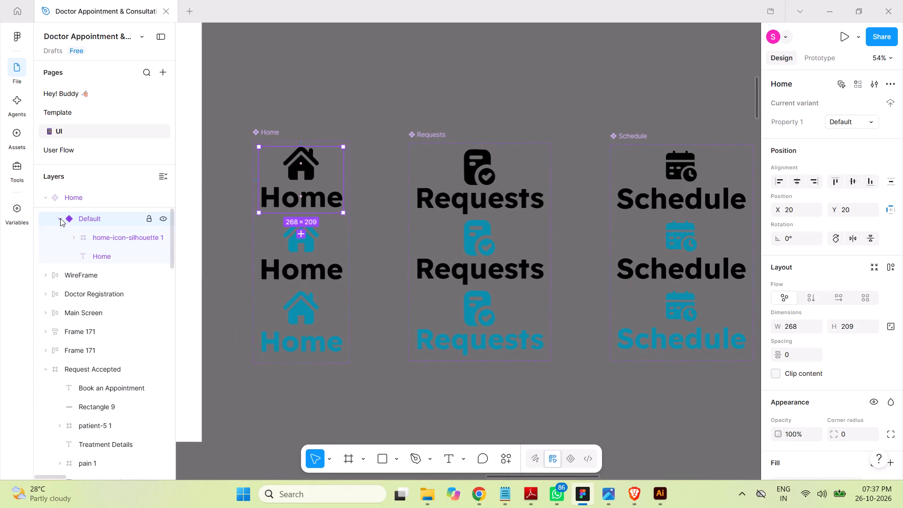
left_click(100, 256)
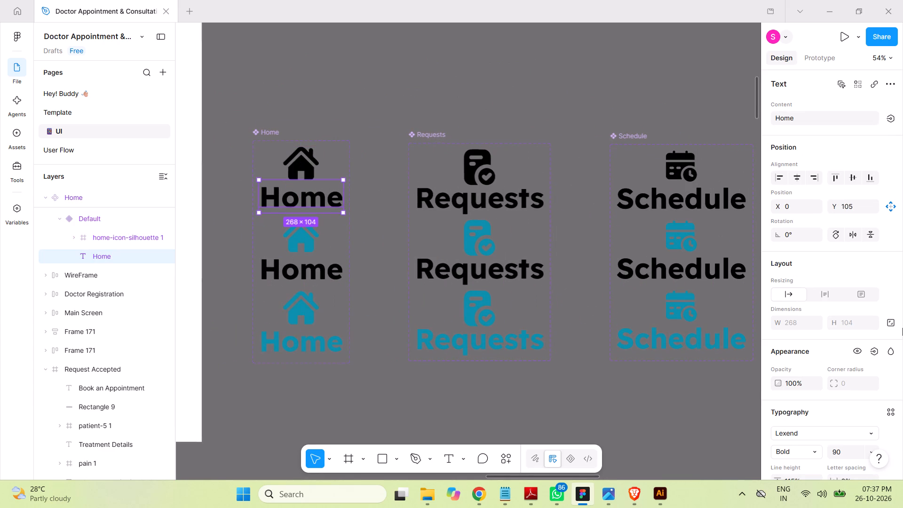
scroll(876, 326, "down", 2)
left_click(815, 334)
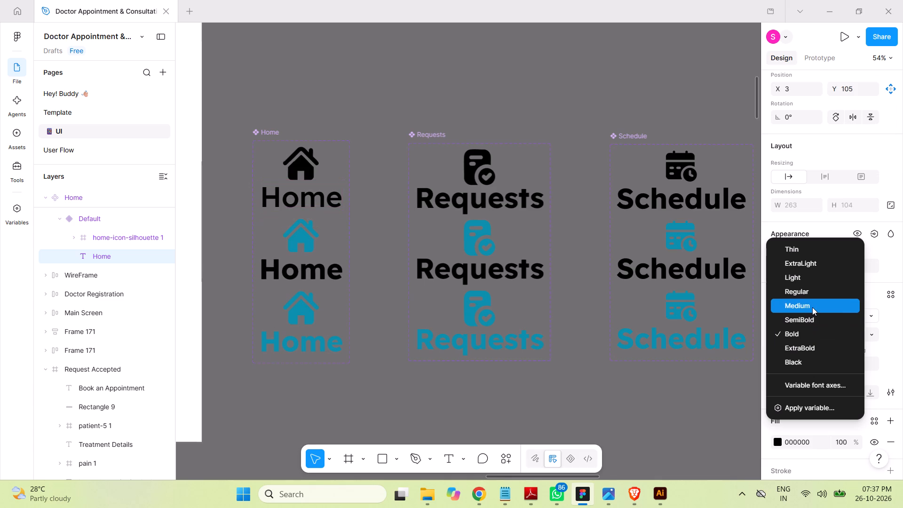
left_click(812, 307)
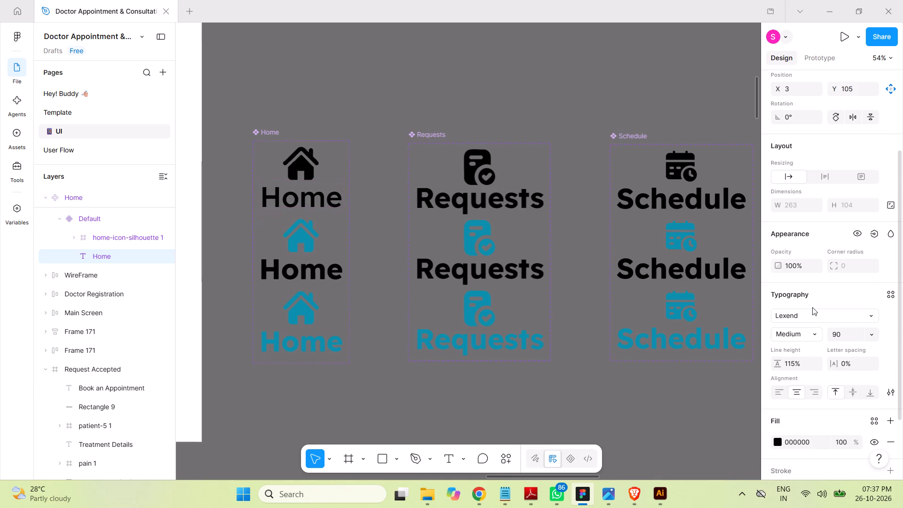
left_click(55, 216)
Set the Home label's font weight to Medium in Variant2 of the Home component set.
scroll(103, 236, "up", 1)
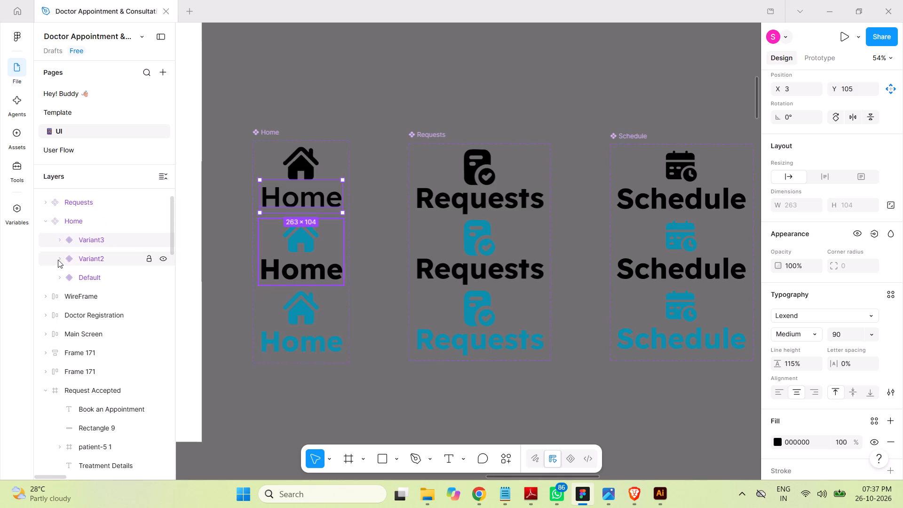
left_click(58, 260)
left_click(95, 297)
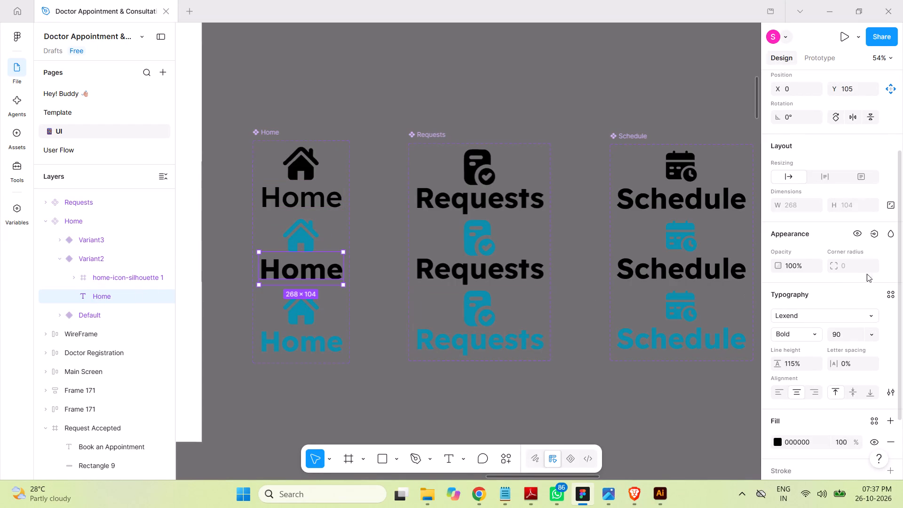
left_click(815, 333)
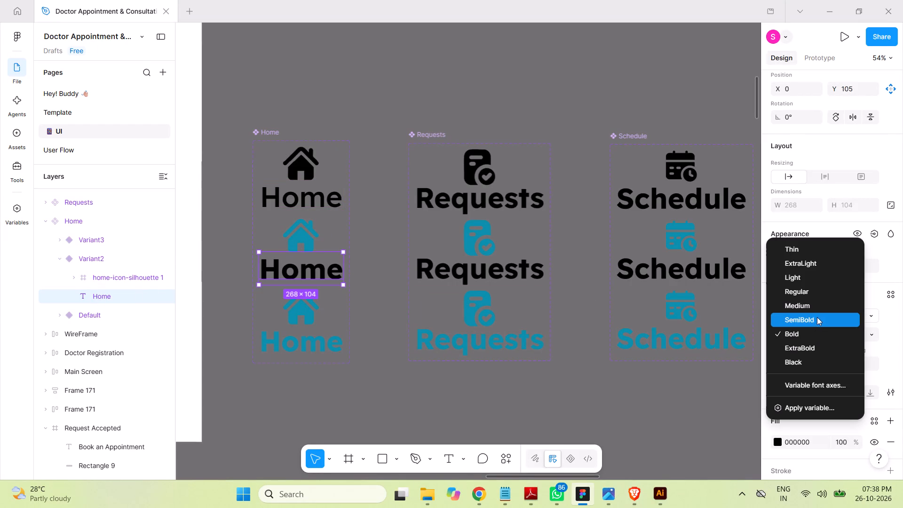
left_click(808, 307)
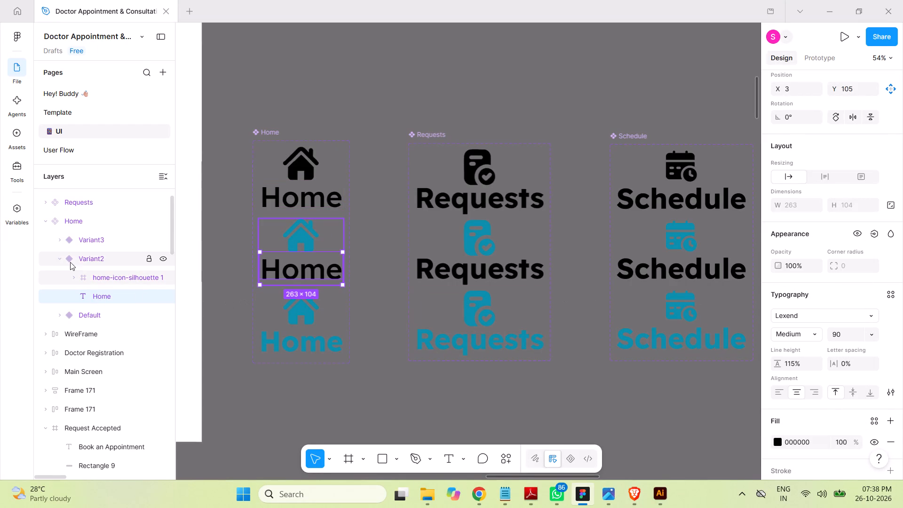
left_click(63, 260)
Set the Home label's font weight to Medium in Variant3 of the Home component set and collapse the set's layers.
left_click(62, 241)
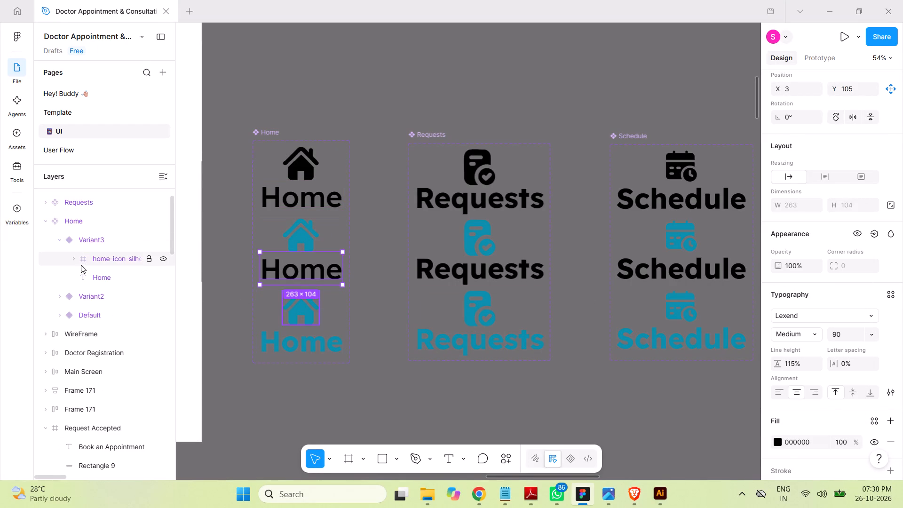
left_click(95, 279)
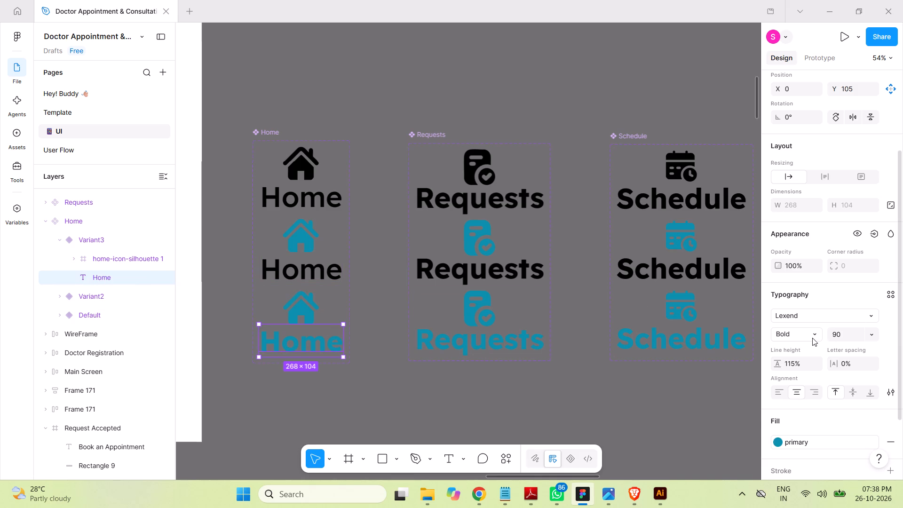
left_click(812, 336)
left_click(807, 308)
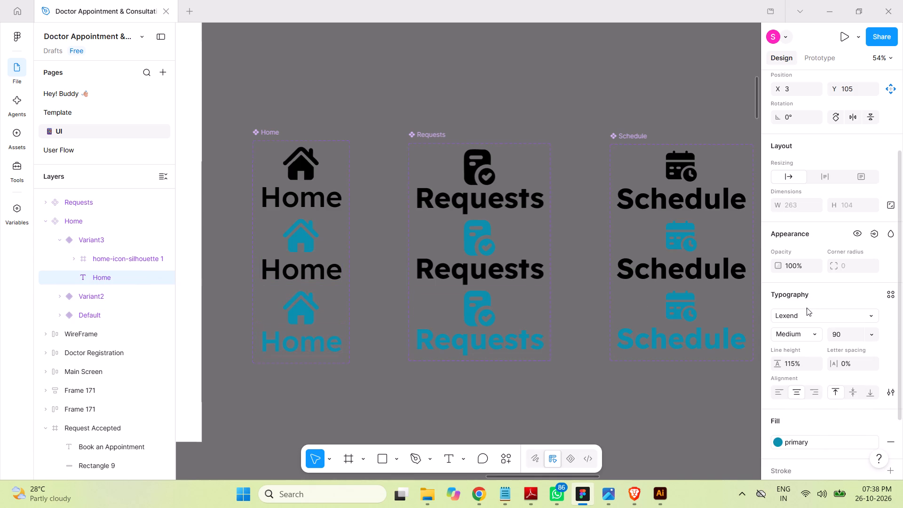
left_click(61, 242)
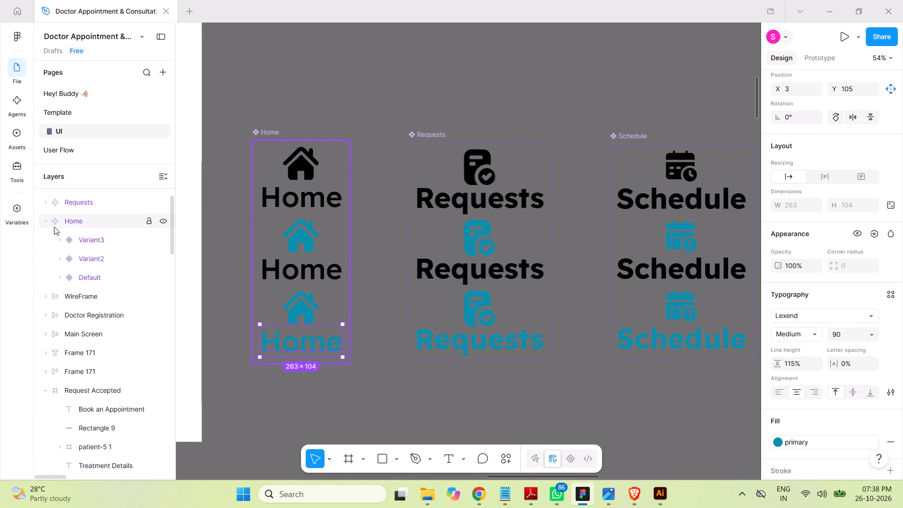
left_click(48, 222)
Set the Requests label's font weight to Medium in the Default variant of the Requests component set.
scroll(90, 239, "up", 1)
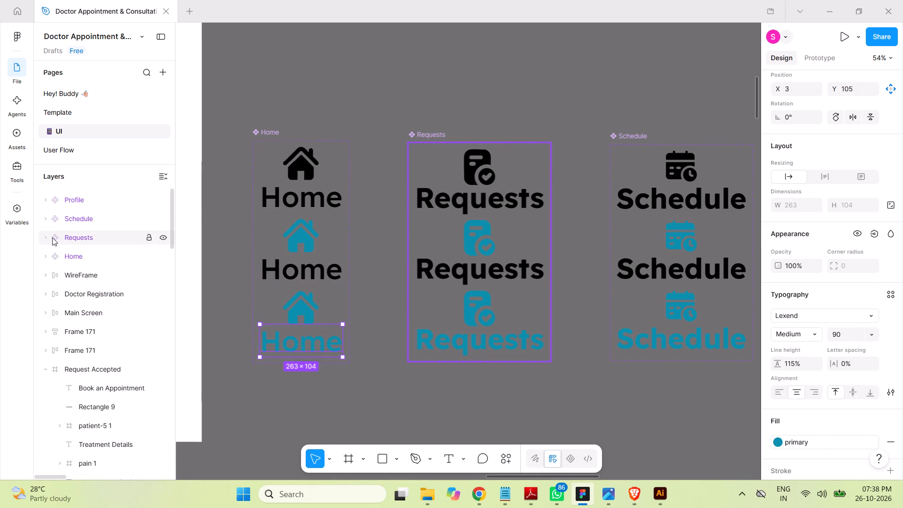
left_click(47, 237)
left_click(59, 292)
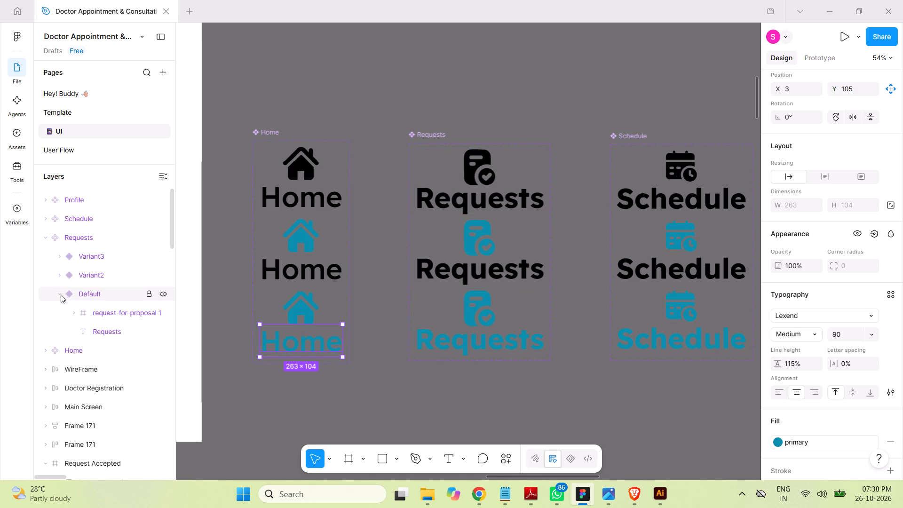
left_click(104, 332)
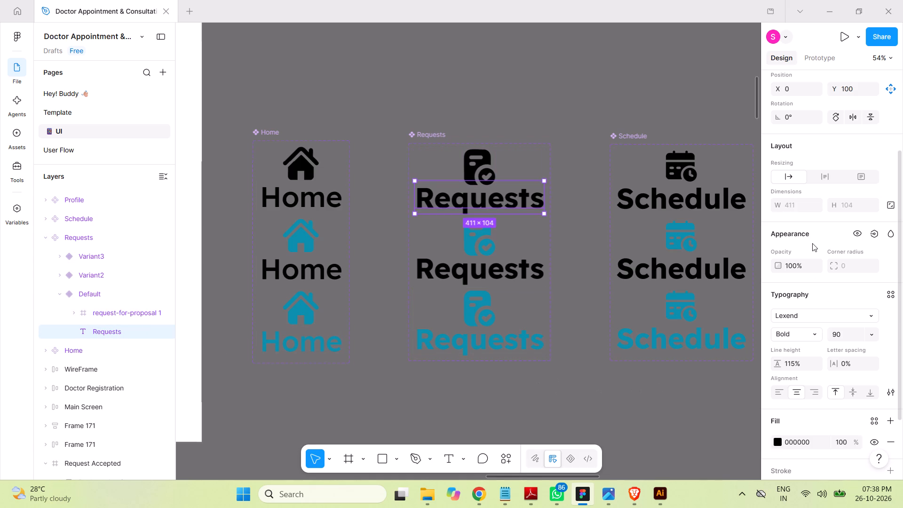
left_click(804, 337)
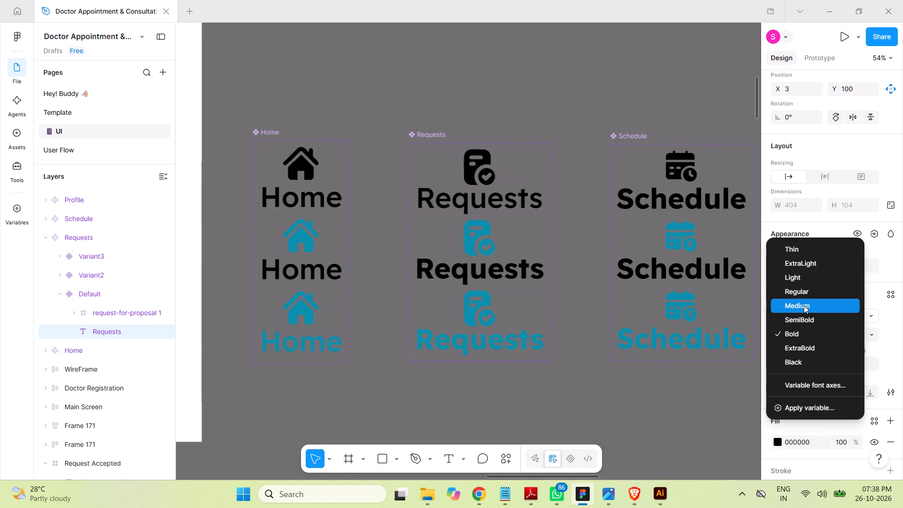
left_click(804, 305)
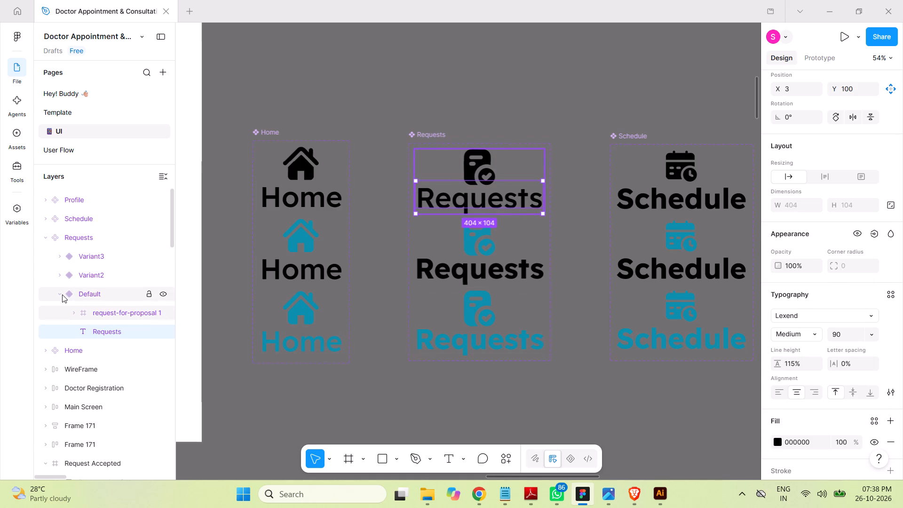
left_click(62, 294)
Set the Requests label's font weight to Medium in Variant2 of the Requests component set.
left_click(62, 278)
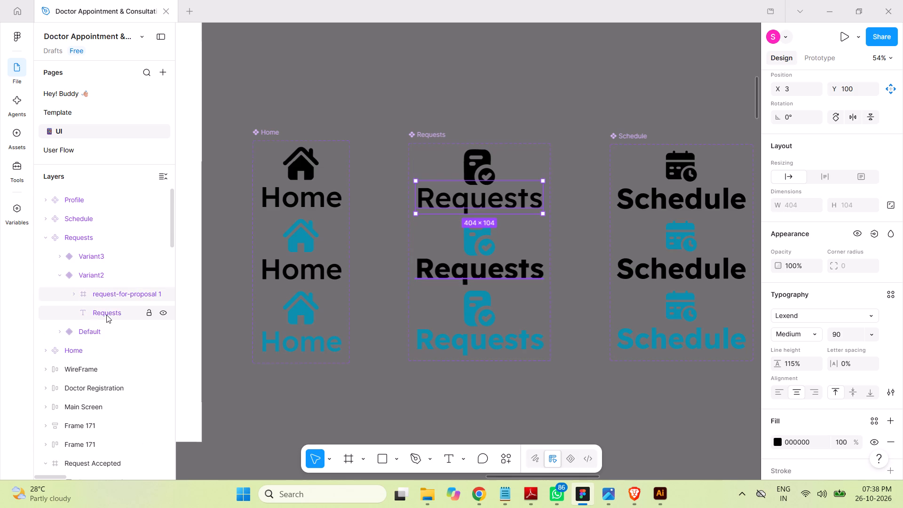
left_click(106, 315)
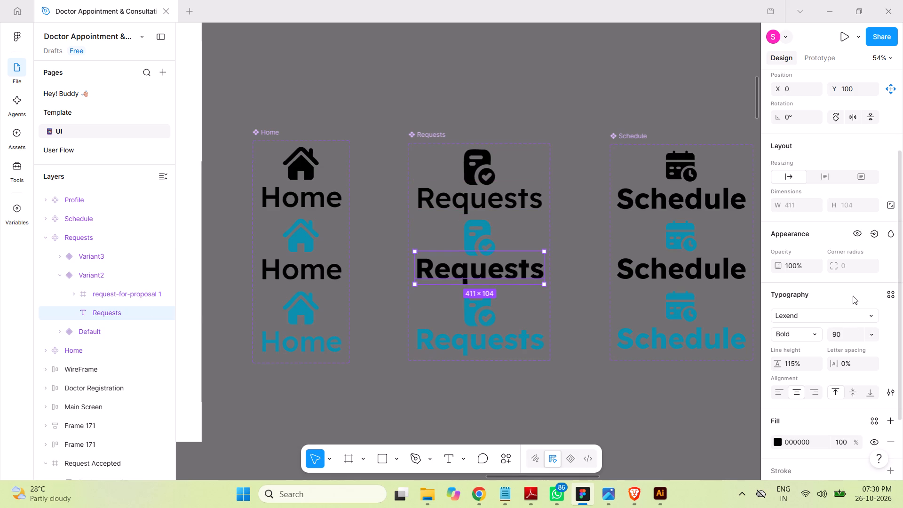
left_click(816, 334)
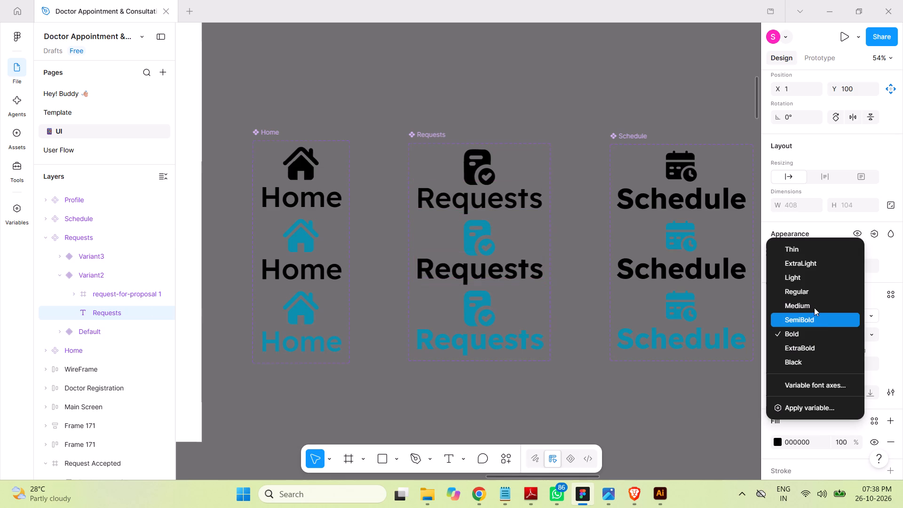
left_click(807, 306)
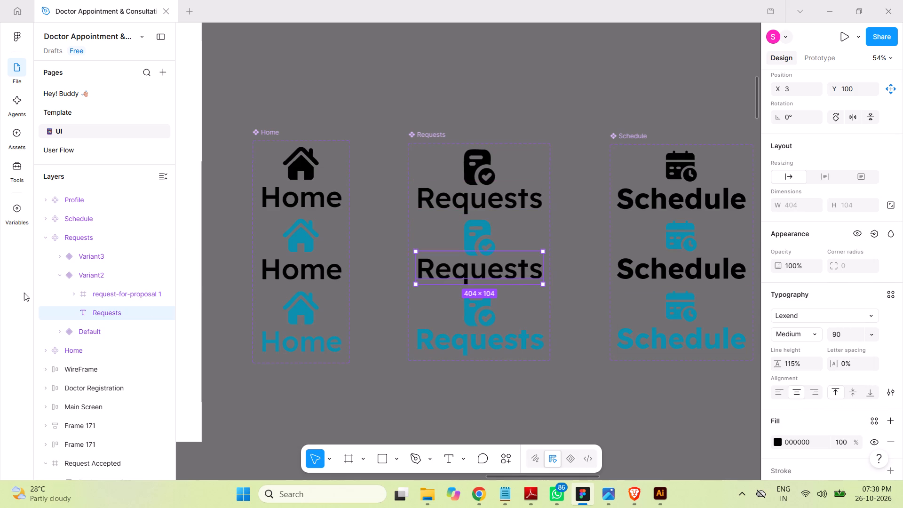
left_click(58, 277)
Set the Requests label's font weight to Medium in Variant3 of the Requests component set and collapse the set's layers.
left_click(60, 258)
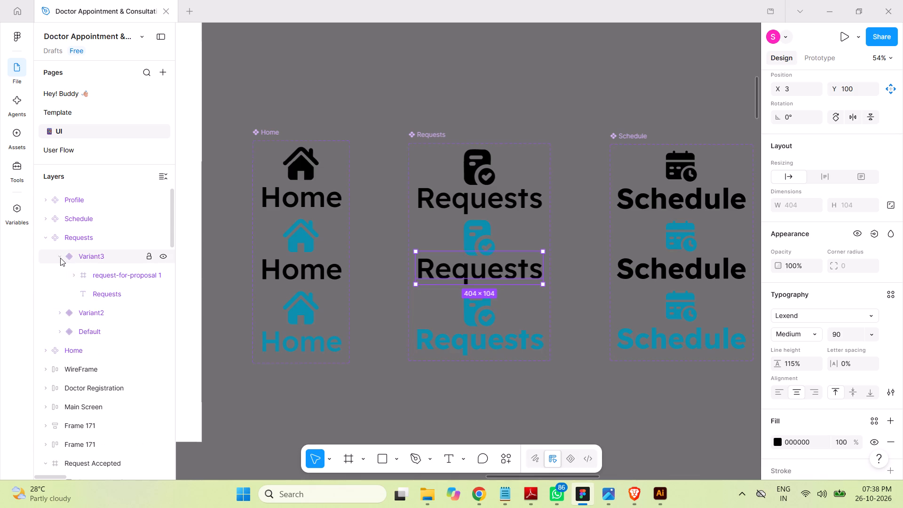
left_click(96, 295)
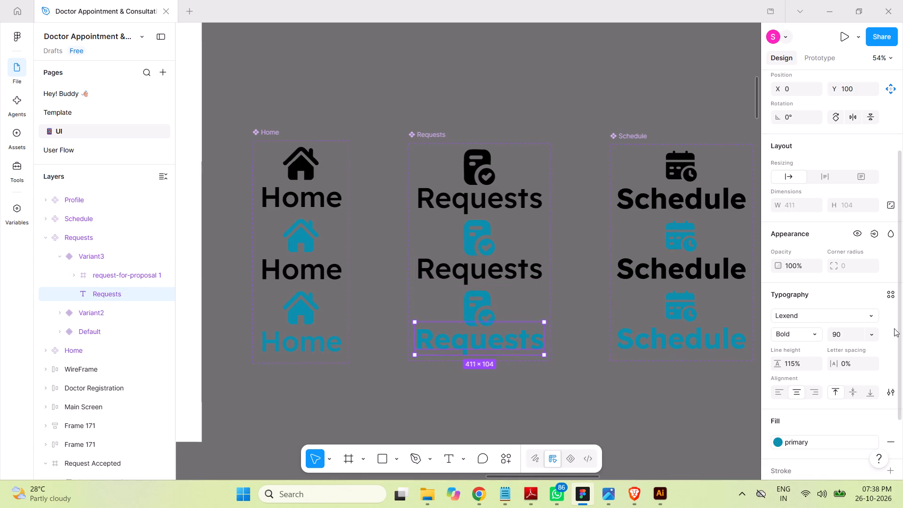
left_click(813, 335)
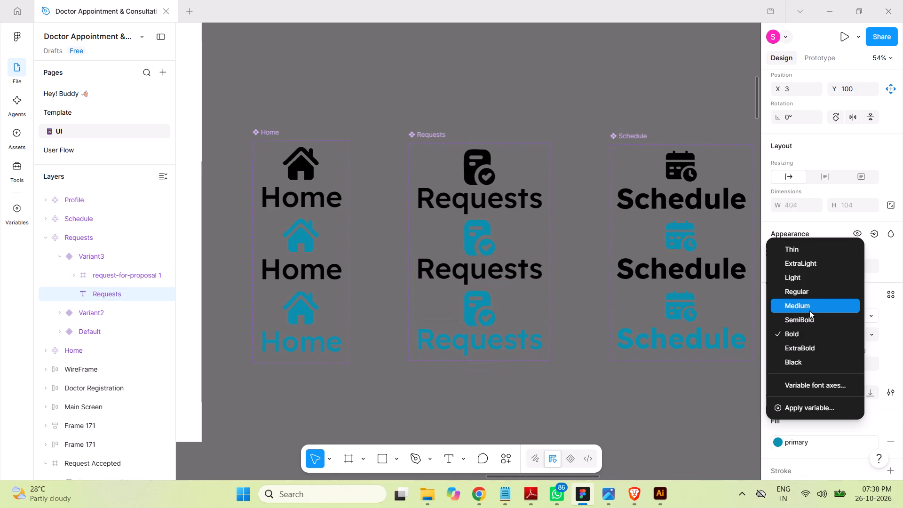
left_click(809, 310)
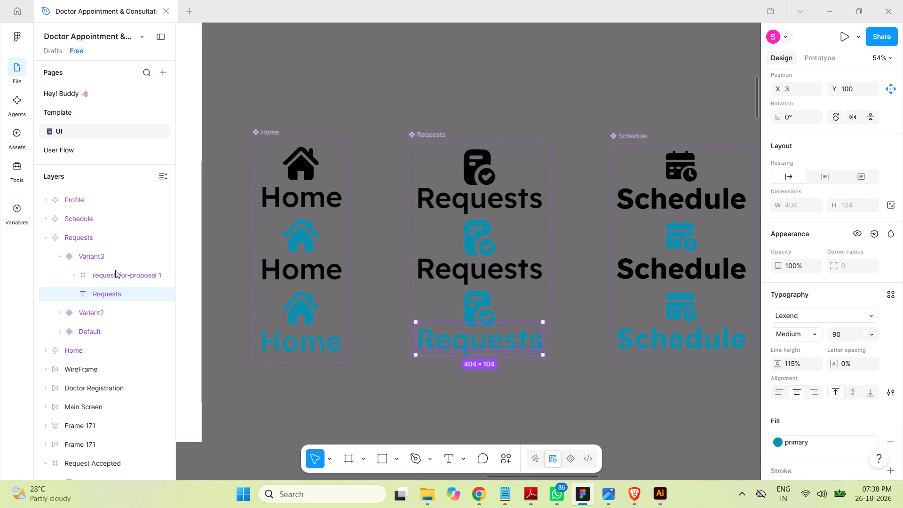
left_click(61, 257)
left_click(44, 236)
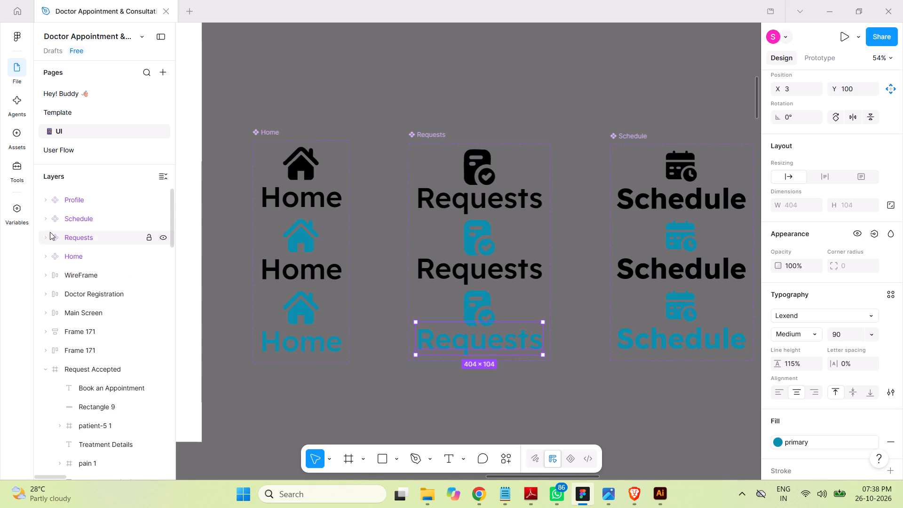
Set the Schedule label's font weight to Medium in the Default variant of the Schedule component set.
left_click(46, 221)
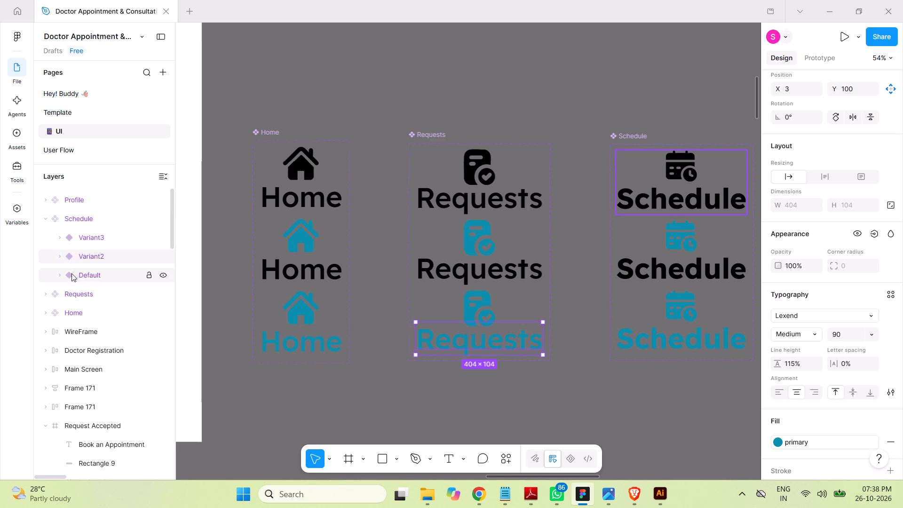
left_click(60, 276)
left_click(102, 311)
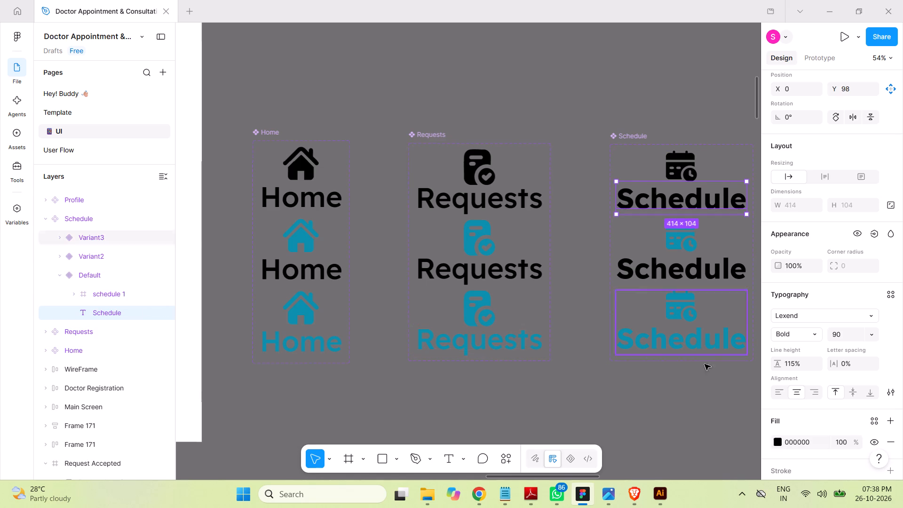
left_click(813, 336)
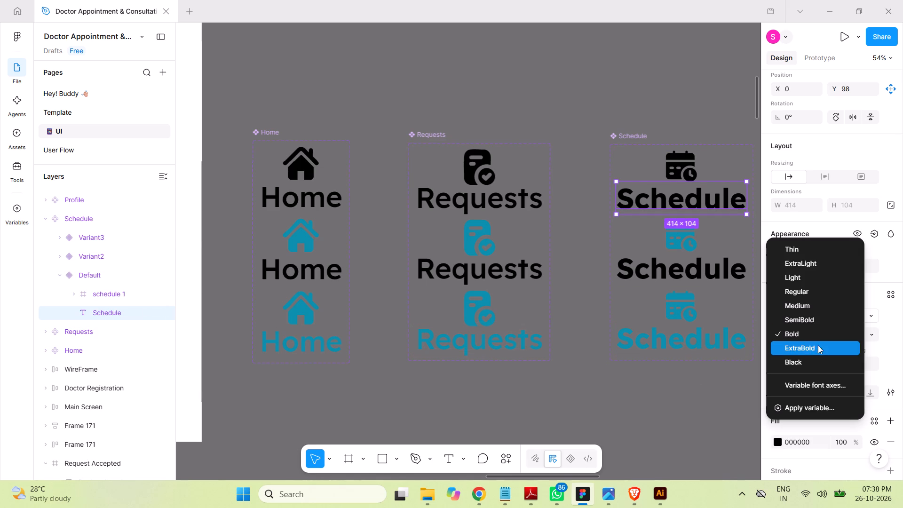
left_click(810, 308)
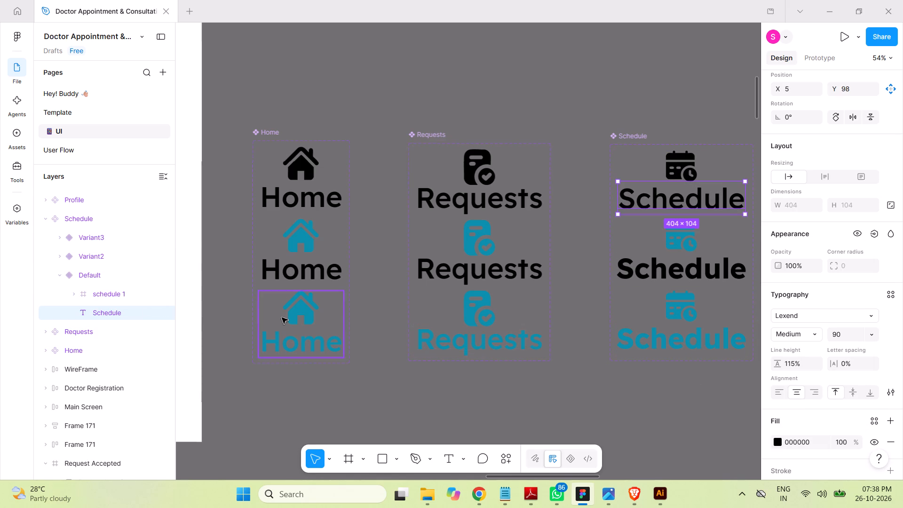
left_click(59, 274)
Set the Schedule label's font weight to Medium in Variant2 of the Schedule component set.
left_click(58, 255)
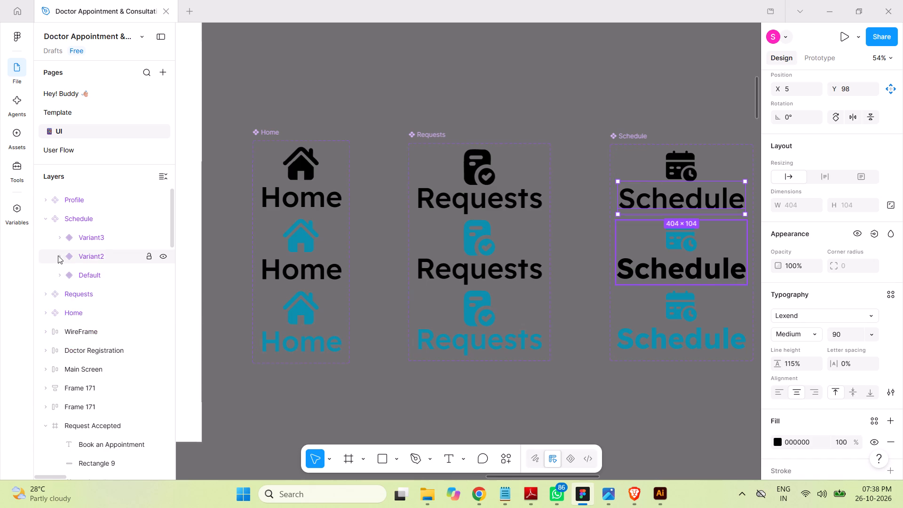
left_click(99, 294)
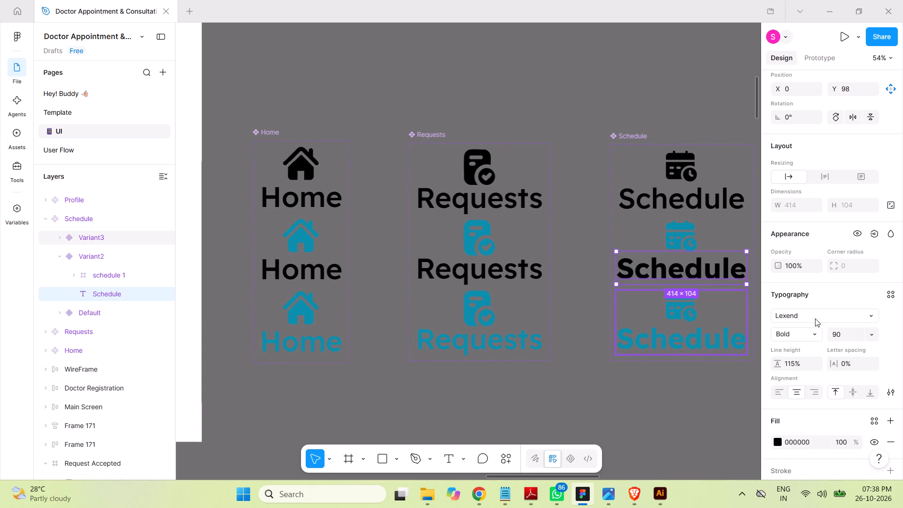
left_click(811, 337)
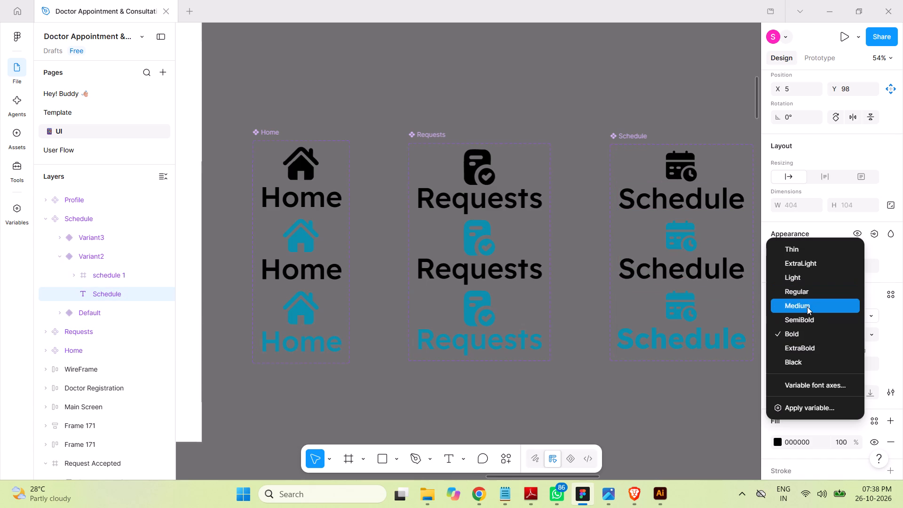
left_click(807, 307)
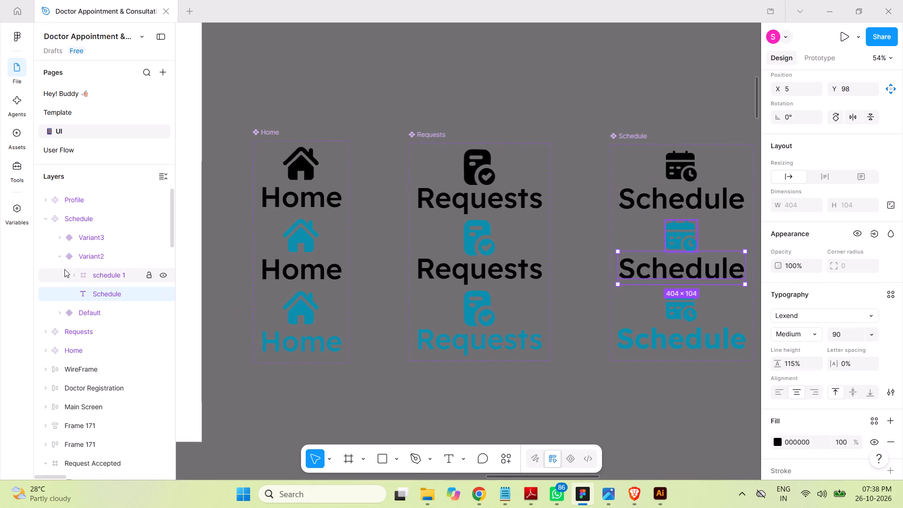
left_click(60, 259)
Set the Schedule label's font weight to Medium in Variant3 of the Schedule component set and collapse the set's layers.
left_click(63, 237)
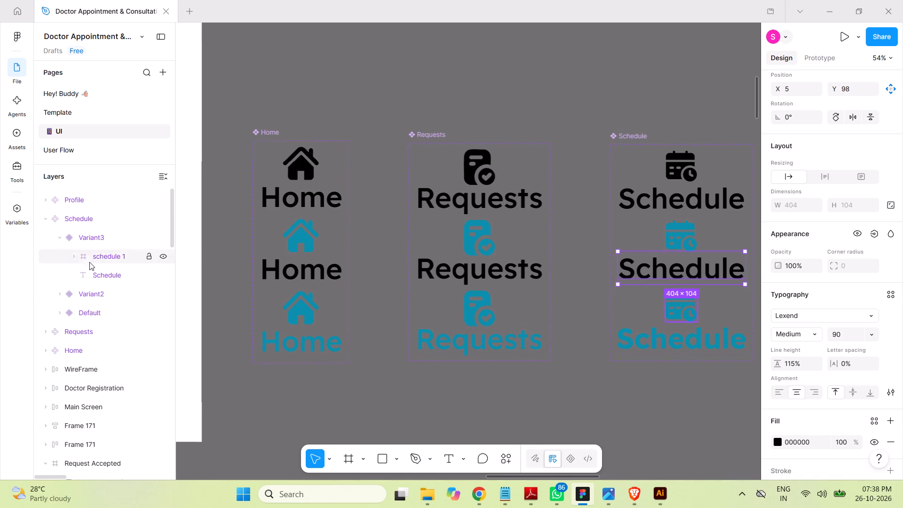
left_click(99, 278)
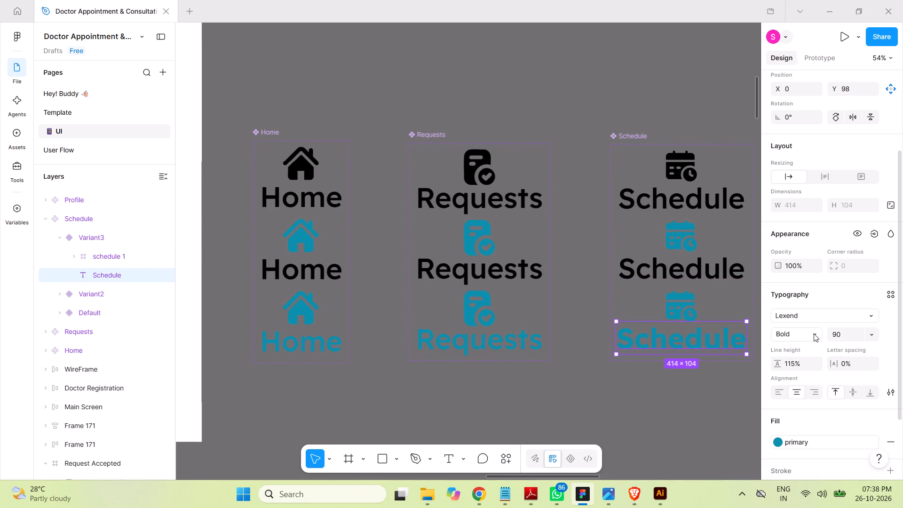
left_click(814, 333)
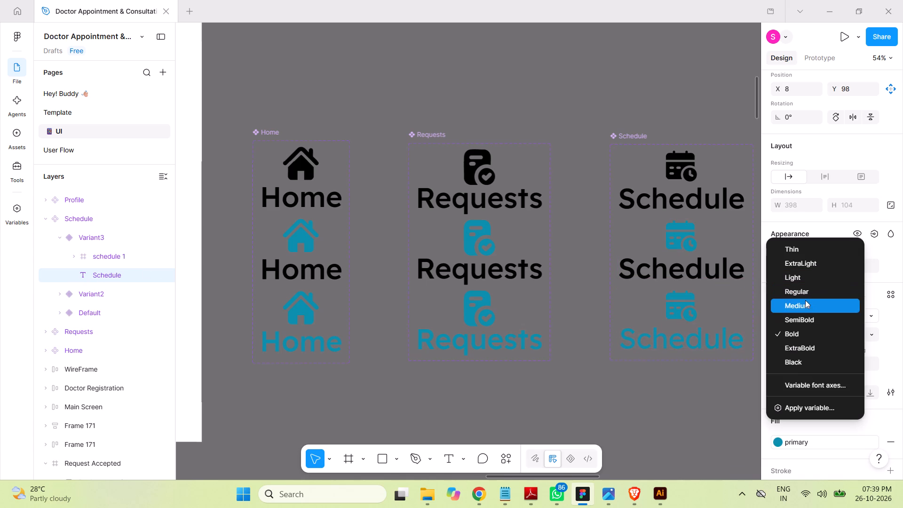
left_click(802, 304)
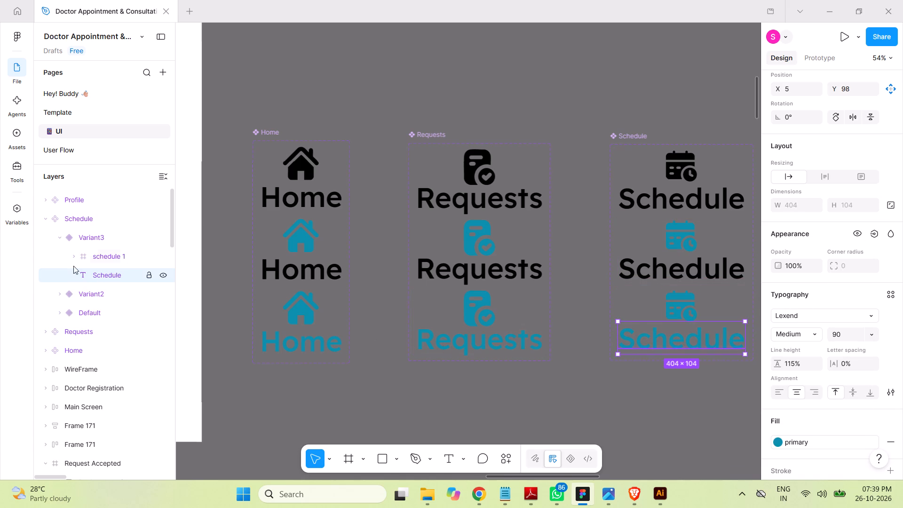
left_click(59, 238)
left_click(46, 219)
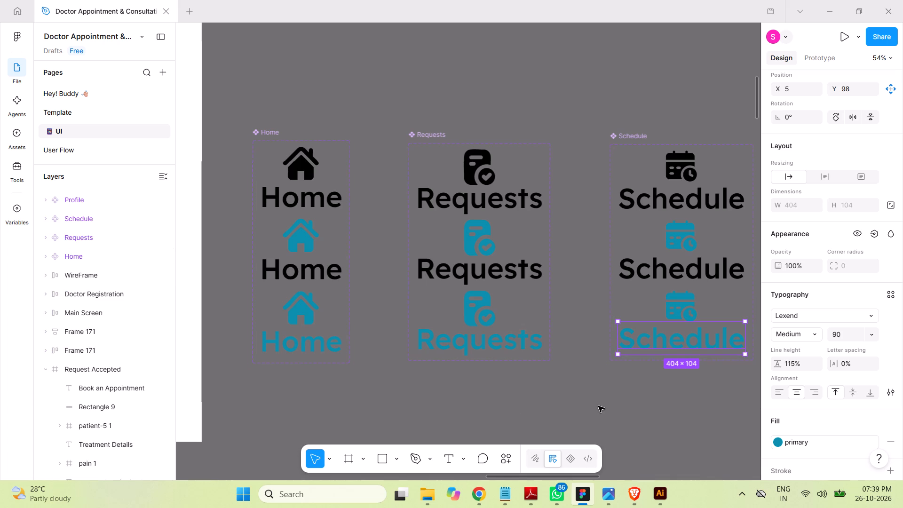
Set the Profile label's font weight to Medium in the Default variant of the Profile component set.
key("space")
key("space")
key("space")
key("space")
key("space")
key("space")
key("space")
key("space")
key("space")
key("space")
key("space")
key("space")
key("space")
key("space")
key("space")
key("space")
key("space")
key("space")
key("space")
key("space")
left_click_drag(632, 405, 444, 400)
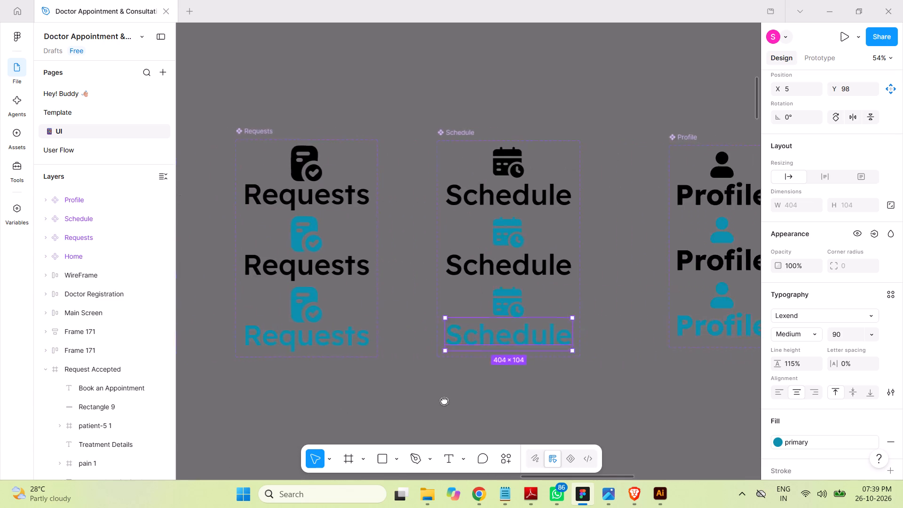
left_click_drag(444, 400, 296, 401)
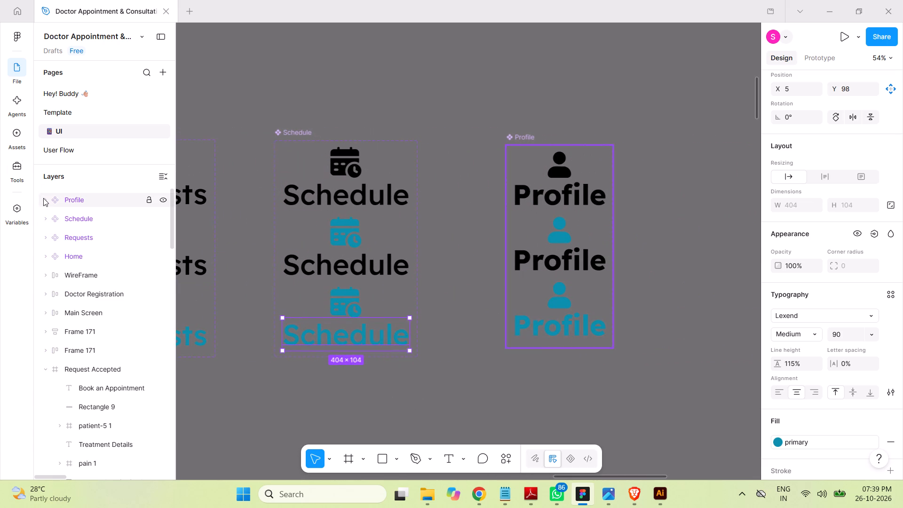
left_click(46, 201)
left_click(62, 256)
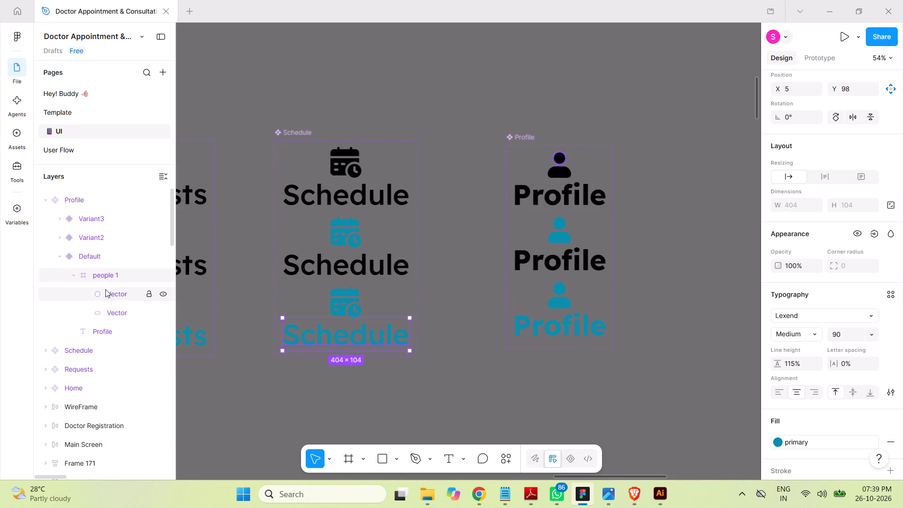
left_click(74, 275)
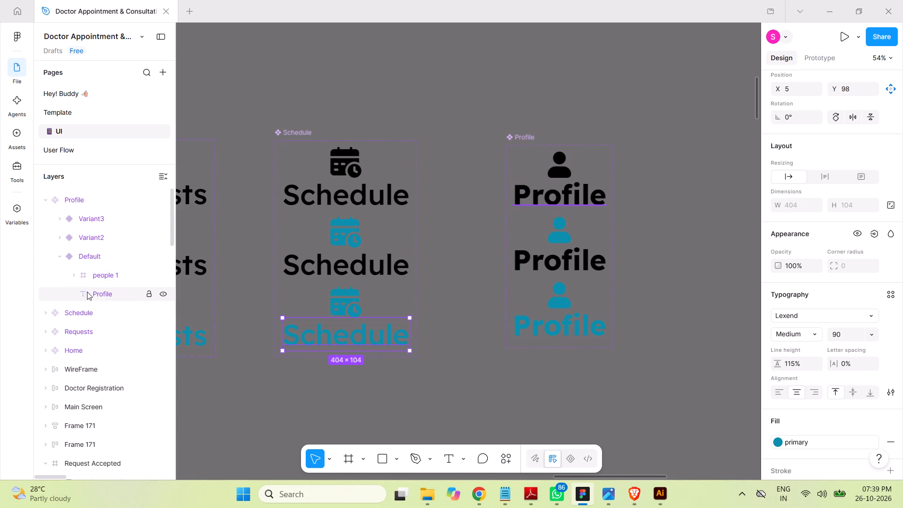
left_click(100, 295)
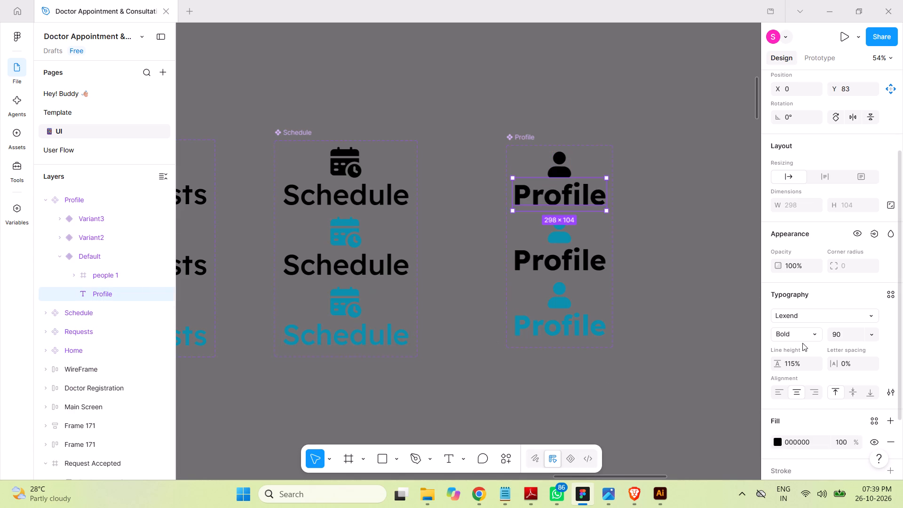
left_click(805, 337)
left_click(817, 302)
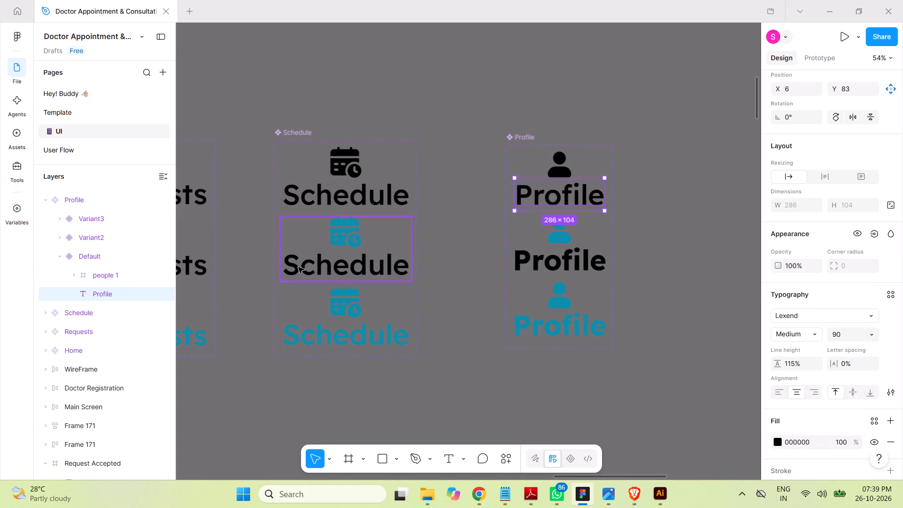
Set the Profile label's font weight to Medium in Variant2 of the Profile component set.
left_click(60, 257)
left_click(63, 238)
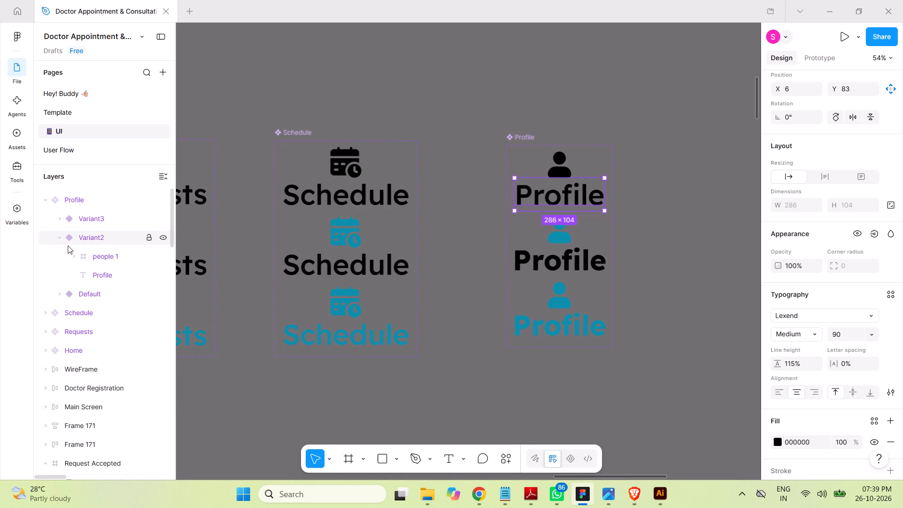
left_click(100, 276)
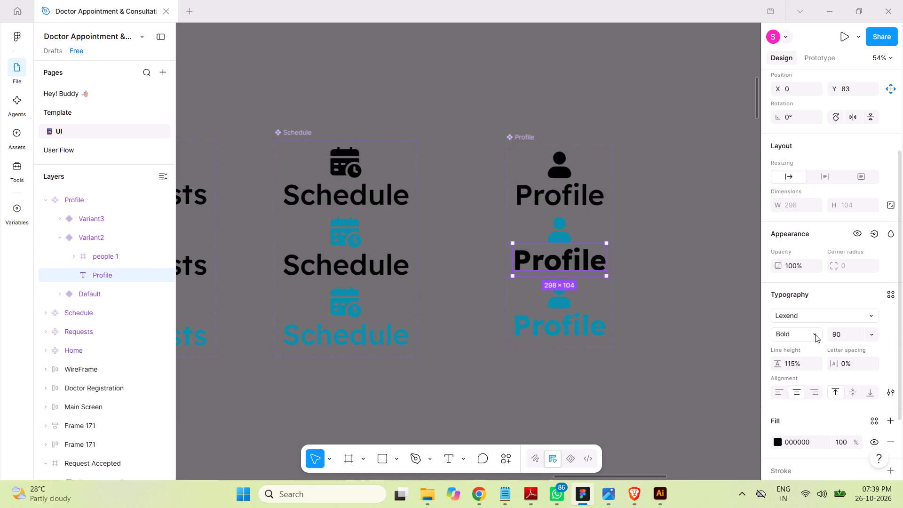
left_click(815, 334)
left_click(806, 307)
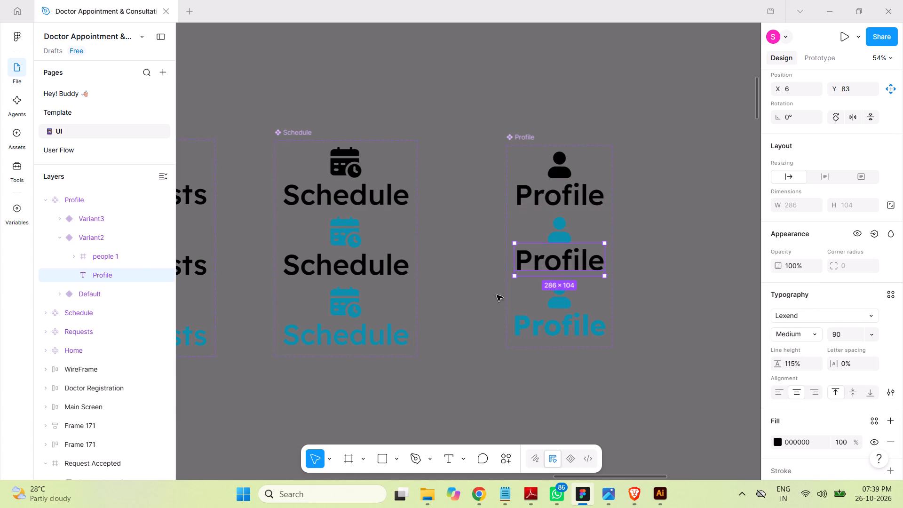
Set the Profile label's font weight to Medium in Variant3 of the Profile component set and save the file.
left_click(61, 238)
left_click(60, 220)
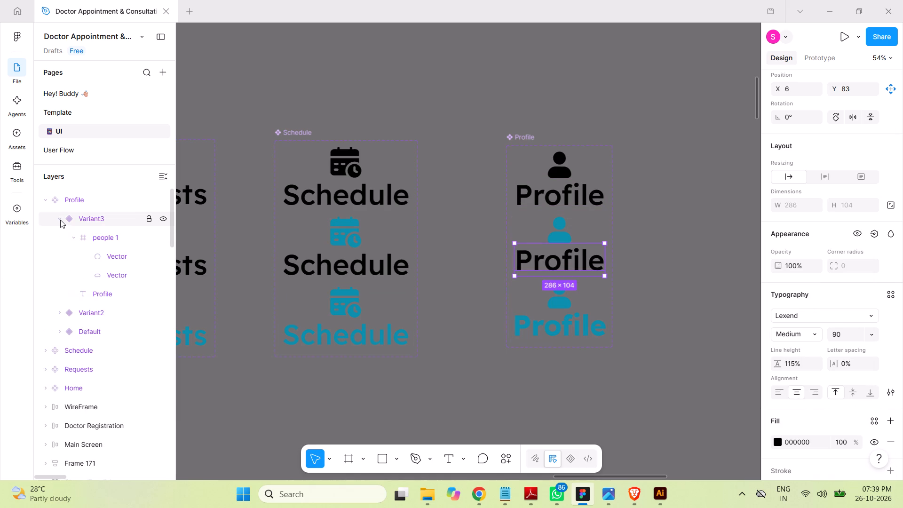
left_click(77, 237)
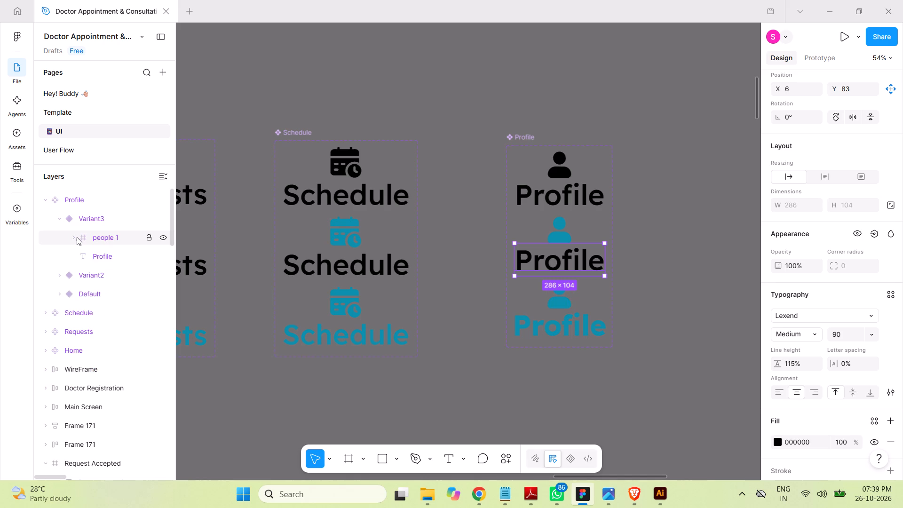
left_click(105, 257)
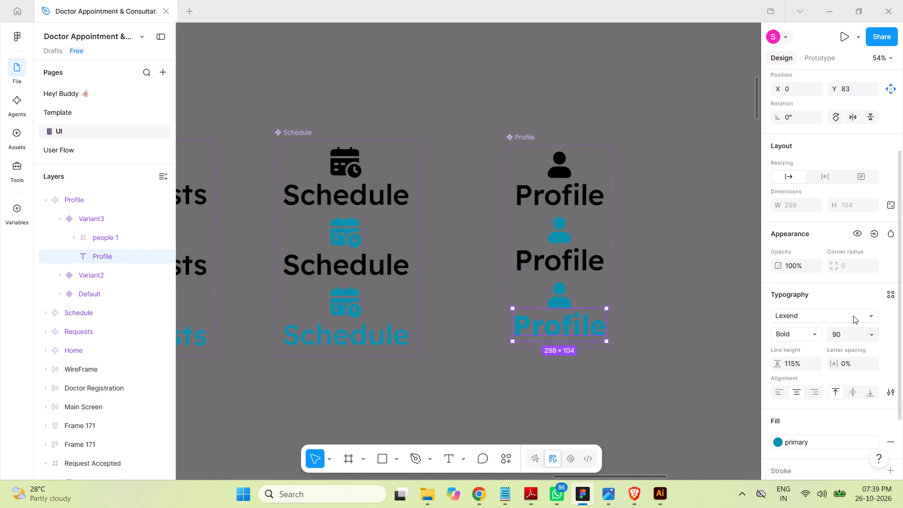
left_click(813, 335)
left_click(817, 304)
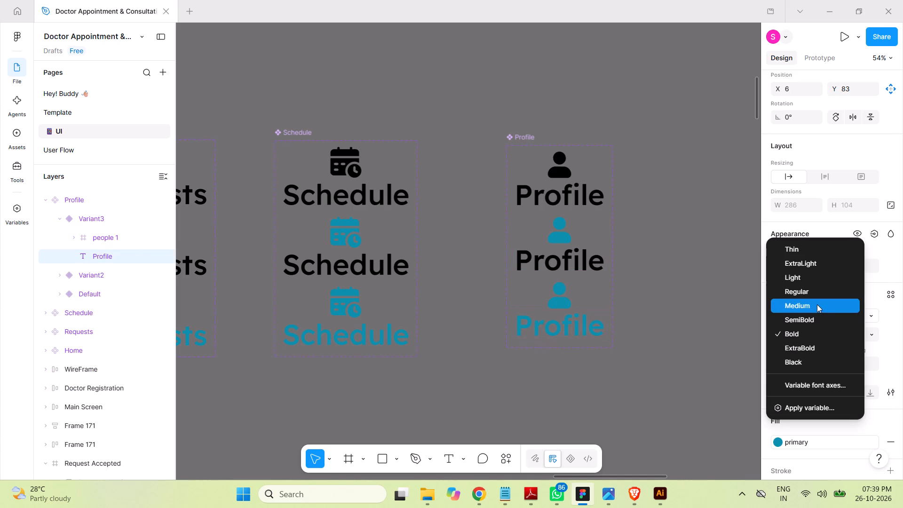
left_click(717, 298)
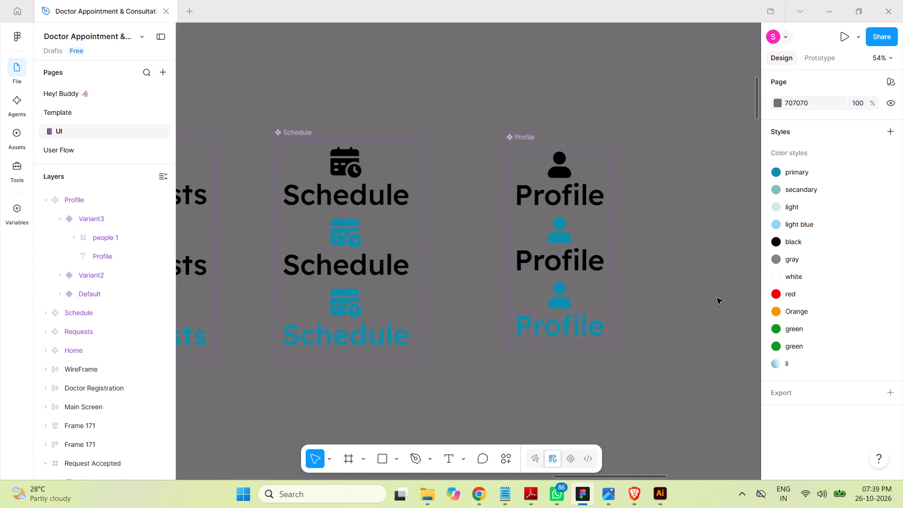
key("ctrl+s")
Preview the Doctor Registration frame as a prototype to check its footer labels, and return to the design file.
scroll(689, 320, "down", 1)
scroll(690, 327, "up", 1)
scroll(690, 328, "down", 4)
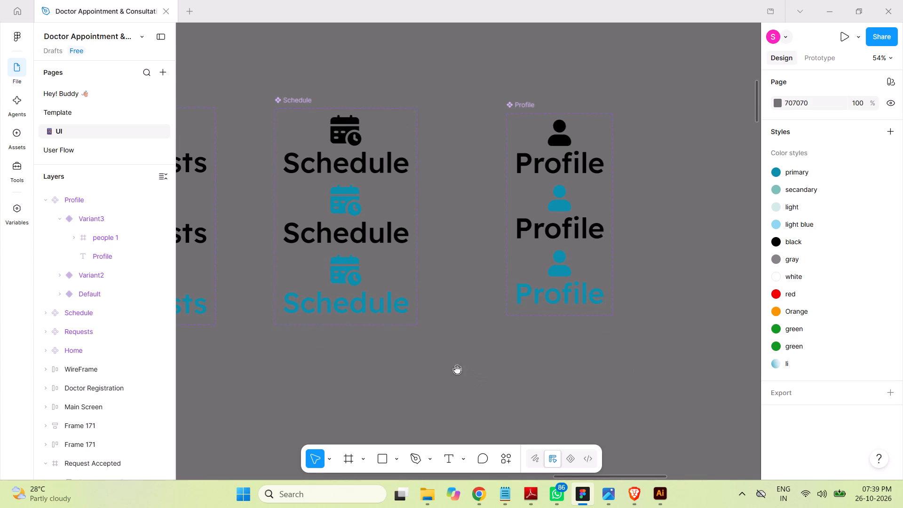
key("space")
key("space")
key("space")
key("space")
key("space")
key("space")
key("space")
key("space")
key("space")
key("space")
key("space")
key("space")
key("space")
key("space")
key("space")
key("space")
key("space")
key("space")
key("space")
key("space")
left_click_drag(412, 393, 568, 271)
left_click_drag(429, 340, 507, 247)
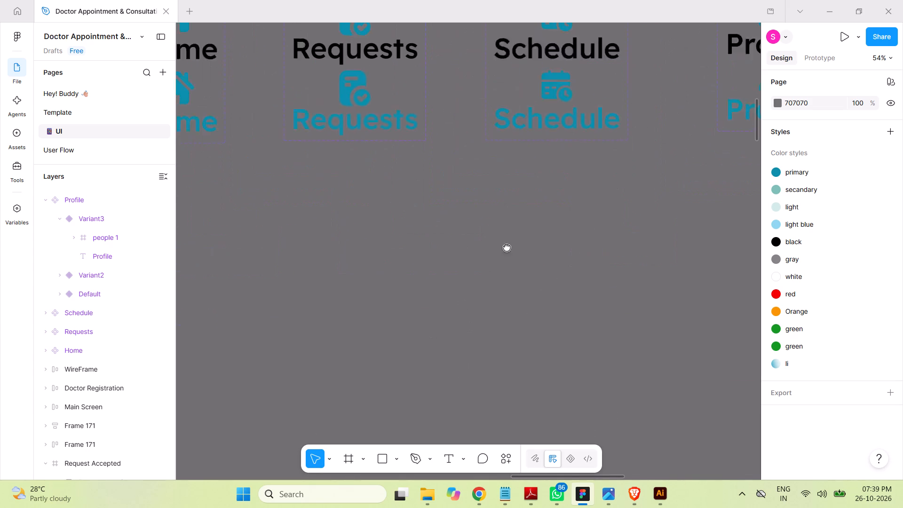
left_click_drag(507, 247, 513, 230)
left_click_drag(462, 333, 483, 190)
left_click_drag(483, 335, 495, 190)
left_click_drag(489, 335, 495, 167)
left_click_drag(474, 312, 492, 171)
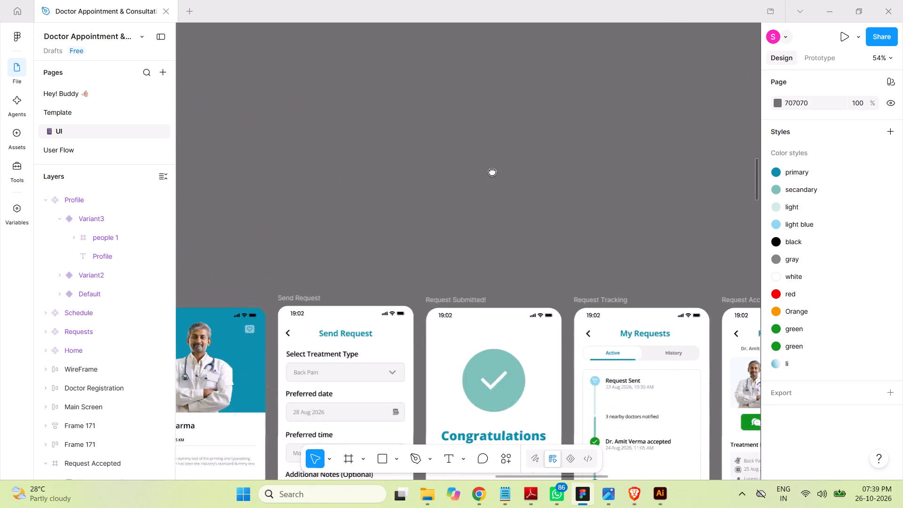
left_click_drag(492, 171, 492, 166)
left_click_drag(497, 302, 528, 137)
left_click_drag(502, 355, 506, 146)
left_click_drag(493, 349, 534, 162)
left_click_drag(511, 355, 558, 179)
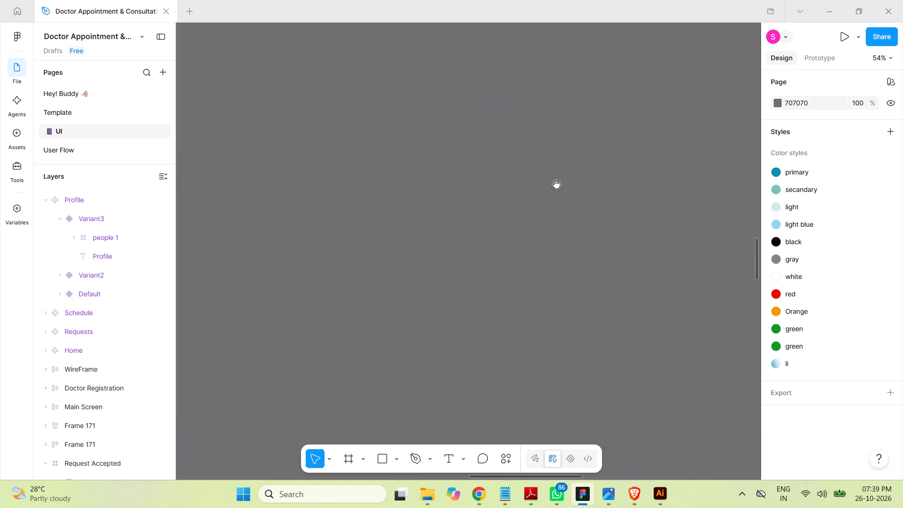
left_click_drag(462, 344, 546, 159)
left_click_drag(384, 347, 617, 194)
left_click_drag(405, 386, 538, 214)
left_click_drag(432, 362, 604, 245)
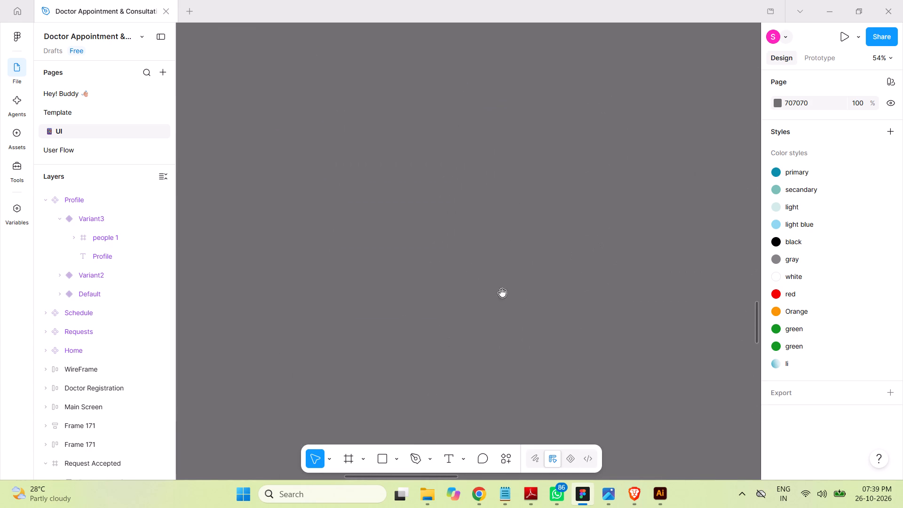
left_click_drag(468, 236, 624, 413)
left_click_drag(461, 246, 647, 317)
left_click_drag(350, 389, 434, 238)
left_click_drag(396, 326, 420, 271)
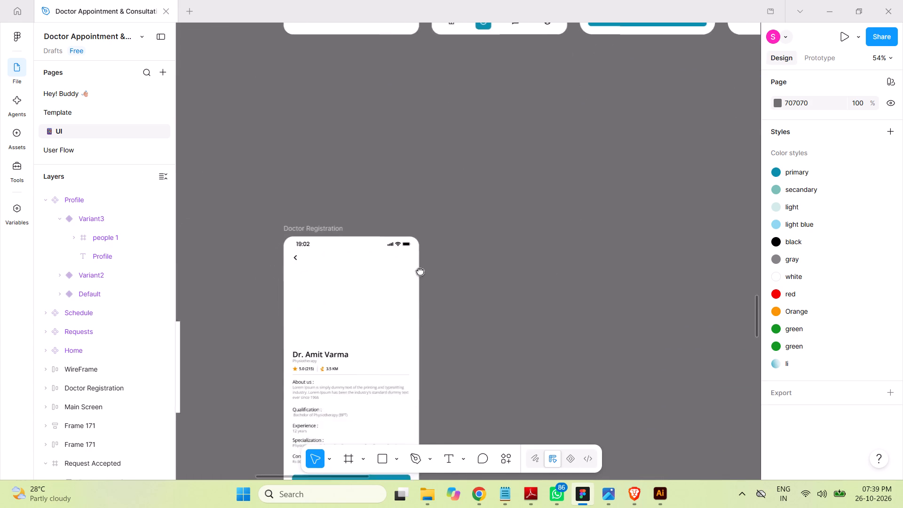
left_click_drag(420, 271, 416, 176)
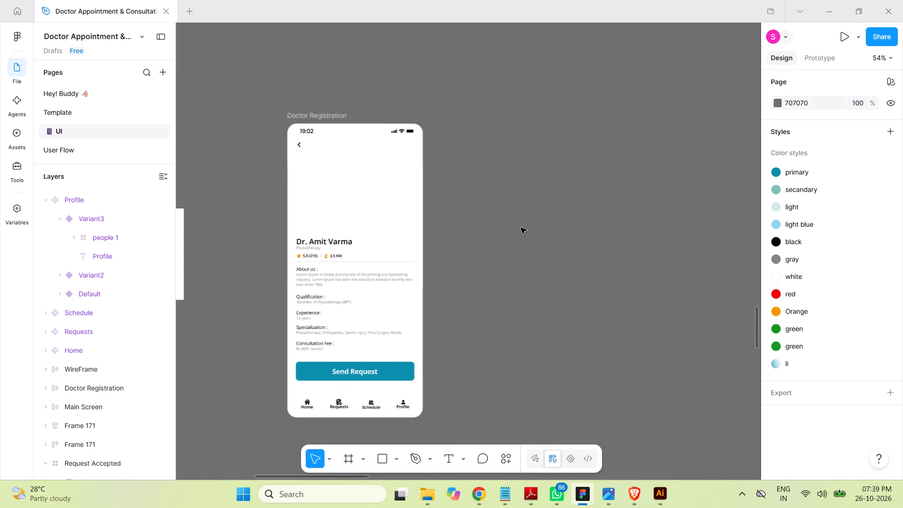
left_click(320, 119)
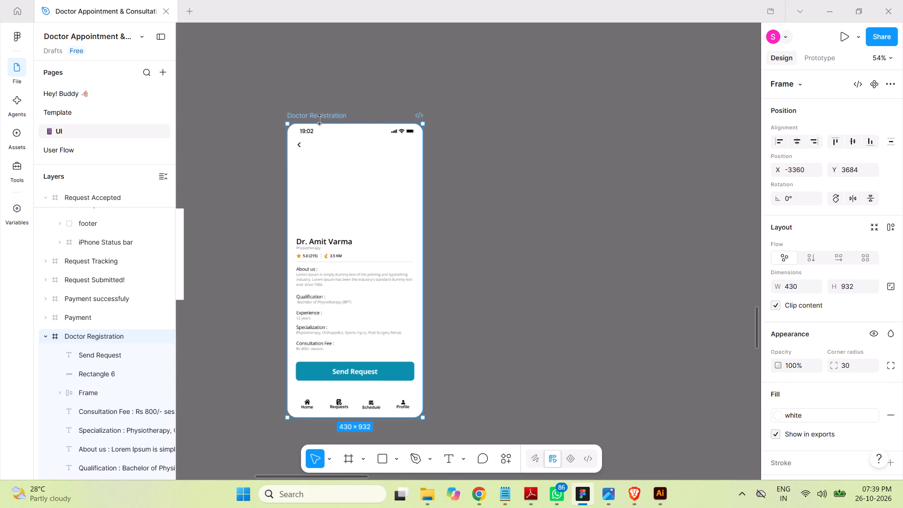
left_click(841, 40)
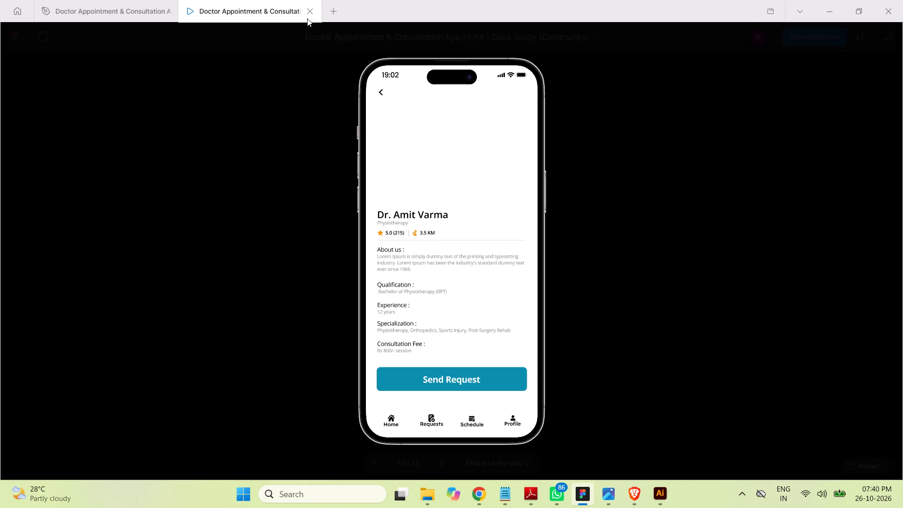
left_click(110, 8)
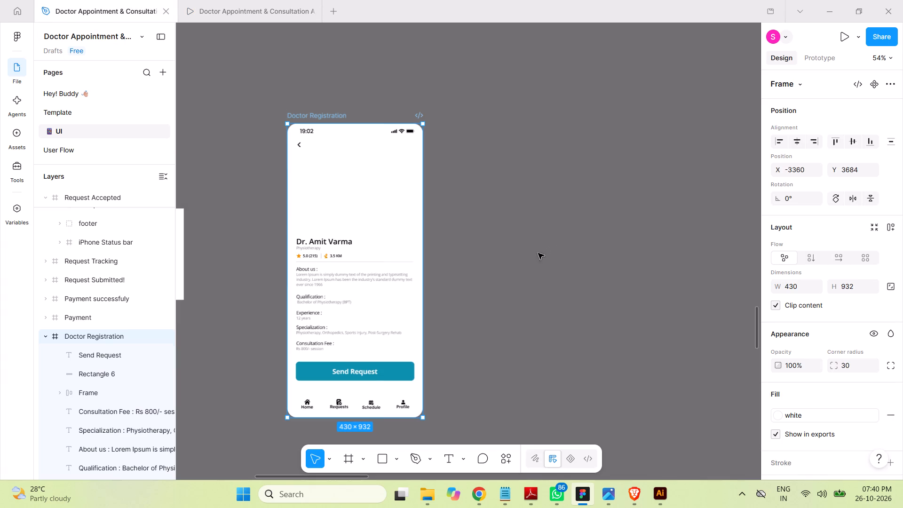
Align the top edges of the Home, Requests, Schedule and Profile component sets.
left_click(510, 259)
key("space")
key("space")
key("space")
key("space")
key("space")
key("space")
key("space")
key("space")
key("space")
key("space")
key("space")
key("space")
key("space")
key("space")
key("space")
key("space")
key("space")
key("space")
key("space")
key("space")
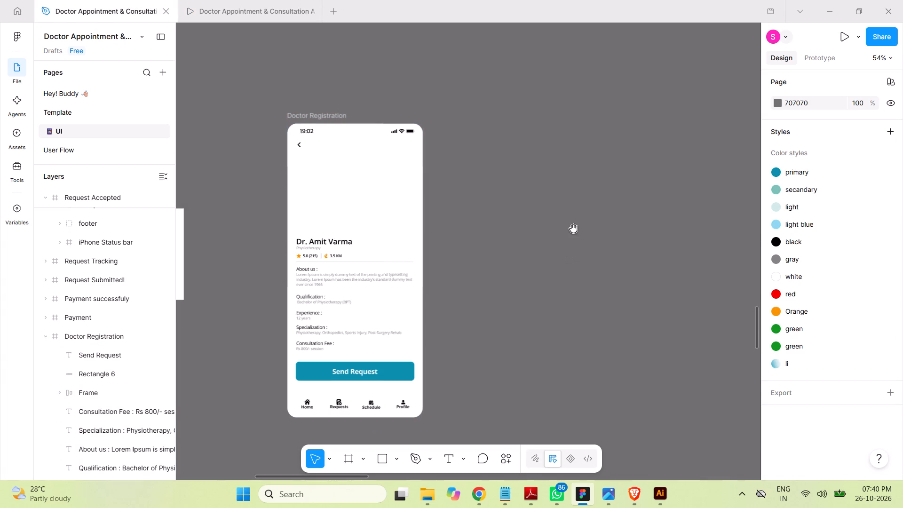
left_click_drag(572, 218, 526, 332)
left_click_drag(595, 165, 478, 332)
left_click_drag(608, 143, 521, 331)
left_click_drag(598, 134, 596, 354)
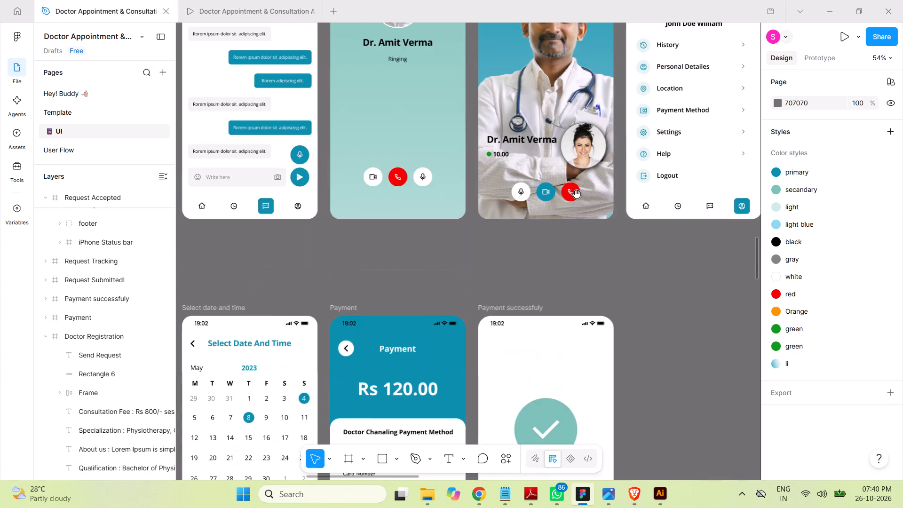
left_click_drag(586, 130, 483, 347)
left_click_drag(594, 126, 531, 387)
left_click_drag(562, 160, 451, 408)
left_click_drag(566, 147, 441, 421)
left_click_drag(507, 203, 426, 417)
left_click_drag(529, 172, 594, 382)
left_click_drag(592, 158, 358, 375)
left_click_drag(531, 235, 261, 189)
left_click_drag(259, 187, 204, 176)
left_click_drag(570, 226, 358, 218)
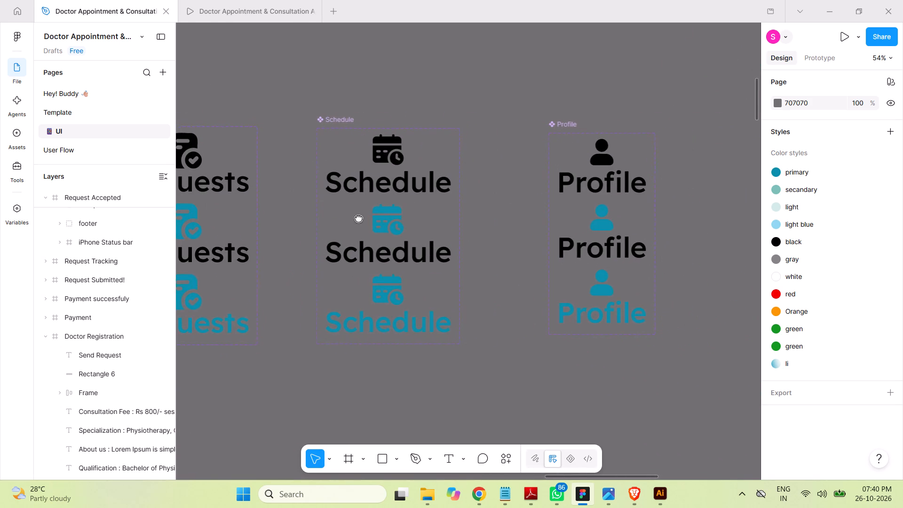
left_click_drag(358, 218, 360, 217)
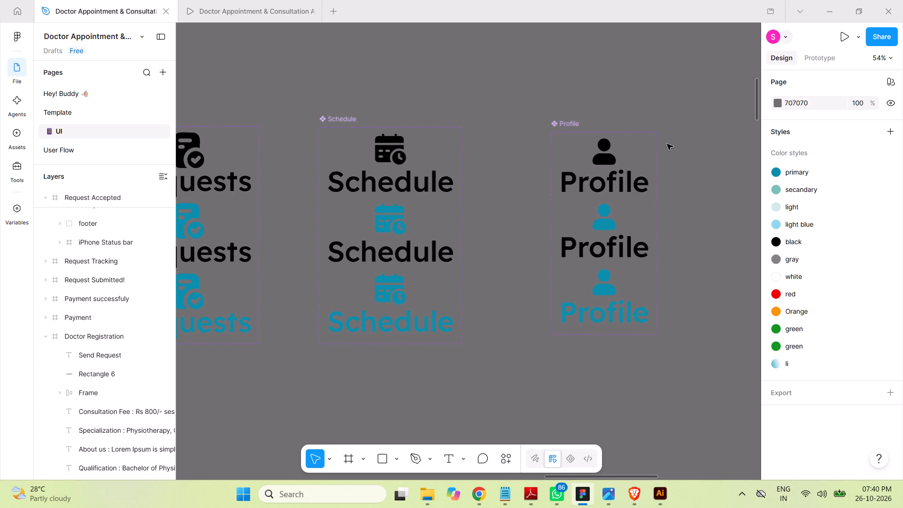
left_click(342, 119)
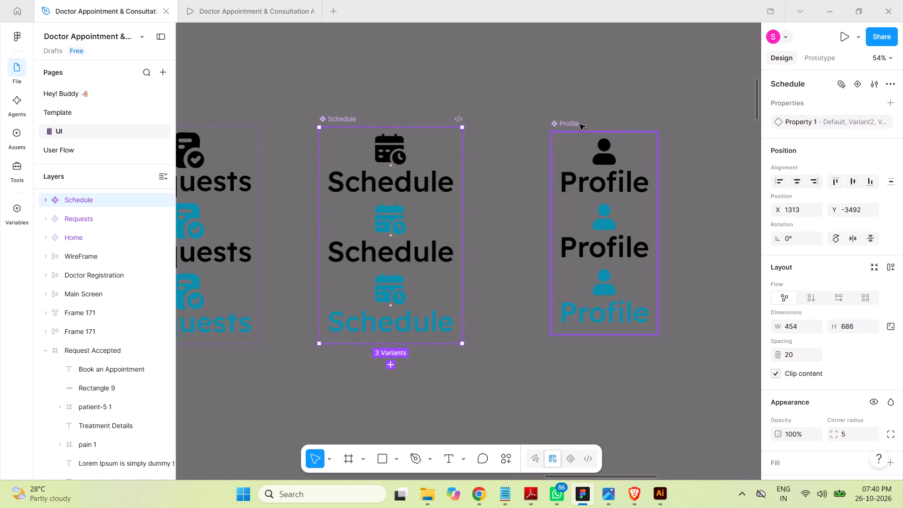
key("ctrl+minus")
key("ctrl+minus")
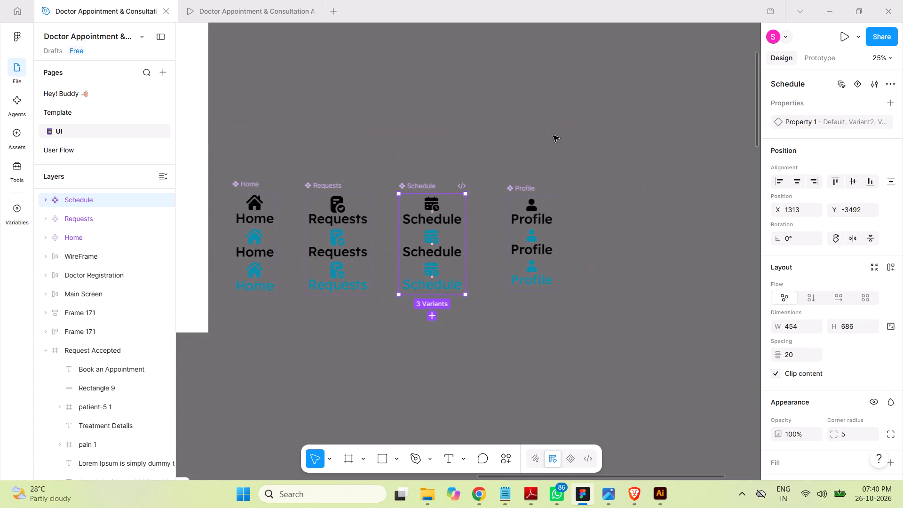
left_click(325, 185, "shift")
left_click(254, 187, "shift")
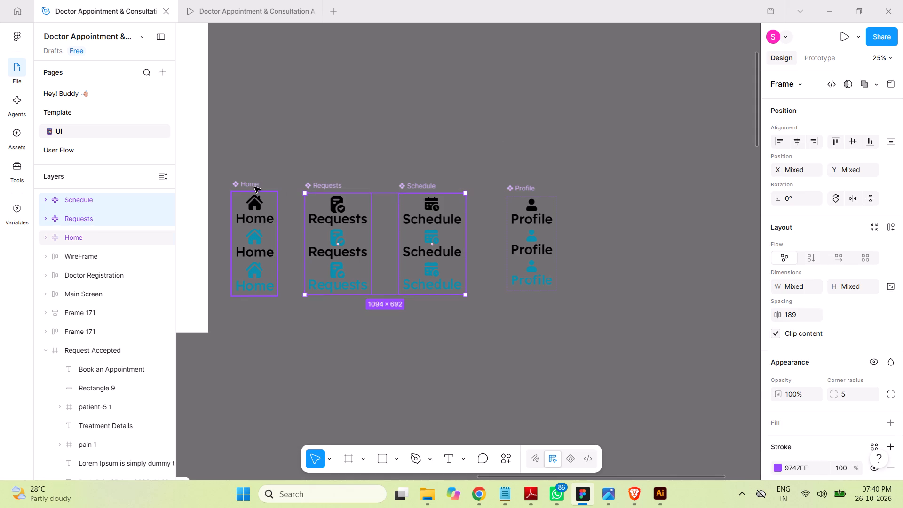
left_click(529, 190, "shift")
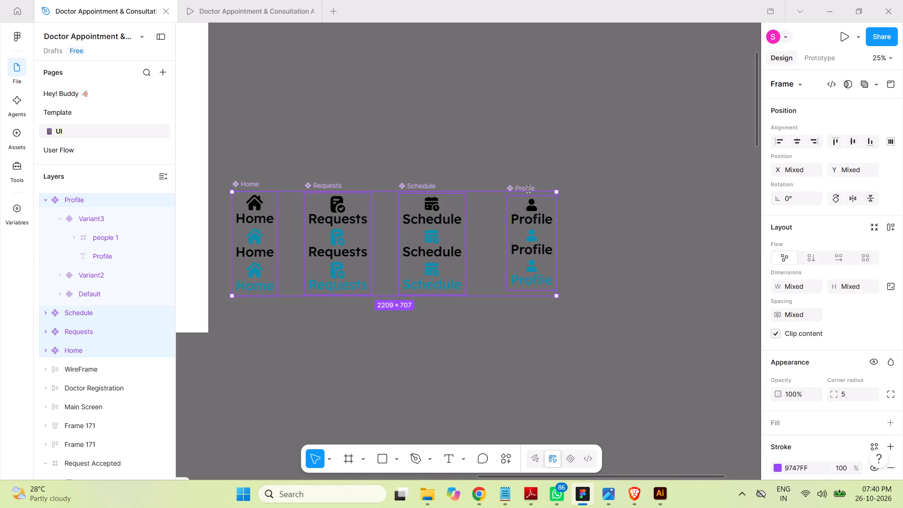
left_click(833, 142)
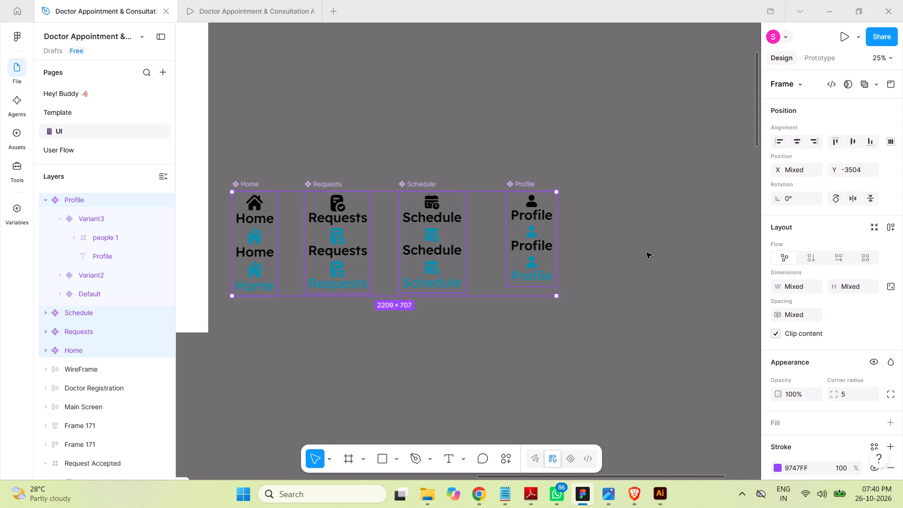
left_click(646, 253)
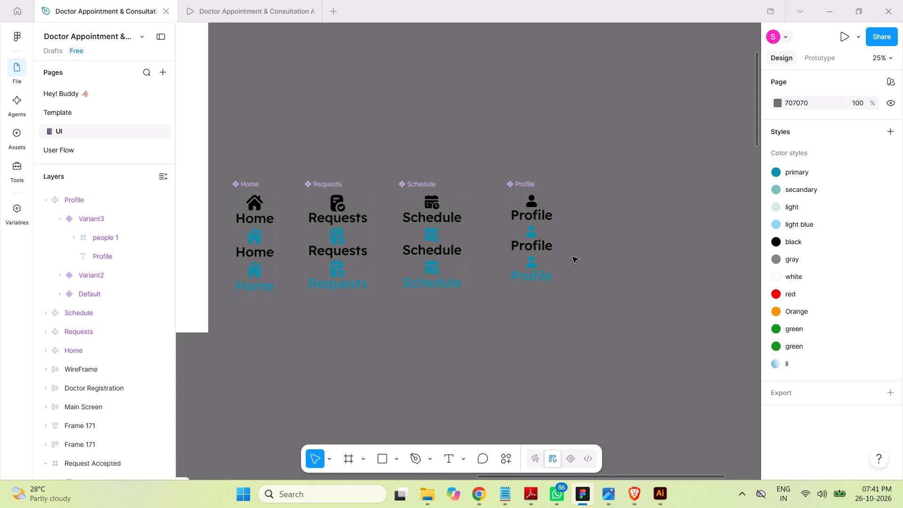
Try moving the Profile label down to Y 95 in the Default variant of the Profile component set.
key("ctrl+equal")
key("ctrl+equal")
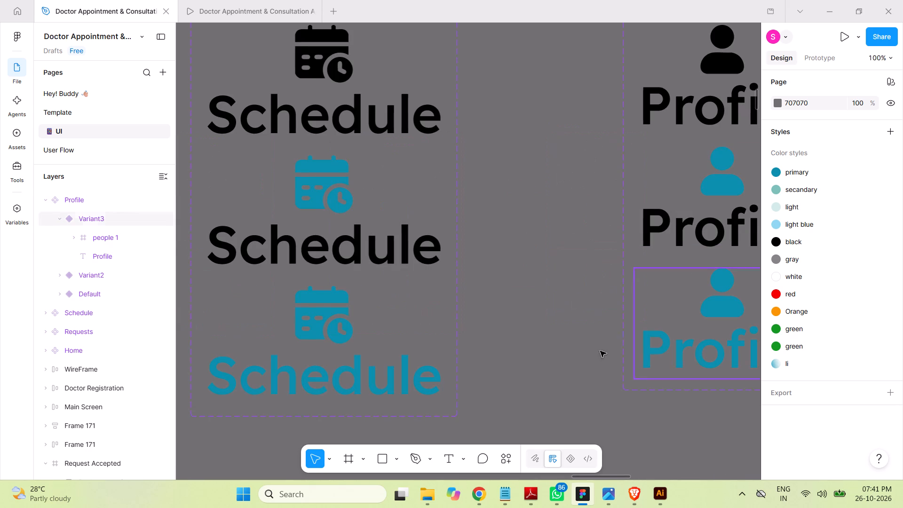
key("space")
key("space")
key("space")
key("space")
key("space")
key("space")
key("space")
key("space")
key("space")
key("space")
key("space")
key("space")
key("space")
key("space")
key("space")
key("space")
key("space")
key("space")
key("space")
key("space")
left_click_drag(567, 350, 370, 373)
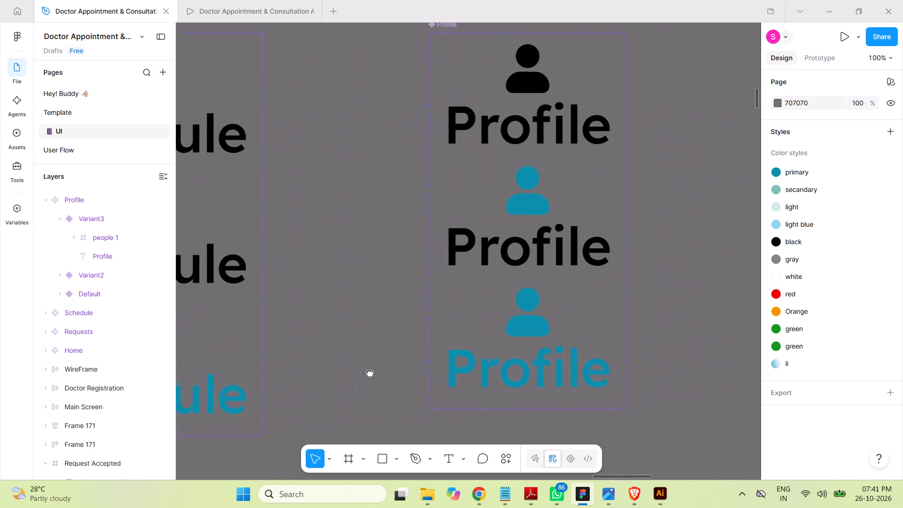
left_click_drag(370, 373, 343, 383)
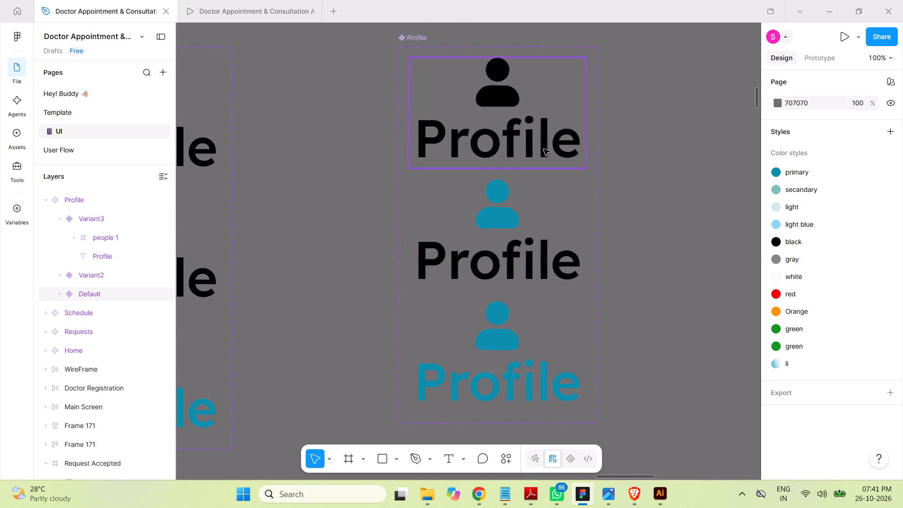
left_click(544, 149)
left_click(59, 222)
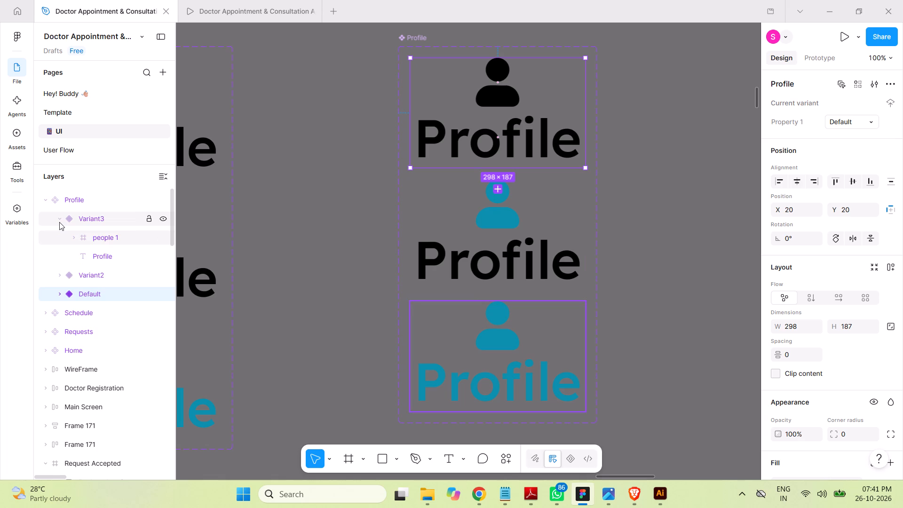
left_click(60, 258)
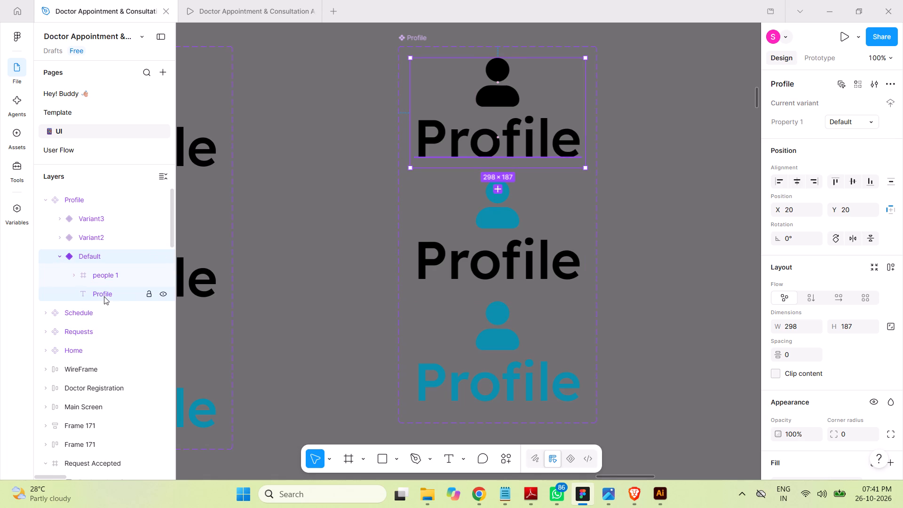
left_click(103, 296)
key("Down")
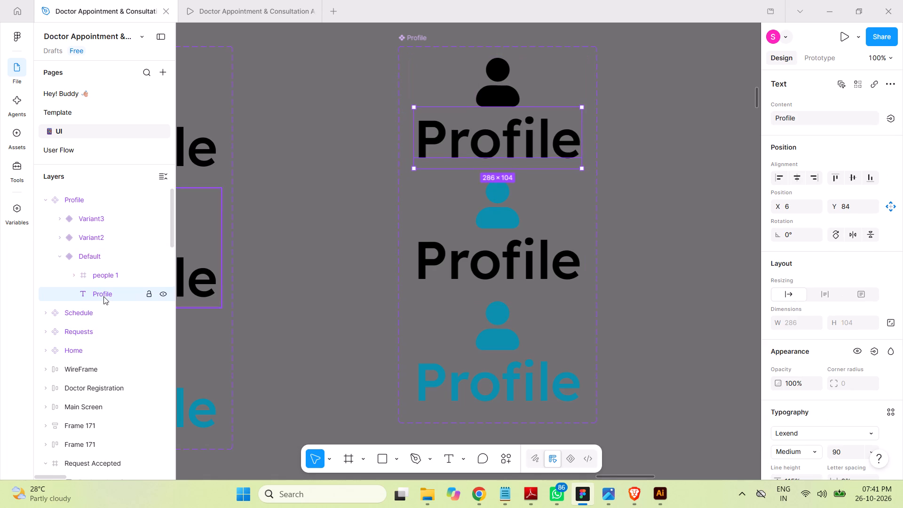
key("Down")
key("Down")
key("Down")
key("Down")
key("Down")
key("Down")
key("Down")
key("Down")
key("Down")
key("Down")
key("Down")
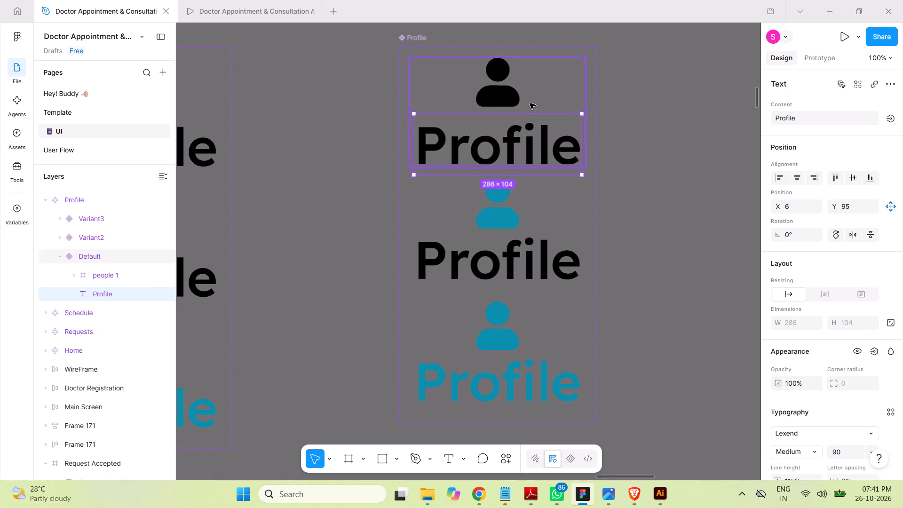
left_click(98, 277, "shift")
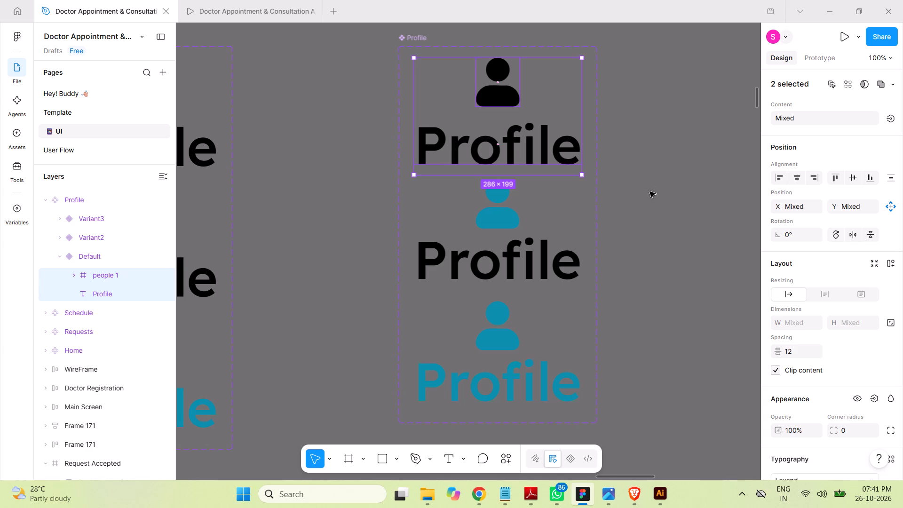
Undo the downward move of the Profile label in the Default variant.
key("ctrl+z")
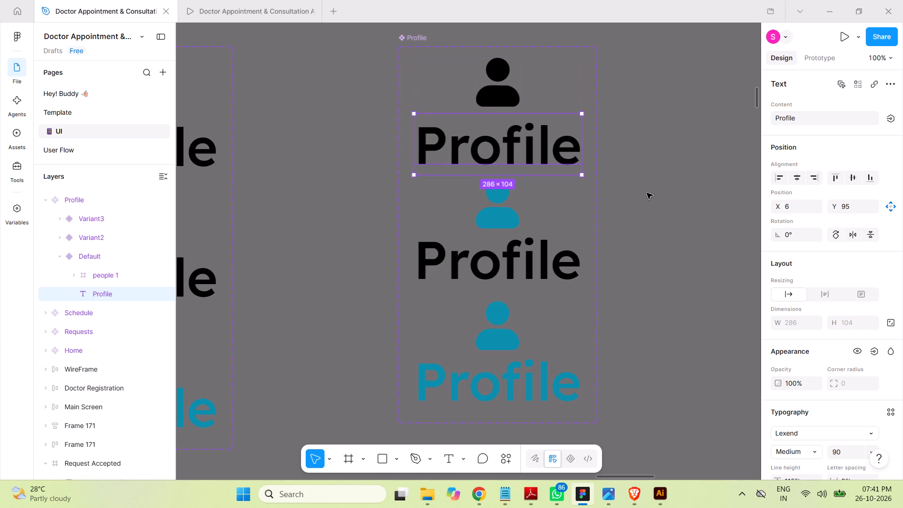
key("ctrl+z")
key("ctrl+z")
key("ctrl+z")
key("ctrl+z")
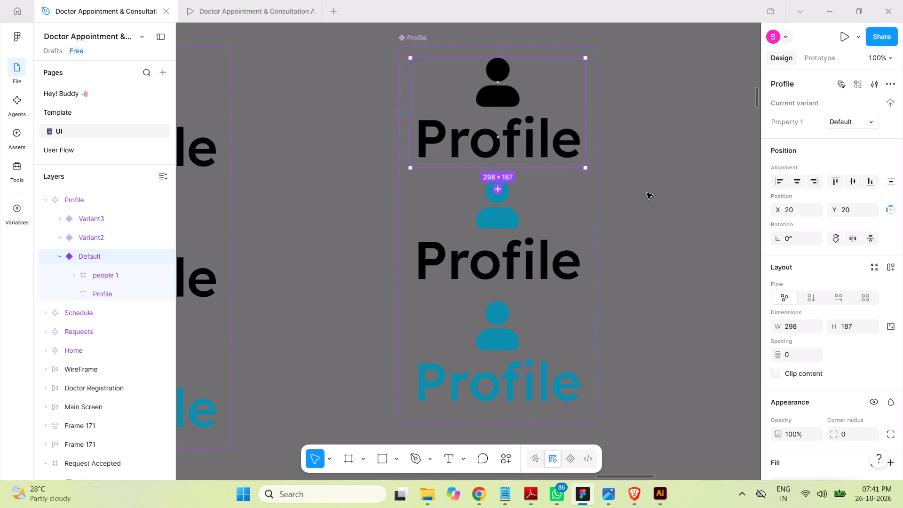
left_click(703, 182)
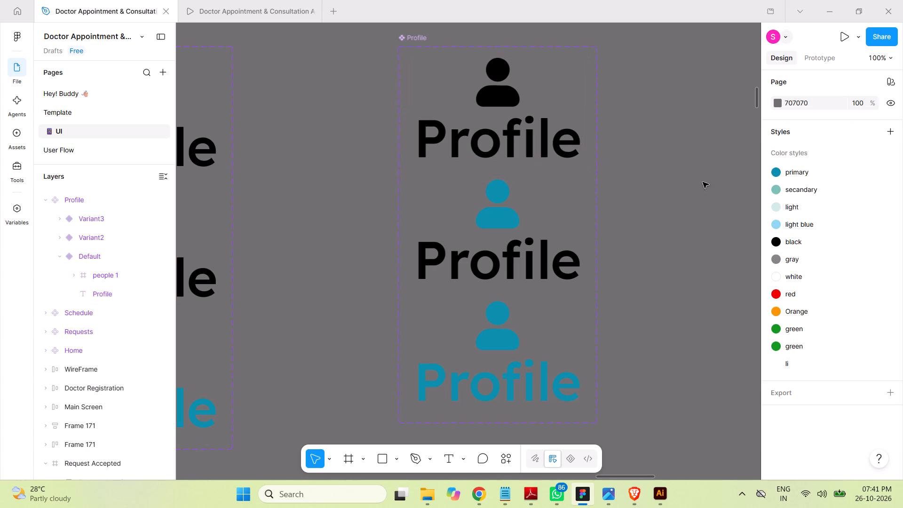
Move the Profile label down to Y 103 in the Default, Variant2 and Variant3 variants of the Profile component set.
left_click(91, 296)
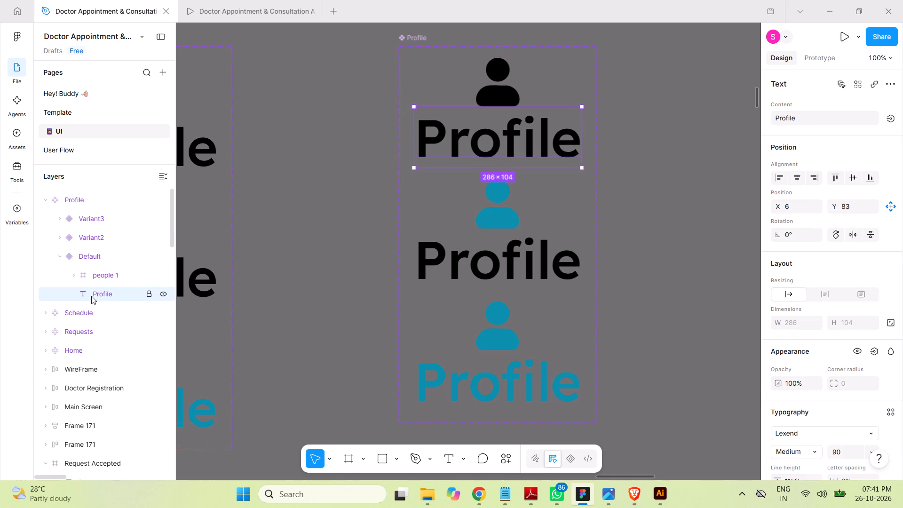
key("shift+Down")
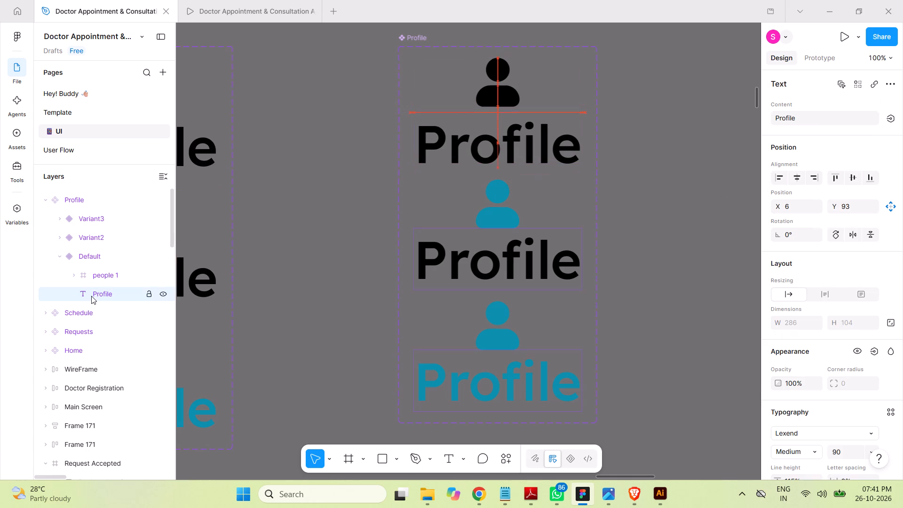
key("shift+Down")
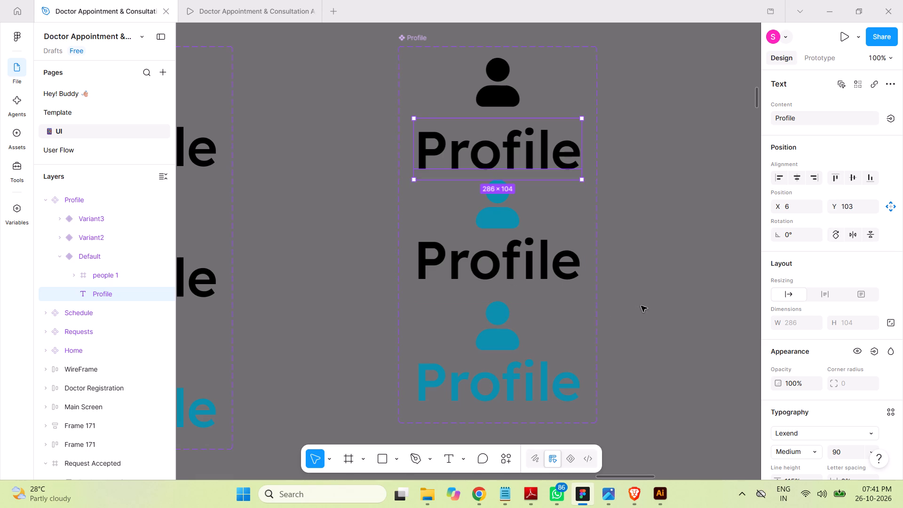
left_click(61, 259)
left_click(59, 238)
left_click(96, 273)
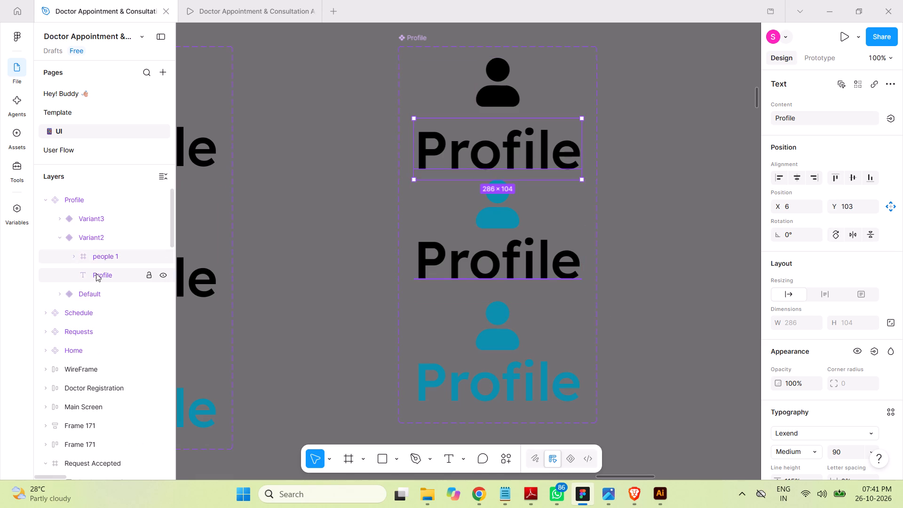
key("shift+Down")
key("shift+Down")
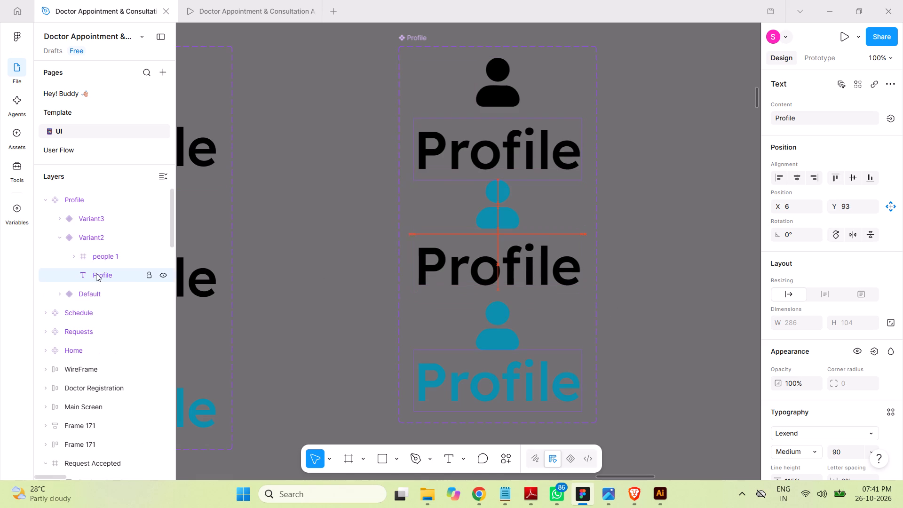
left_click(60, 238)
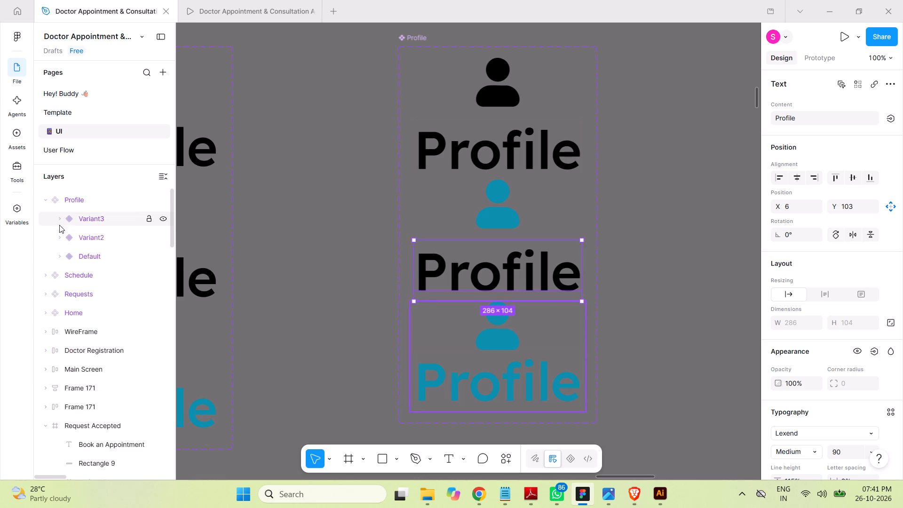
left_click(60, 218)
left_click(100, 255)
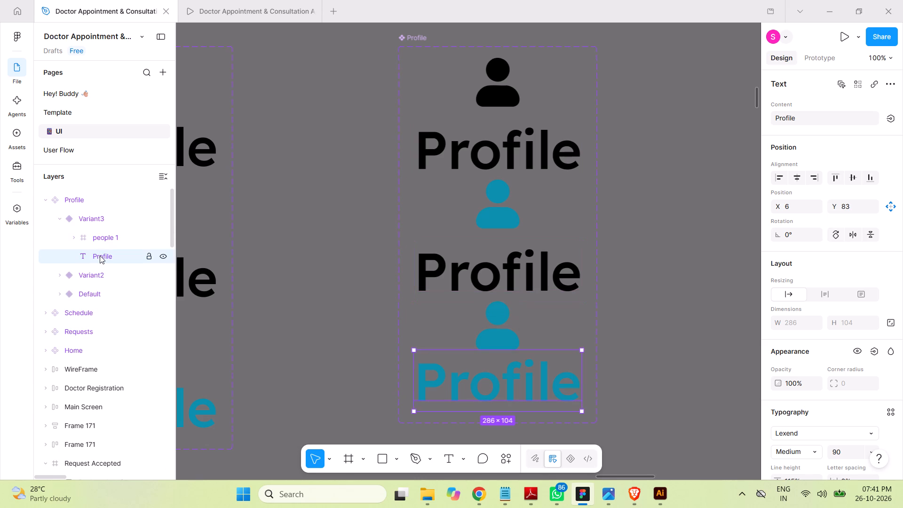
key("shift+Down")
key("shift+Down")
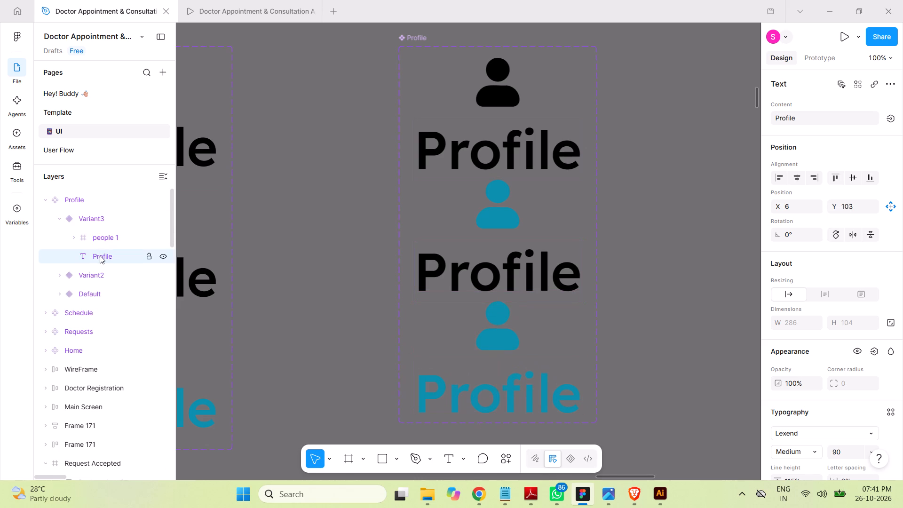
left_click(651, 278)
Space out the Profile component set's variants by moving Variant3 down to Y 464 and Variant2 to Y 237.
scroll(669, 258, "down", 4)
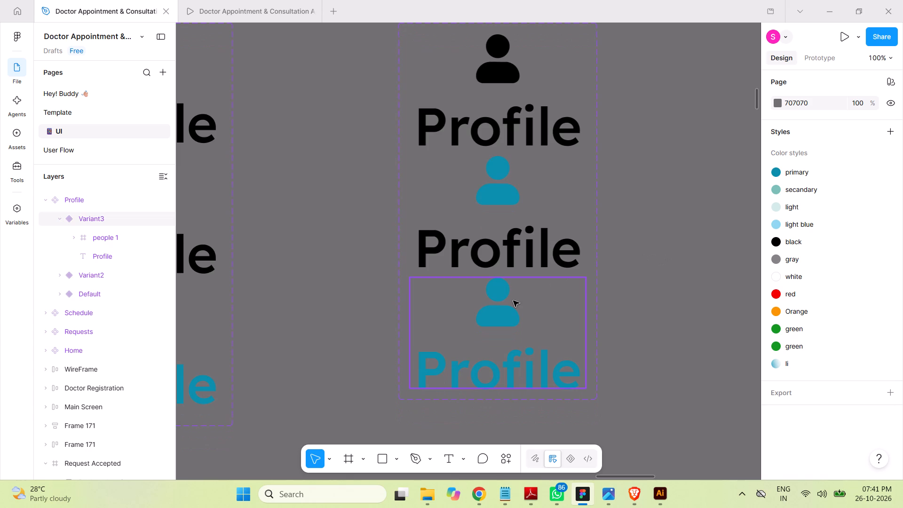
left_click(509, 303)
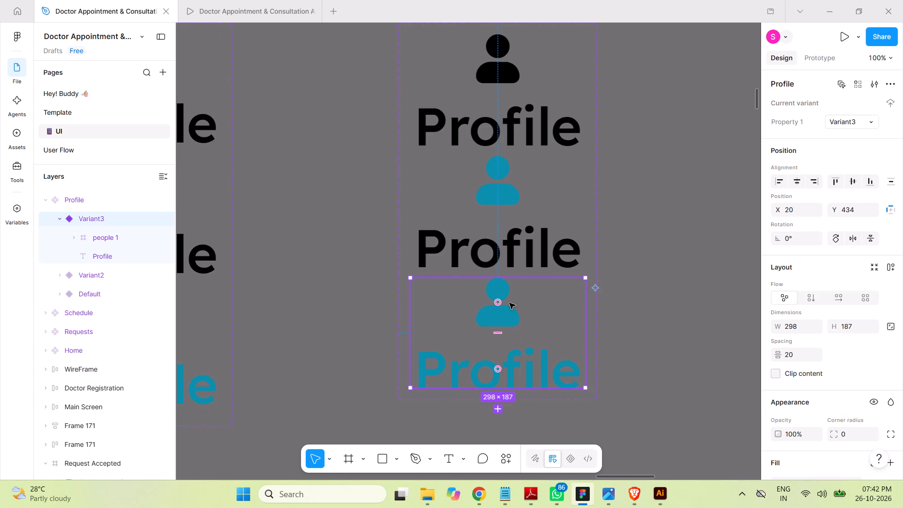
key("shift+Down")
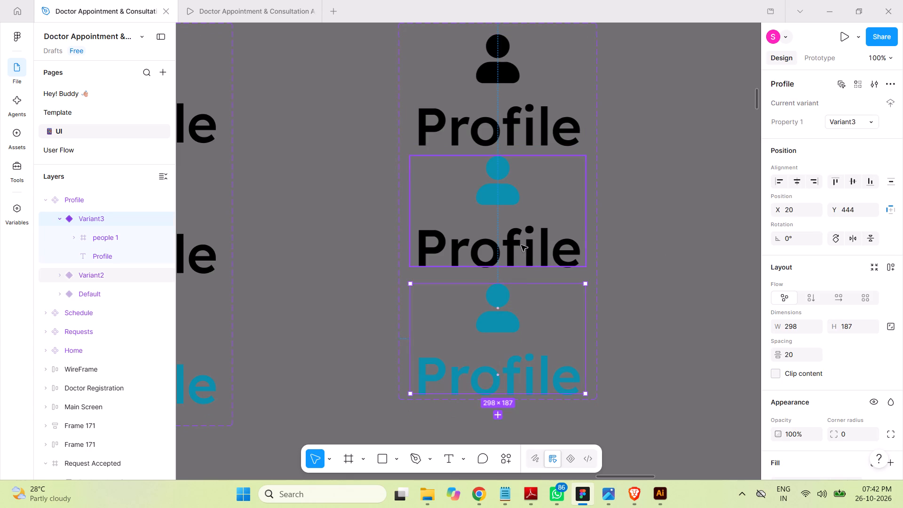
key("shift+Down")
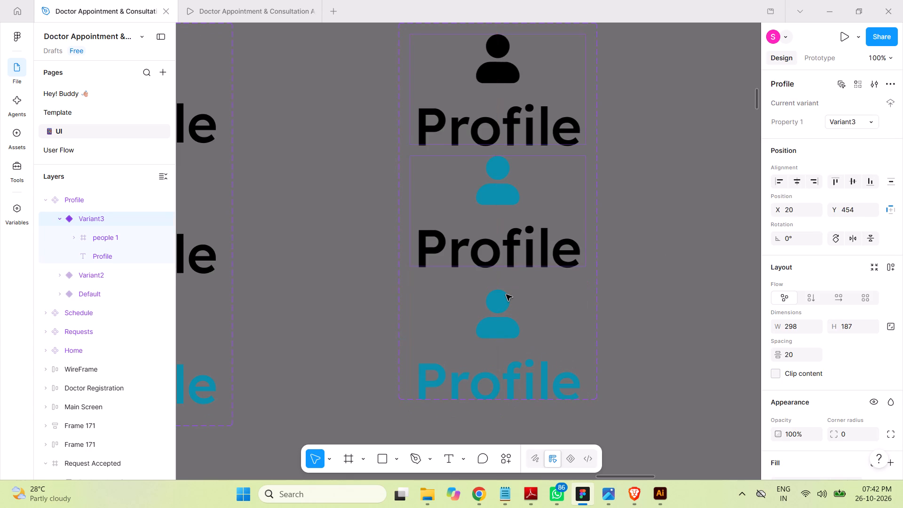
key("shift+Down")
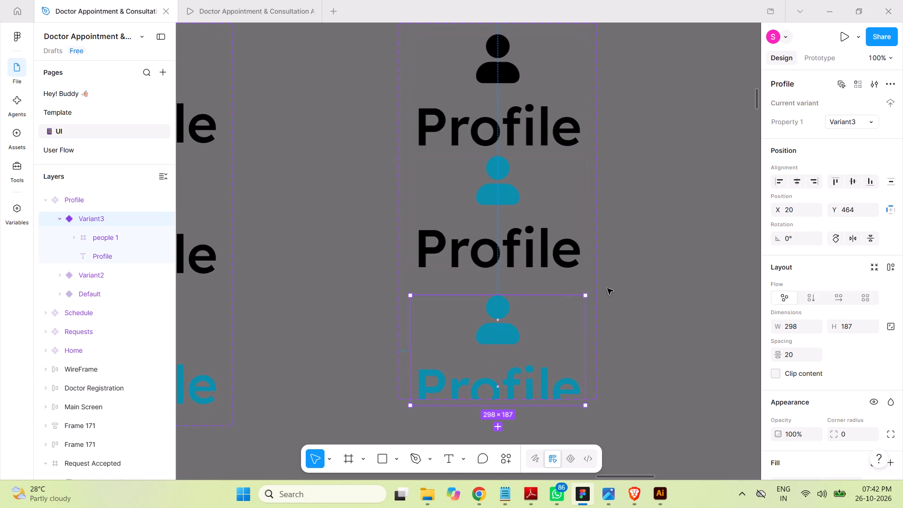
left_click(501, 197)
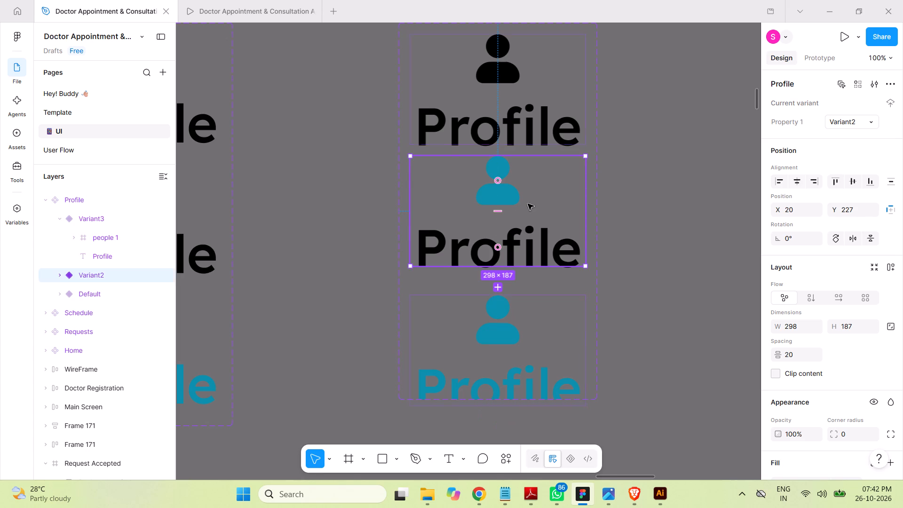
key("shift+Down")
left_click(684, 270)
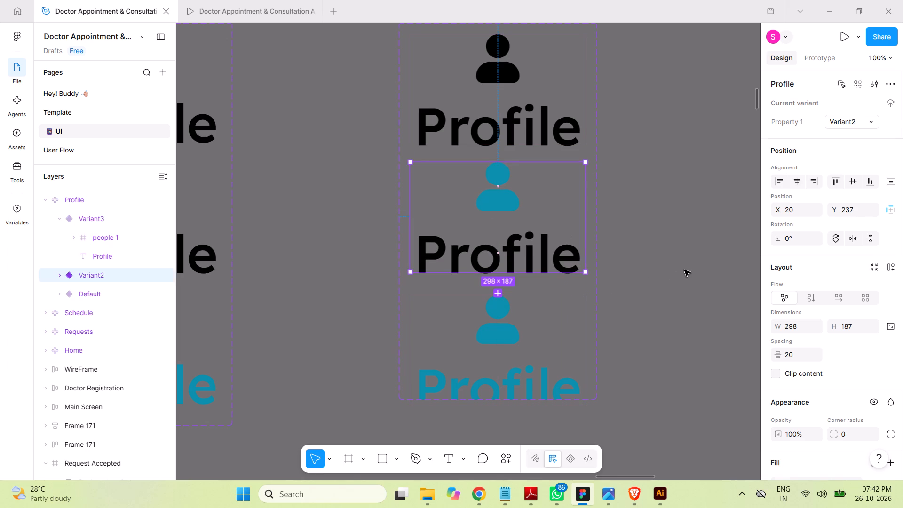
left_click(599, 341)
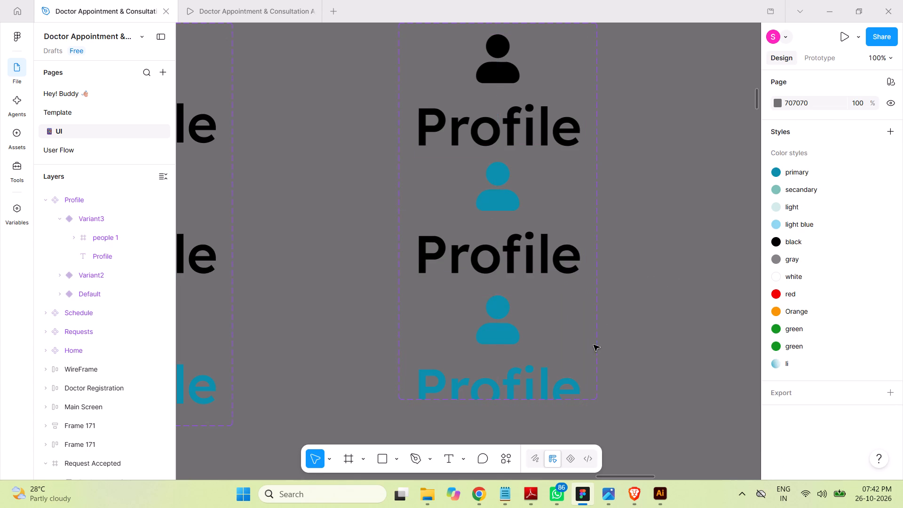
Extend the Profile component set's bottom edge to enclose the whole Variant3 label, level with the Schedule set's bottom, and save the file.
scroll(603, 329, "down", 2)
scroll(624, 302, "up", 5)
scroll(622, 301, "down", 1)
scroll(622, 301, "up", 1)
left_click(416, 79)
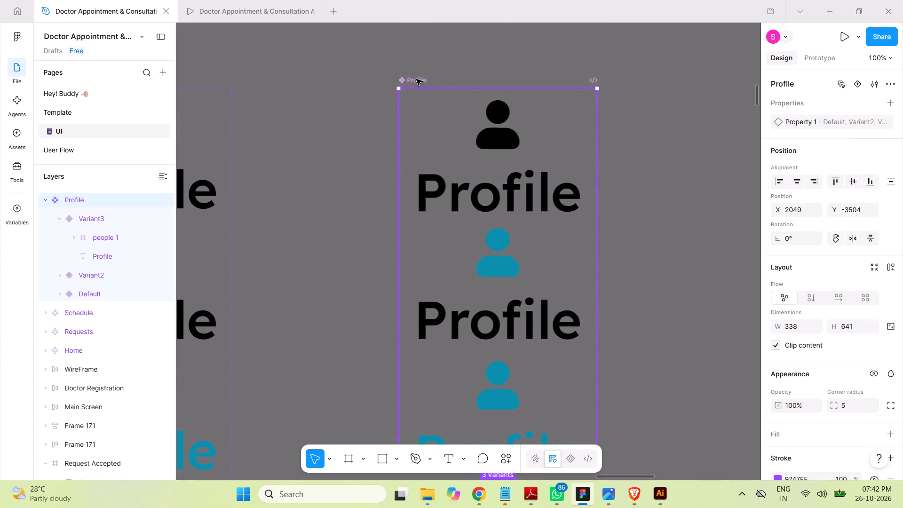
scroll(647, 159, "down", 2)
scroll(648, 159, "up", 1)
scroll(649, 163, "down", 5)
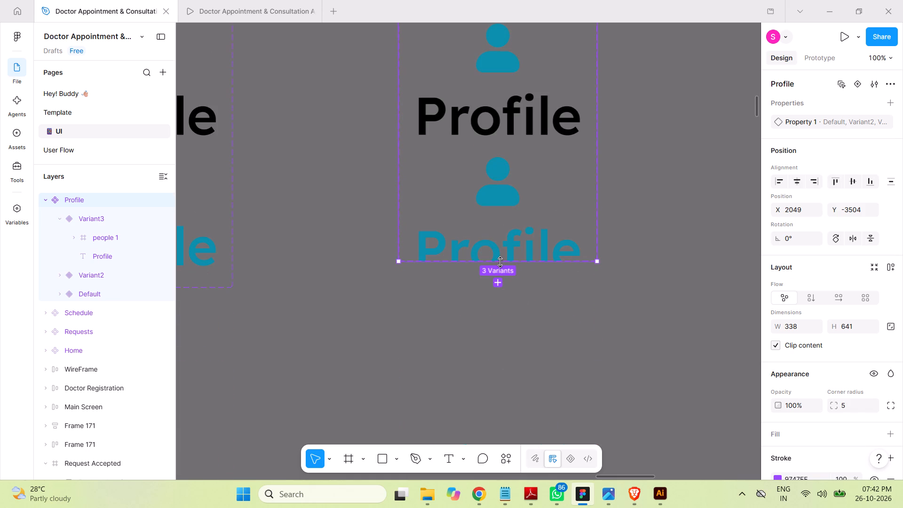
left_click_drag(500, 262, 494, 287)
left_click(695, 279)
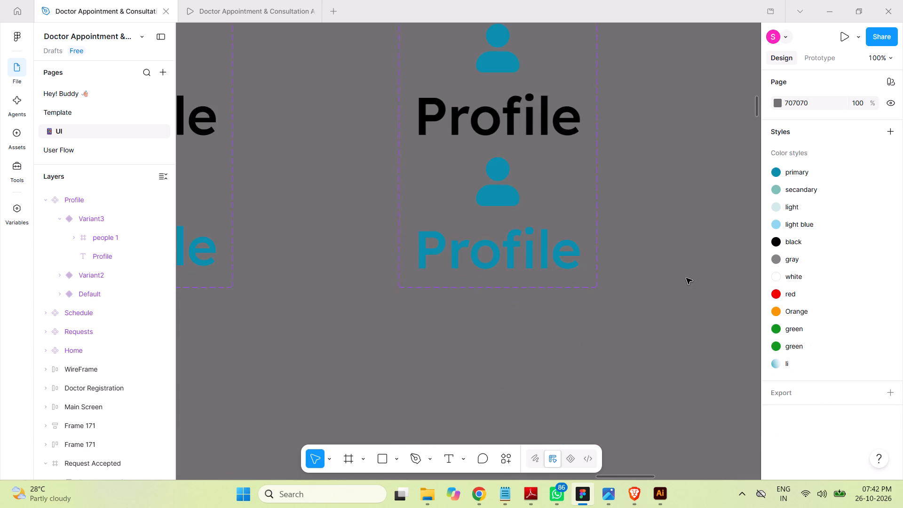
key("ctrl+s")
Check the footer's icon and label spacing on the doctor details screen in the prototype preview.
left_click(245, 9)
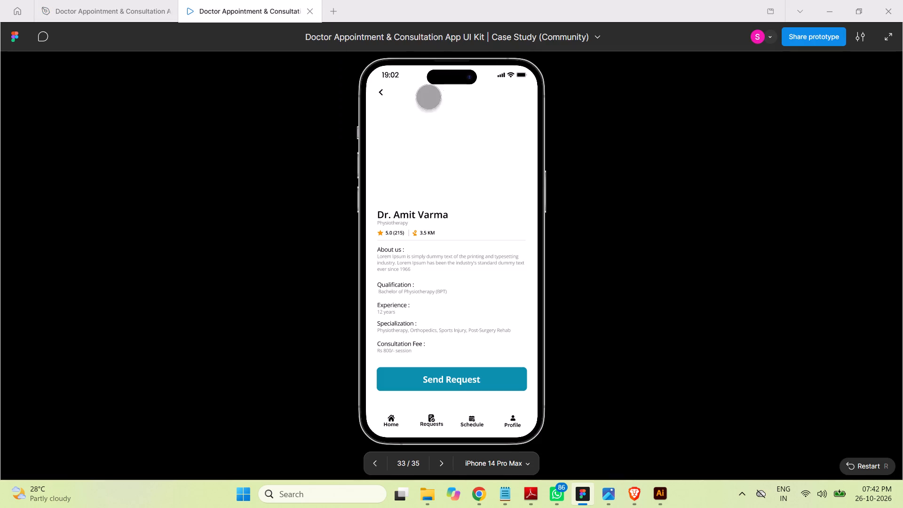
left_click(626, 180)
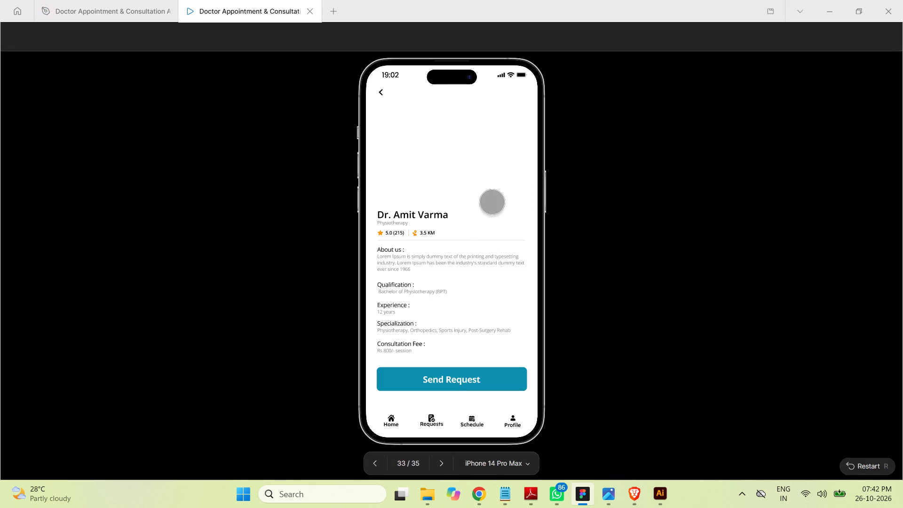
left_click(489, 192)
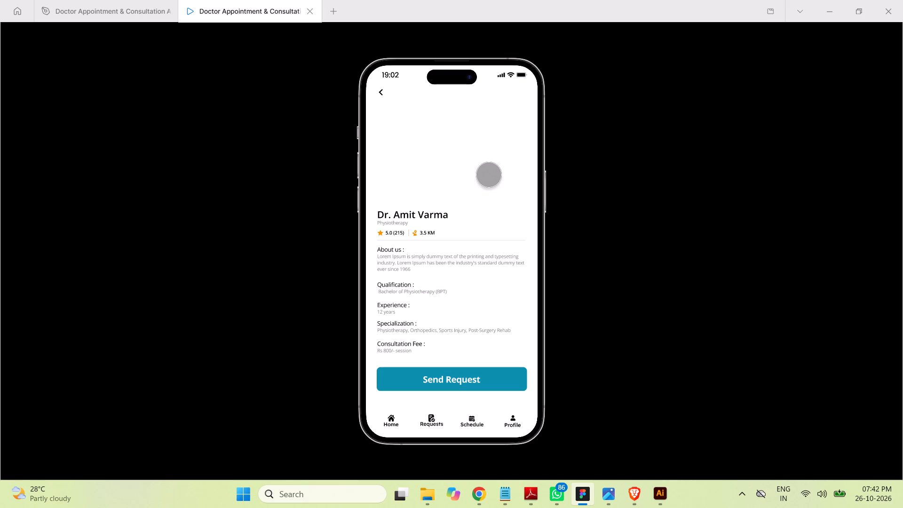
scroll(489, 175, "up", 3)
left_click(460, 277)
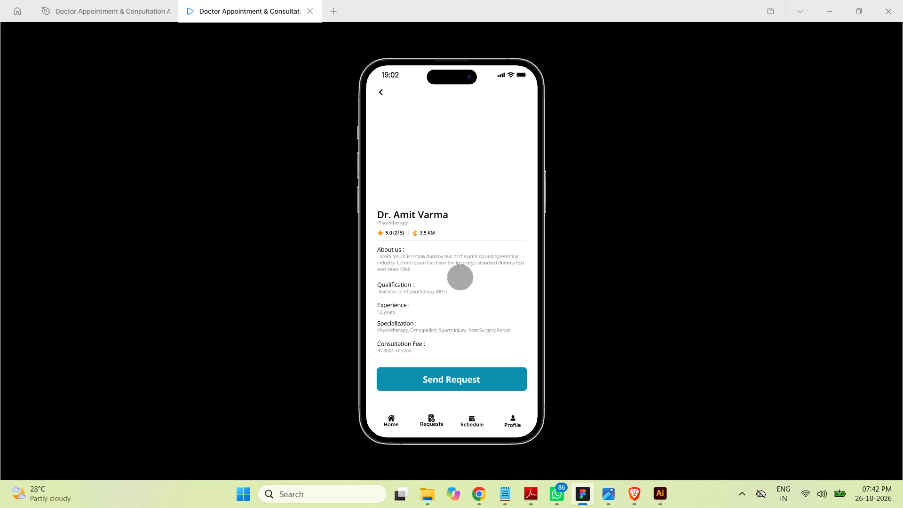
left_click(101, 9)
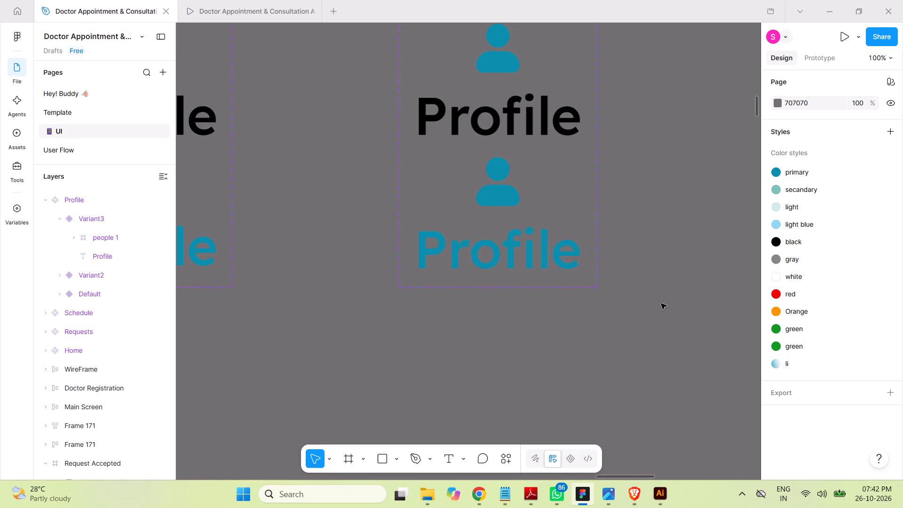
Select the Profile, Schedule, Requests and Home instances together in the footer of the Doctor Registration screen.
left_click(662, 303)
key("ctrl+minus")
key("ctrl+minus")
key("ctrl+minus")
key("ctrl+minus")
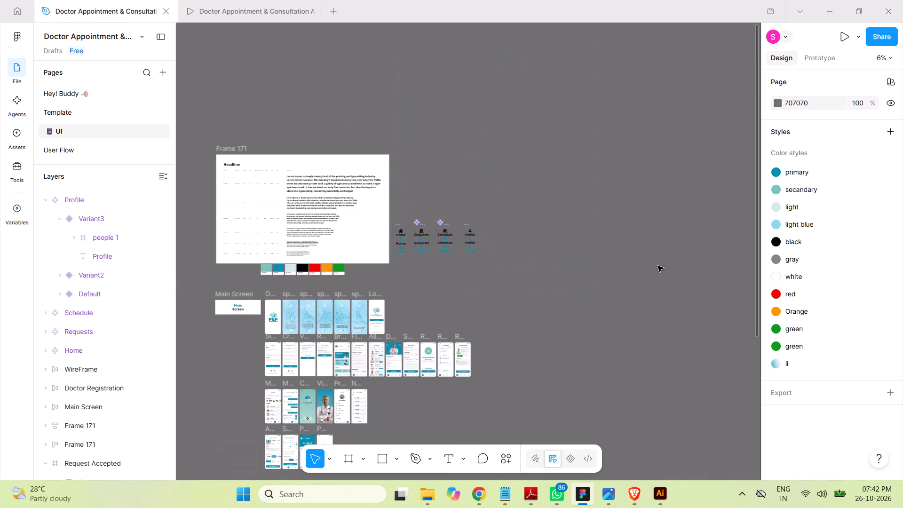
scroll(595, 269, "down", 1)
scroll(596, 270, "up", 1)
scroll(597, 270, "down", 6)
scroll(615, 269, "up", 2)
scroll(616, 268, "down", 3)
scroll(616, 259, "up", 10)
scroll(613, 260, "down", 9)
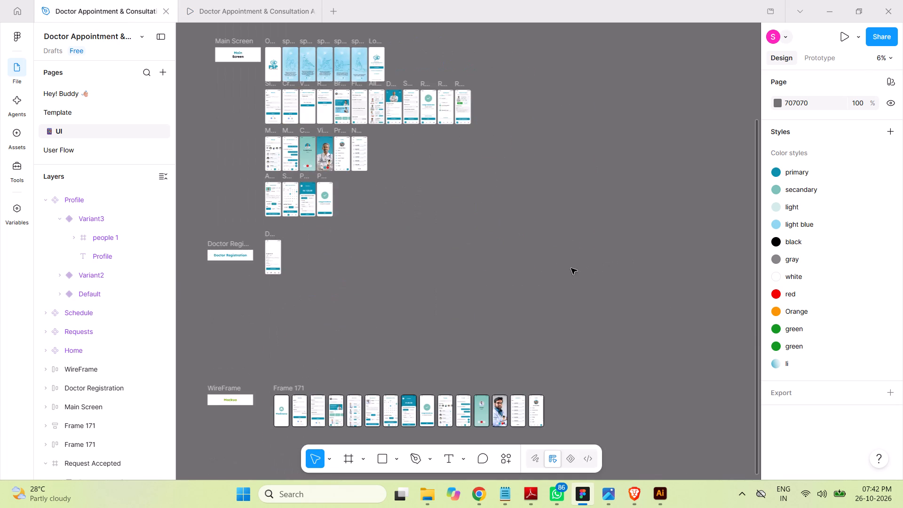
key("z")
key("z")
key("z")
key("z")
key("z")
key("z")
key("z")
key("z")
key("z")
key("z")
key("z")
key("z")
key("z")
key("z")
key("z")
key("z")
key("z")
key("z")
key("z")
key("z")
left_click_drag(258, 246, 306, 293)
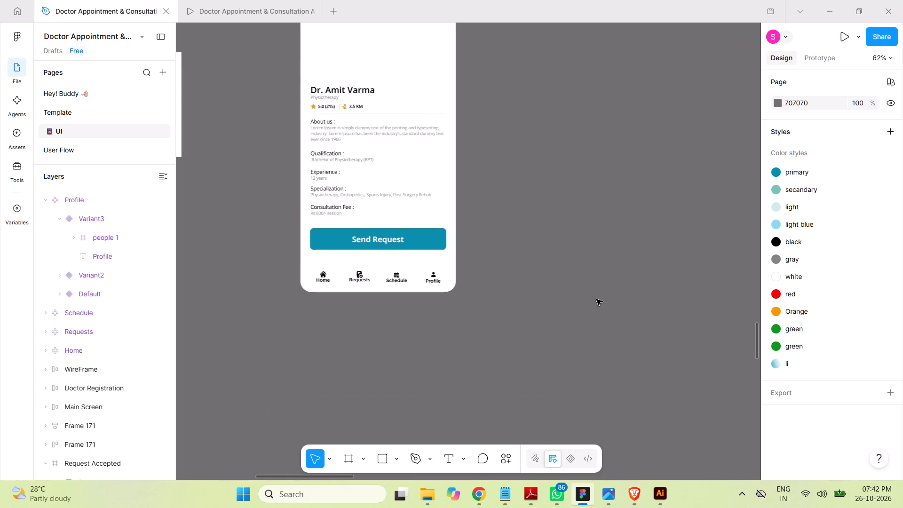
left_click(541, 253)
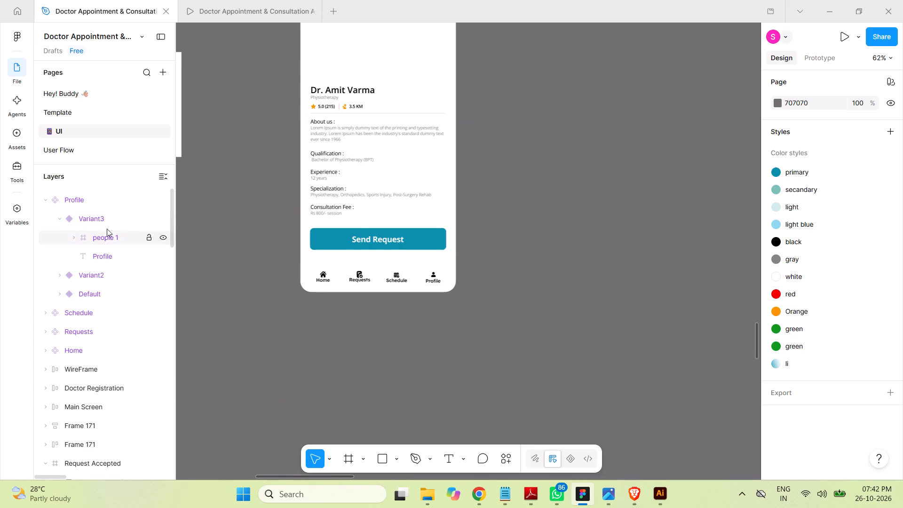
left_click(57, 222)
left_click(46, 198)
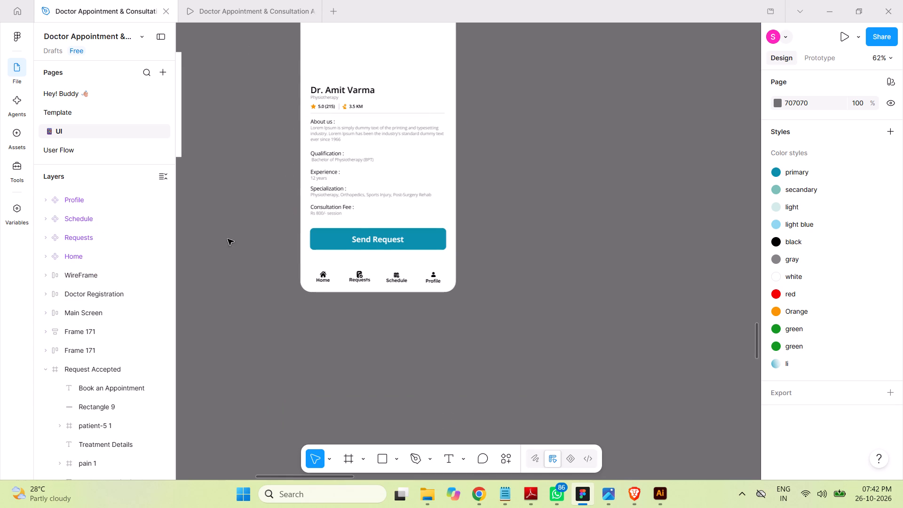
left_click(227, 239)
left_click(323, 280)
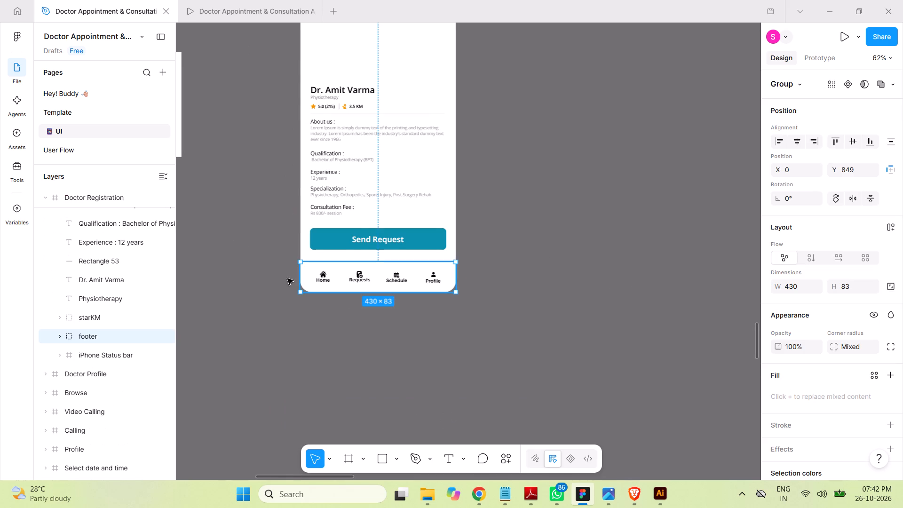
left_click(59, 334)
left_click(108, 356)
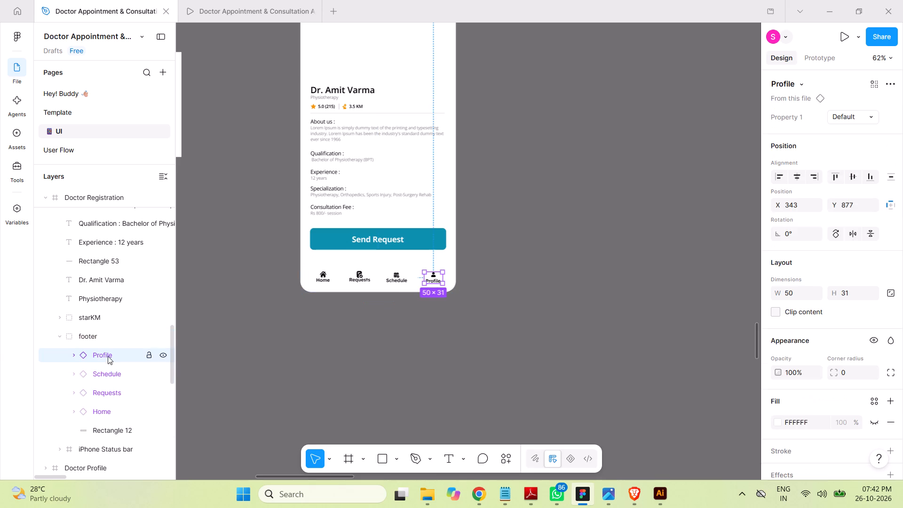
left_click(111, 373, "shift")
left_click(108, 392, "shift")
left_click(107, 415, "shift")
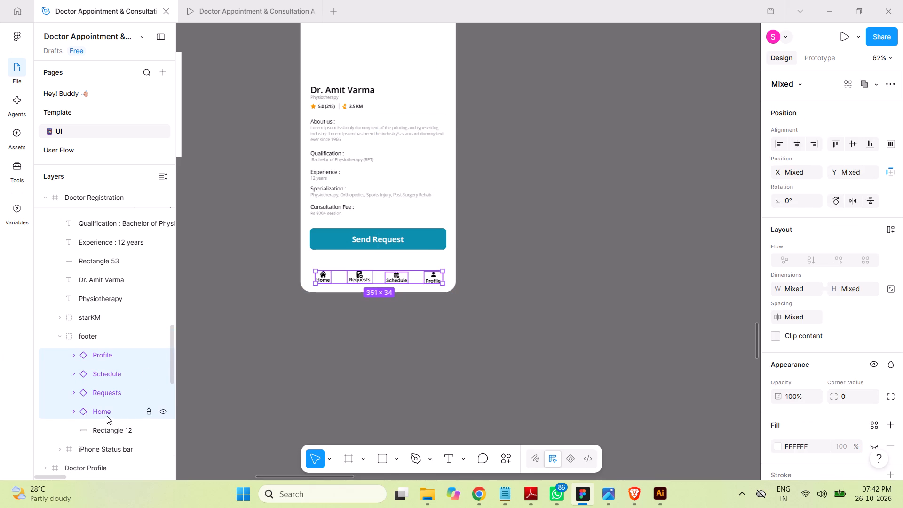